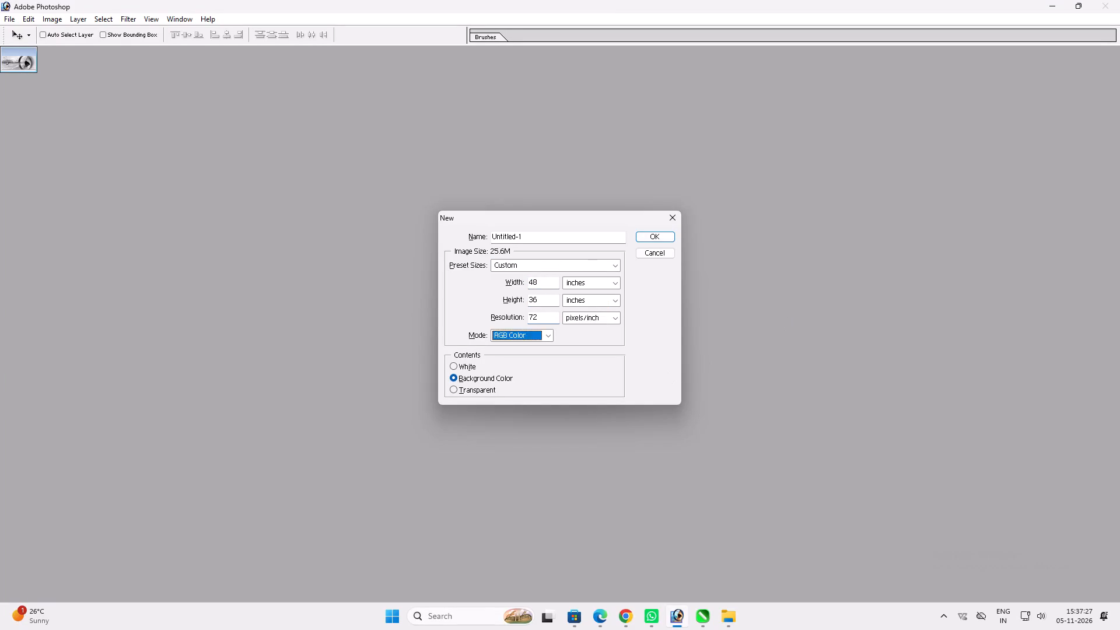
# Create the new 48 × 36 inch, 72 pixels/inch document in CMYK Color mode and paste the banner photo into it.
pyautogui.press('Right')
pyautogui.press('Return')
pyautogui.press('v')
pyautogui.hotkey('ctrl', 'v')
pyautogui.keyDown('ctrl'); pyautogui.click(696, 62); pyautogui.keyUp('ctrl')
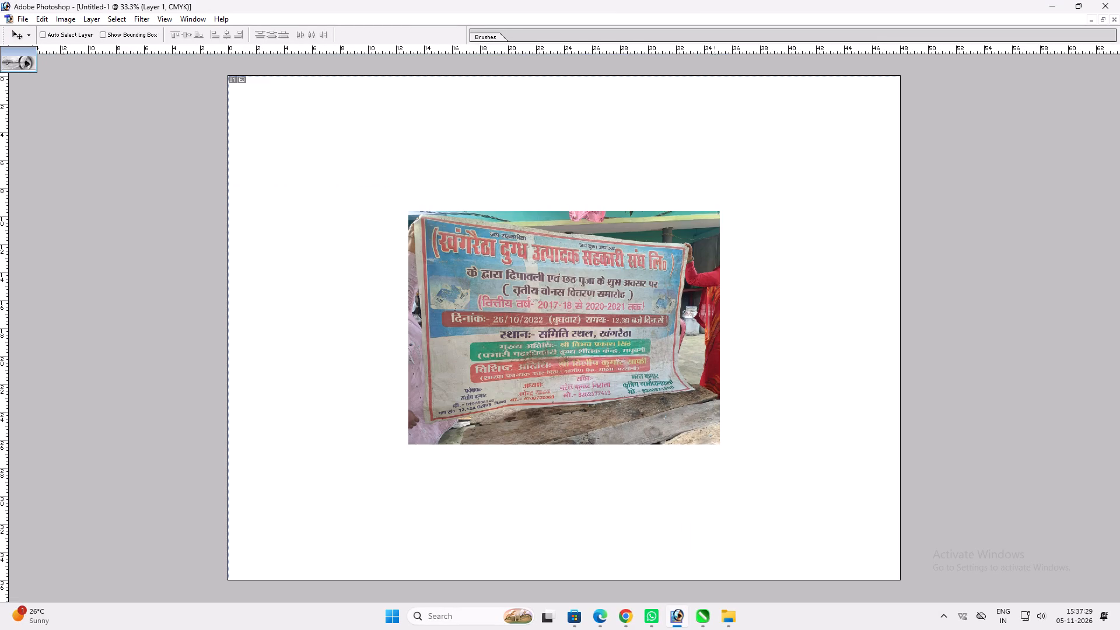
# Scale the pasted photo to about 202% and move it toward the canvas's upper-left corner.
pyautogui.hotkey('ctrl', 't')
pyautogui.keyDown('alt'); pyautogui.keyDown('shift'); pyautogui.moveTo(717, 448); pyautogui.dragTo(921, 507); pyautogui.keyUp('shift'); pyautogui.keyUp('alt')
pyautogui.press('Return')
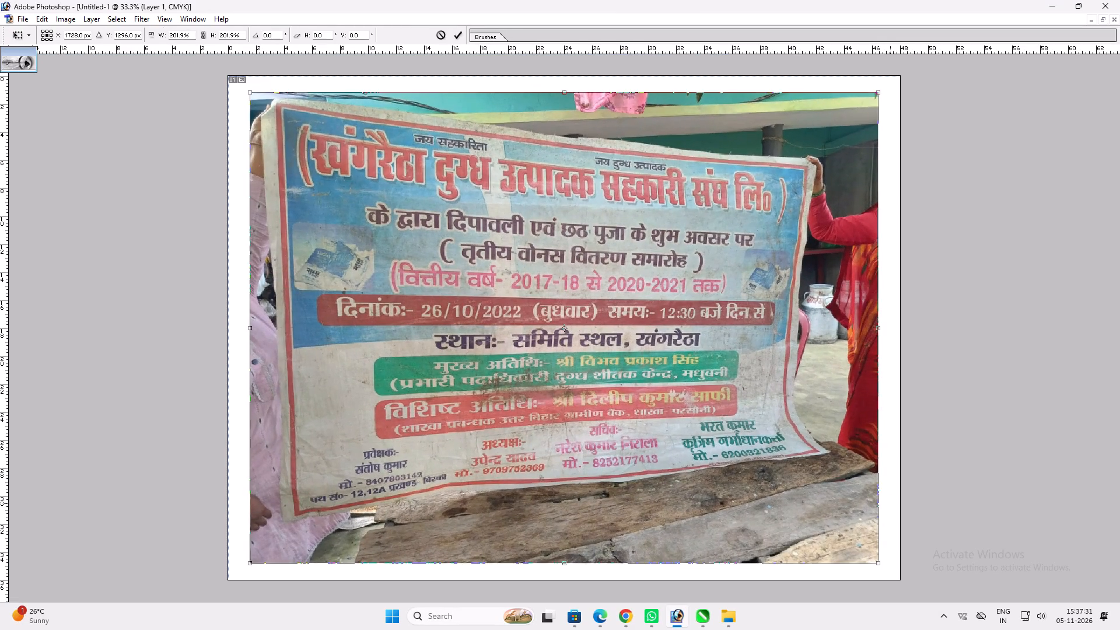
pyautogui.press('v')
pyautogui.moveTo(706, 452); pyautogui.dragTo(661, 422)
pyautogui.scroll(1, 659, 421)
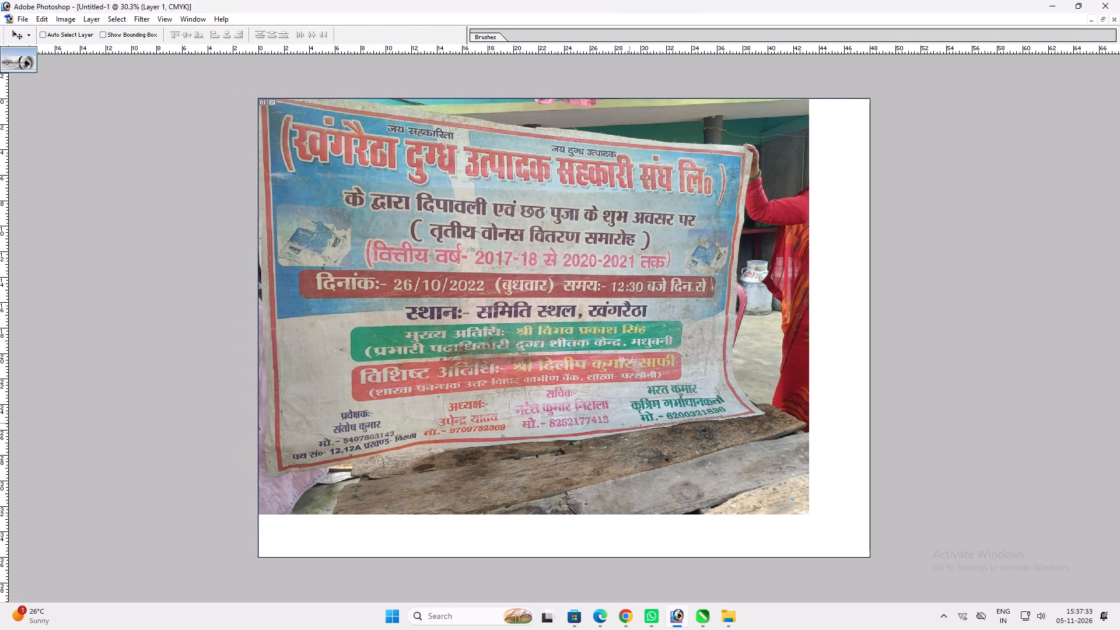
# Enlarge the banner photo further until it covers the whole canvas.
pyautogui.hotkey('ctrl', 't')
pyautogui.keyDown('shift'); pyautogui.moveTo(813, 521); pyautogui.dragTo(848, 544); pyautogui.keyUp('shift')
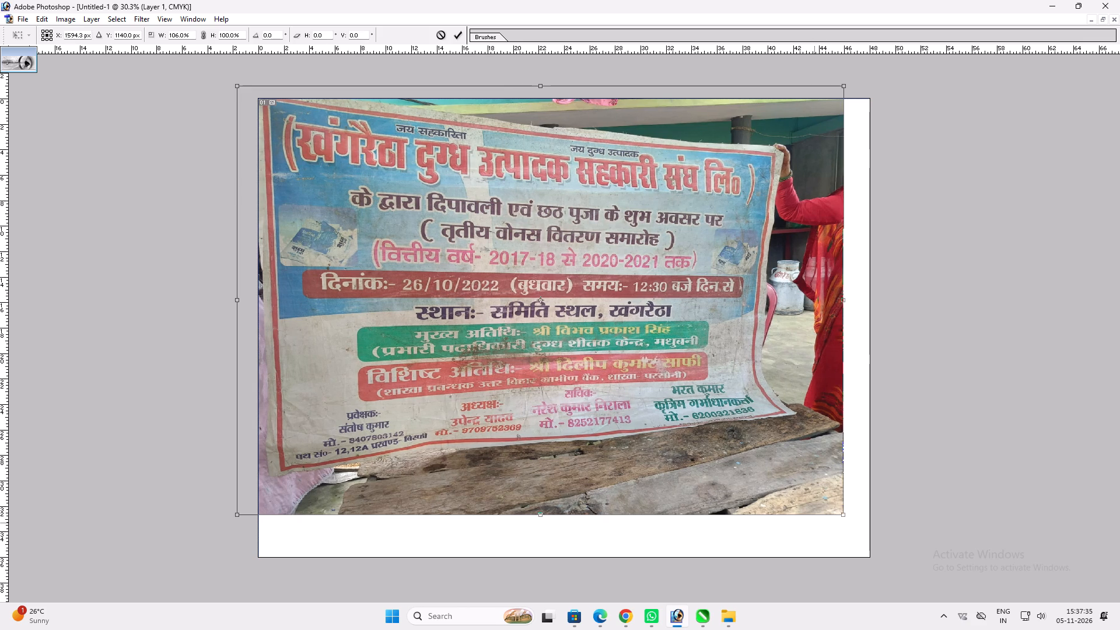
pyautogui.press('Return')
pyautogui.hotkey('ctrl', 't')
pyautogui.keyDown('shift'); pyautogui.moveTo(845, 509); pyautogui.dragTo(897, 542); pyautogui.keyUp('shift')
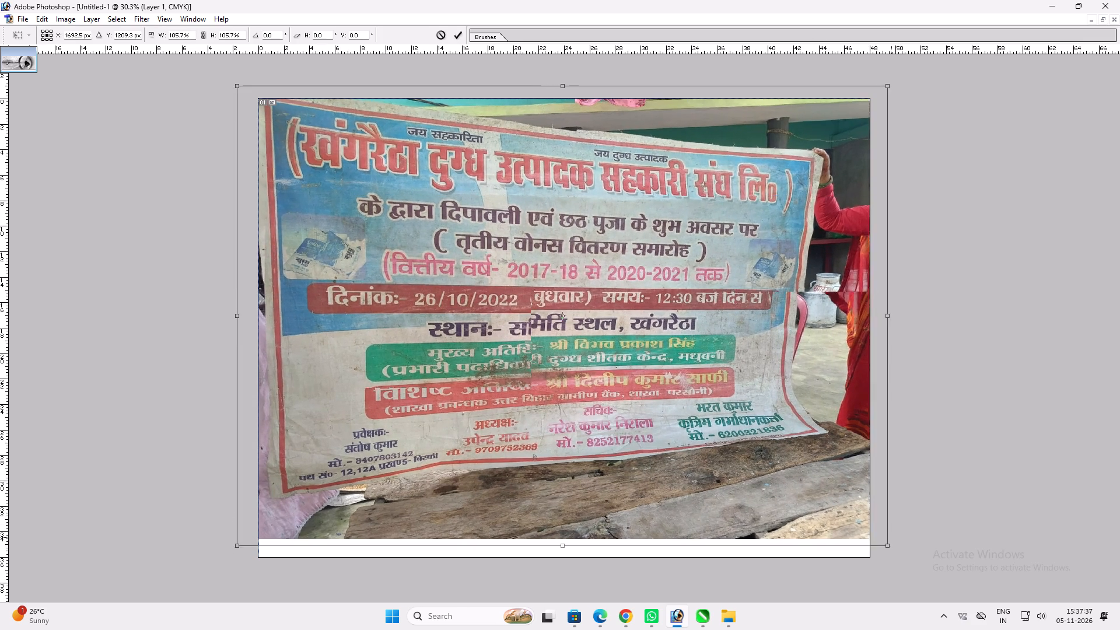
pyautogui.keyDown('shift'); pyautogui.moveTo(897, 542); pyautogui.dragTo(979, 589); pyautogui.keyUp('shift')
pyautogui.hotkey('shift', 'Return')
pyautogui.scroll(1, 628, 503)
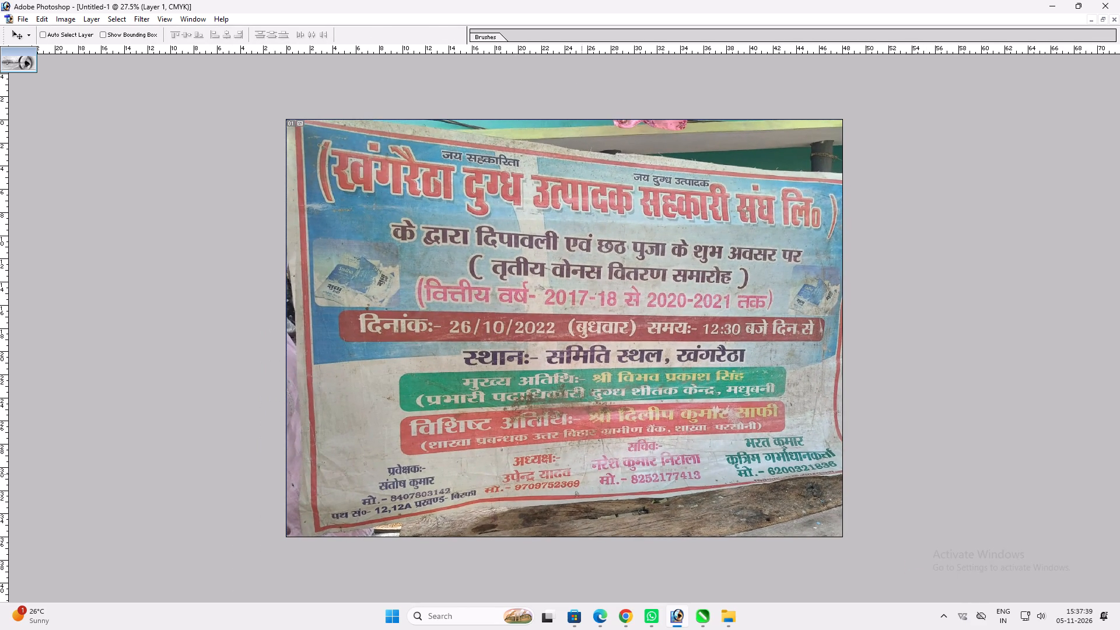
# Distort the photo by pulling its upper-right corner up and outward so the banner's top edge runs level.
pyautogui.scroll(2, 583, 447)
pyautogui.hotkey('ctrl', 't')
pyautogui.keyDown('shift'); pyautogui.moveTo(866, 192); pyautogui.dragTo(838, 193); pyautogui.keyUp('shift')
pyautogui.keyDown('ctrl'); pyautogui.moveTo(843, 149); pyautogui.dragTo(855, 95); pyautogui.keyUp('ctrl')
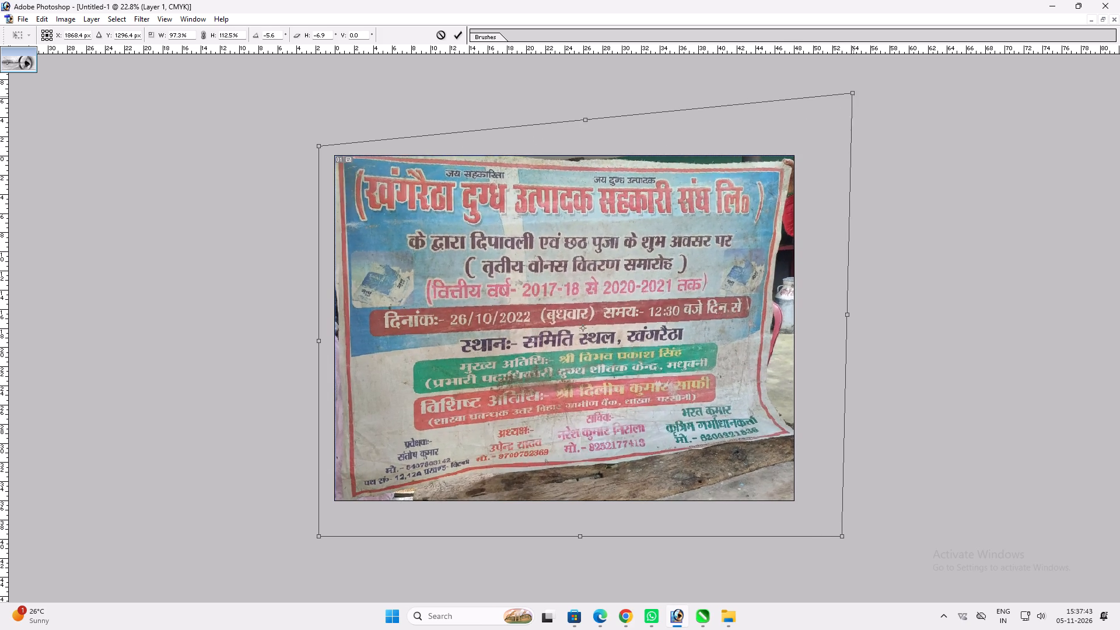
pyautogui.keyDown('ctrl'); pyautogui.moveTo(855, 95); pyautogui.dragTo(860, 87); pyautogui.keyUp('ctrl')
pyautogui.scroll(2, 802, 223)
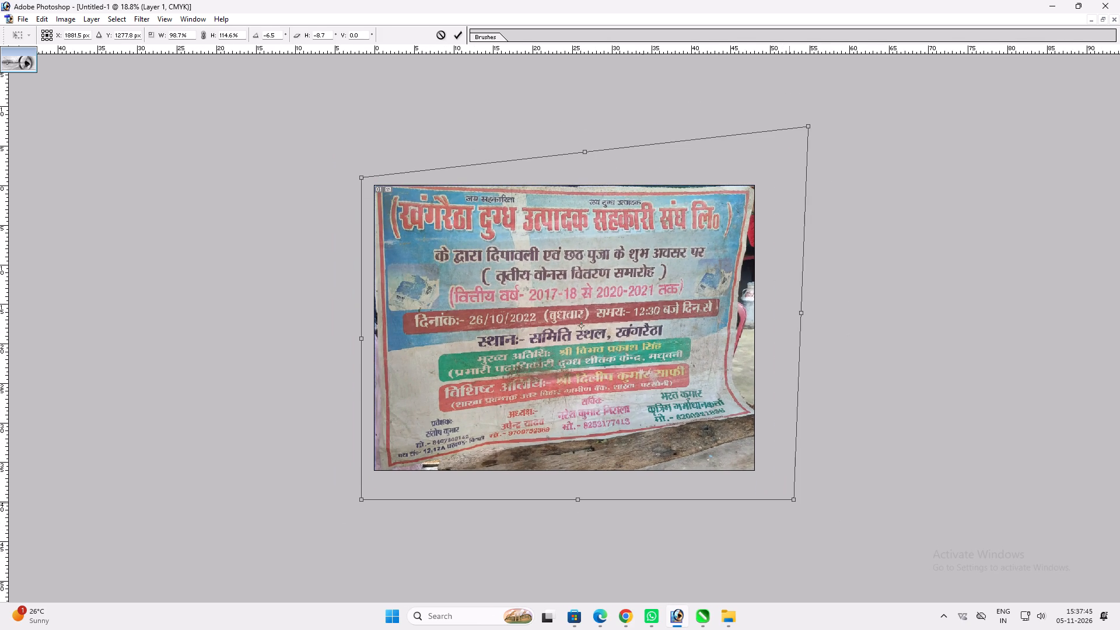
pyautogui.keyDown('shift'); pyautogui.moveTo(791, 503); pyautogui.dragTo(795, 498); pyautogui.keyUp('shift')
pyautogui.press('Return')
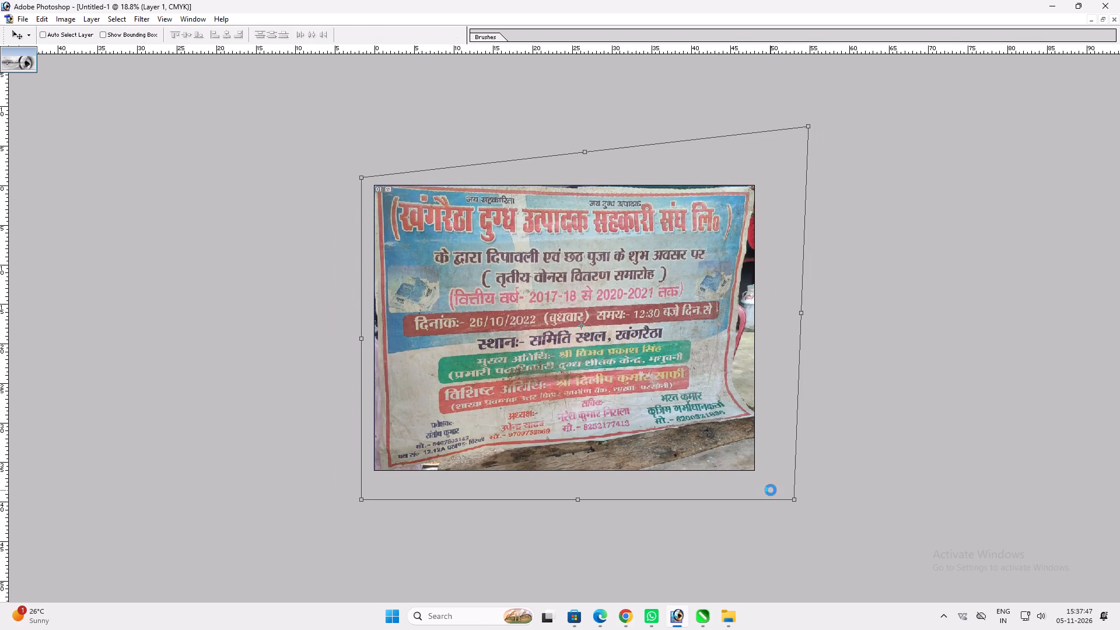
# Distort the photo by pulling its lower-right corner down and outward so the banner's bottom edge lies along the canvas edge.
pyautogui.press('v')
pyautogui.hotkey('ctrl', '0')
pyautogui.keyDown('ctrl'); pyautogui.scroll(4, 734, 468); pyautogui.keyUp('ctrl')
pyautogui.hotkey('ctrl', 't')
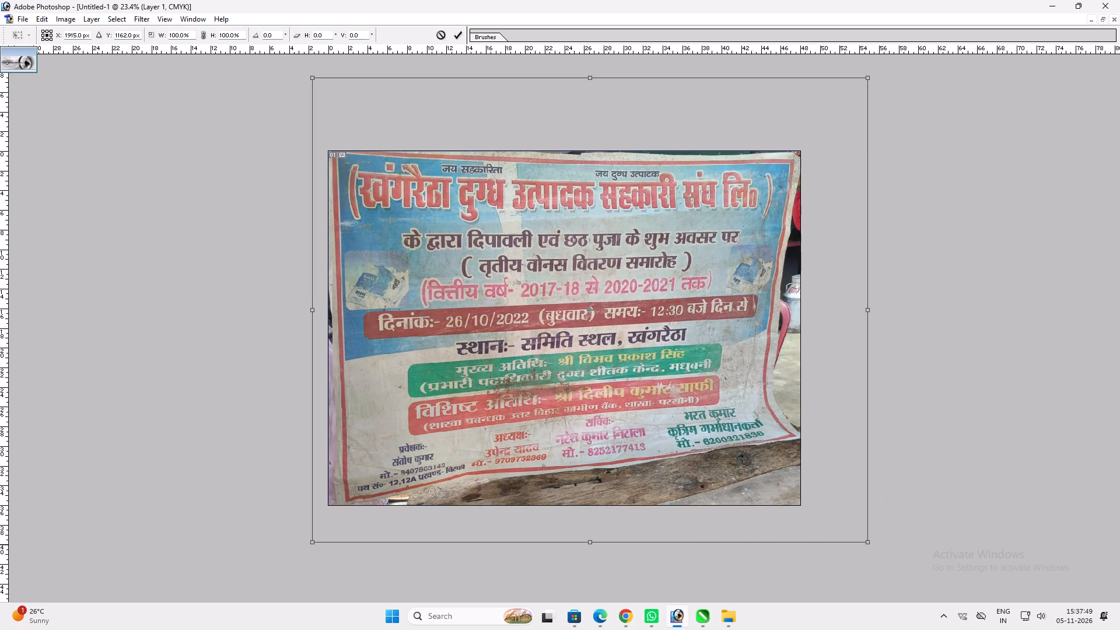
pyautogui.keyDown('ctrl'); pyautogui.moveTo(866, 541); pyautogui.dragTo(856, 586); pyautogui.keyUp('ctrl')
pyautogui.scroll(2, 750, 482)
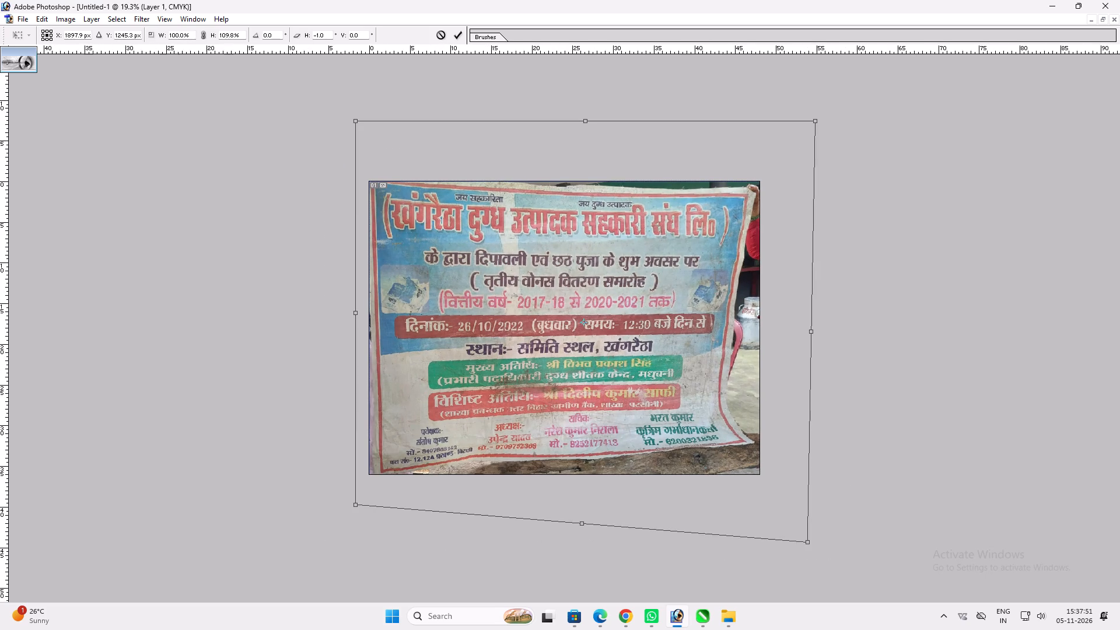
pyautogui.keyDown('ctrl'); pyautogui.moveTo(807, 540); pyautogui.dragTo(833, 573); pyautogui.keyUp('ctrl')
pyautogui.press('Return')
pyautogui.hotkey('ctrl', '0')
pyautogui.press('v')
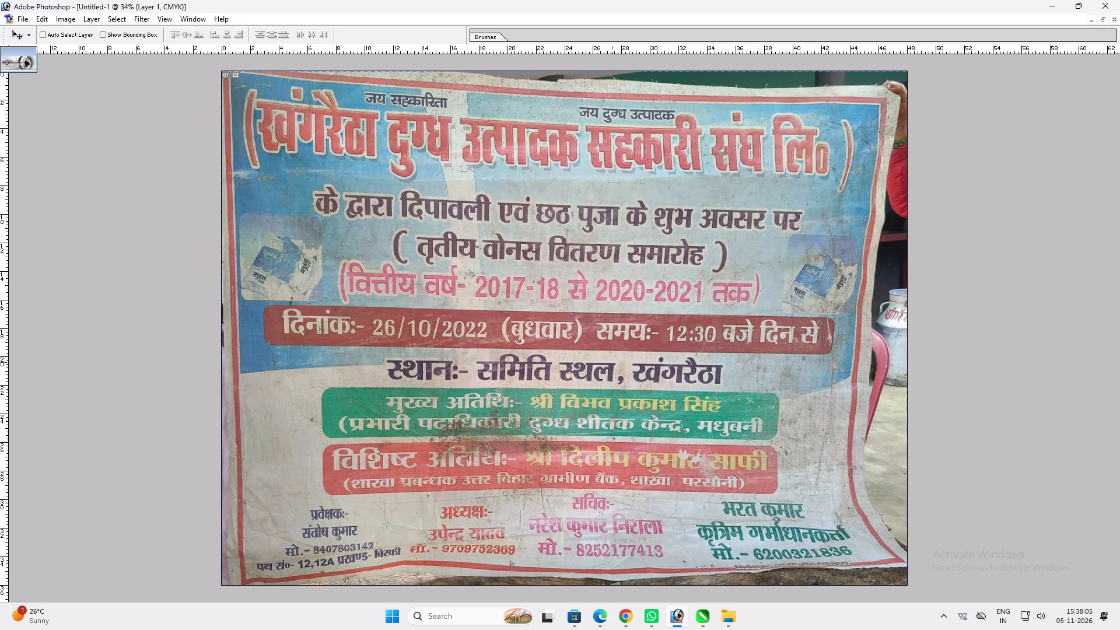
# Start a text line over the printed headline with "[" as its sample character.
pyautogui.press('t')
pyautogui.press('t')
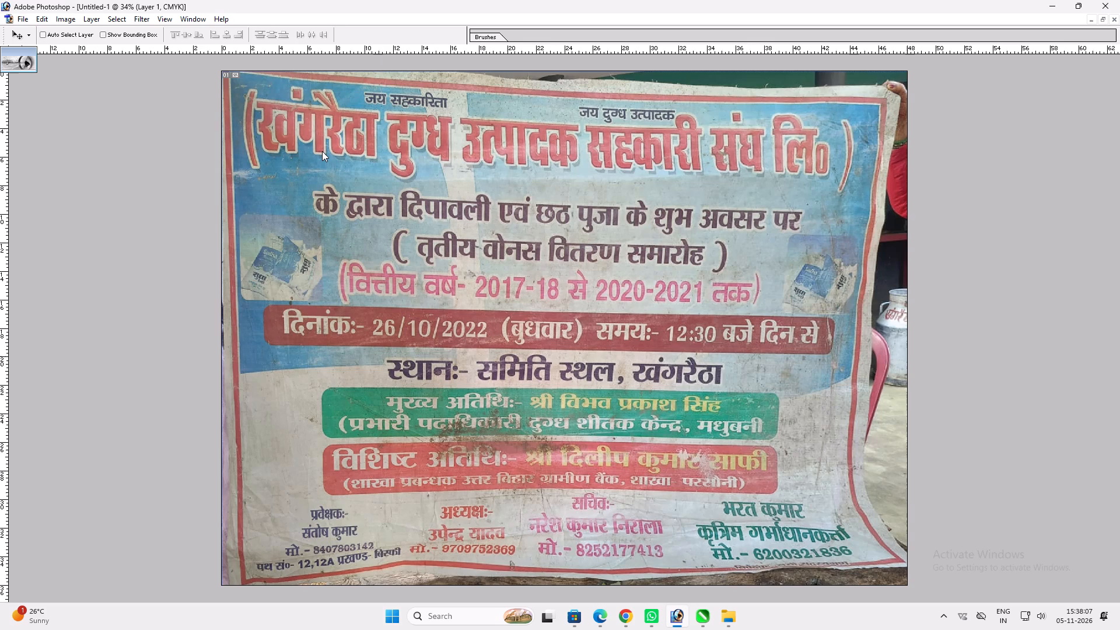
pyautogui.press('t')
pyautogui.press('t')
pyautogui.press('t')
pyautogui.write('ttttt')
pyautogui.click(321, 149)
pyautogui.write('fff')
pyautogui.hotkey('ctrl', 'a')
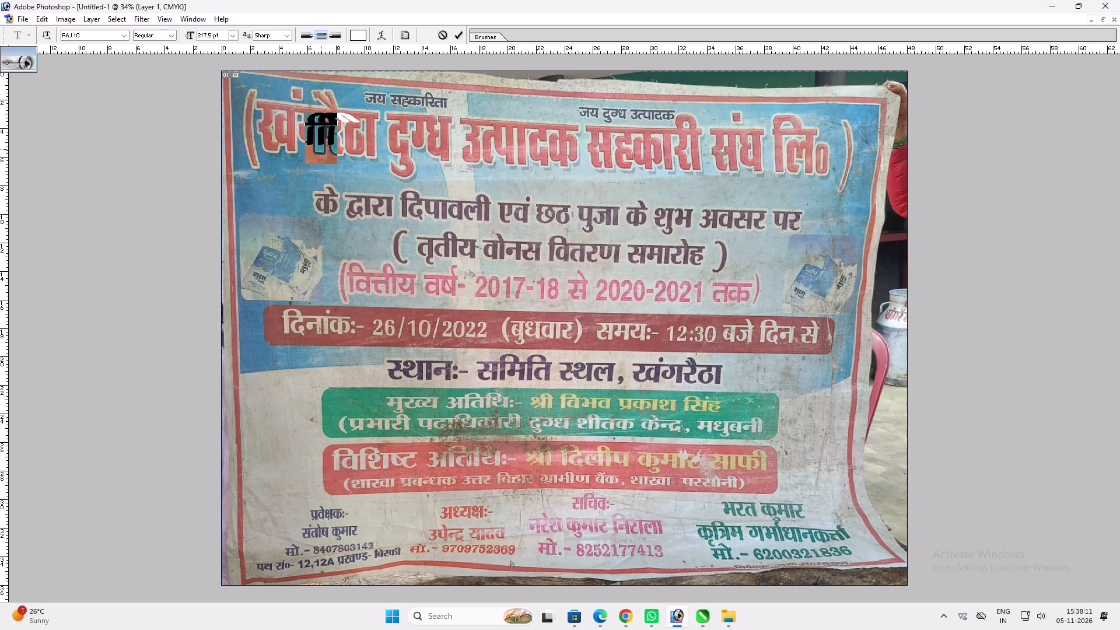
pyautogui.press('[')
pyautogui.click(376, 167)
pyautogui.hotkey('ctrl', 'a')
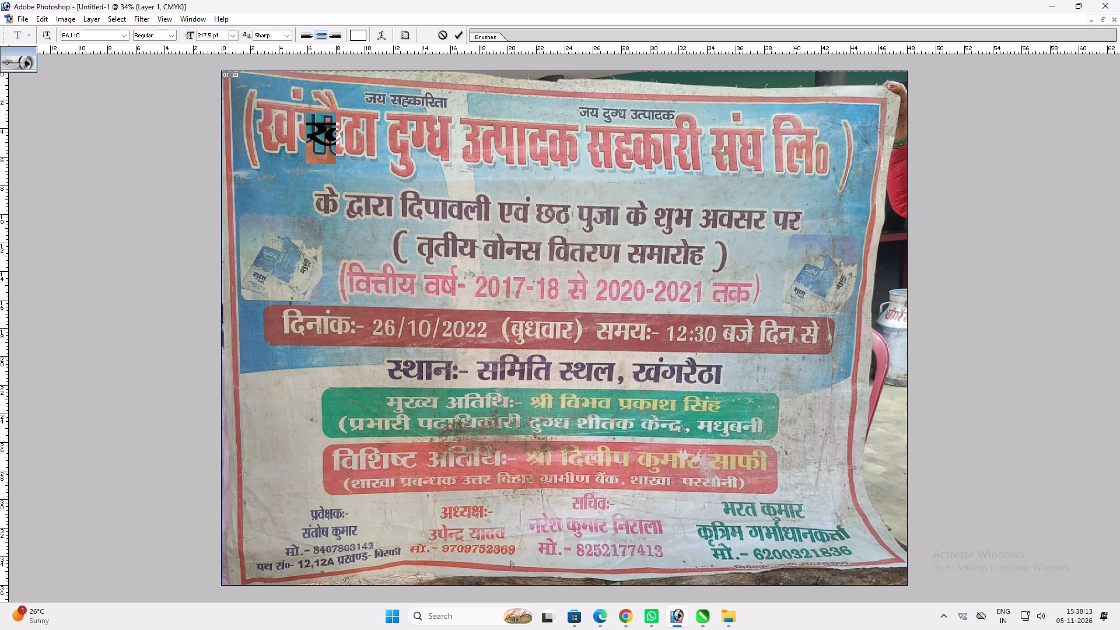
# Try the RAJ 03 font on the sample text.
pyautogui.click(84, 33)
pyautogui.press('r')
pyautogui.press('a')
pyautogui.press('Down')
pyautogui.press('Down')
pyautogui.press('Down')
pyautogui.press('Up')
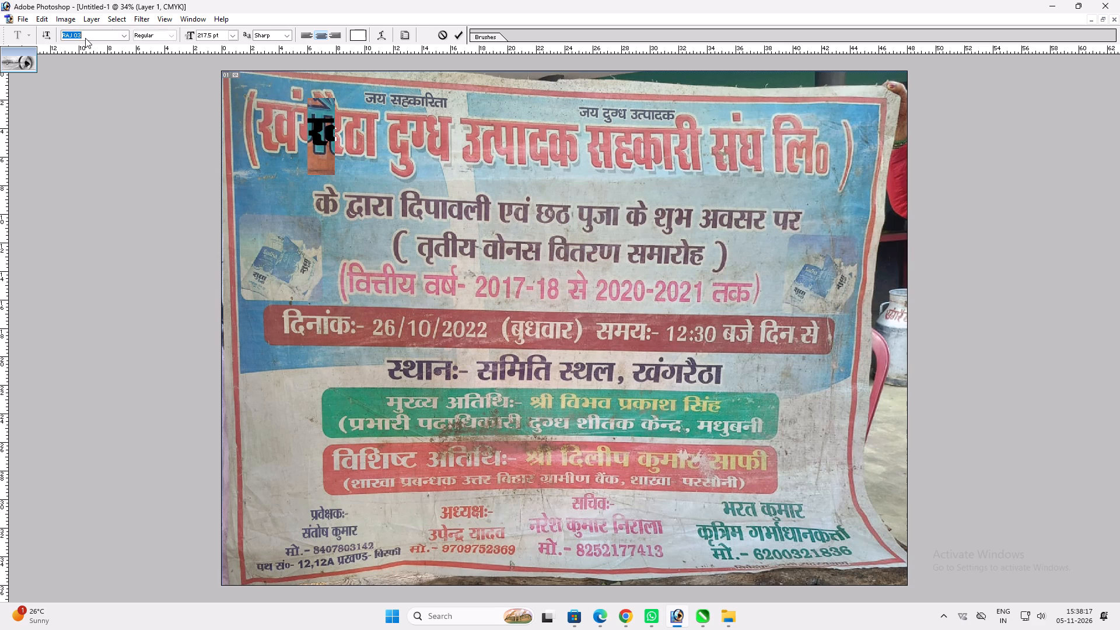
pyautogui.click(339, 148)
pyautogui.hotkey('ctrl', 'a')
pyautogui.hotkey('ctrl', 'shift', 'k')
# Replace the sample text with "ख", entered as "[k".
pyautogui.click(326, 140)
pyautogui.hotkey('ctrl', 'a')
pyautogui.write('[k')
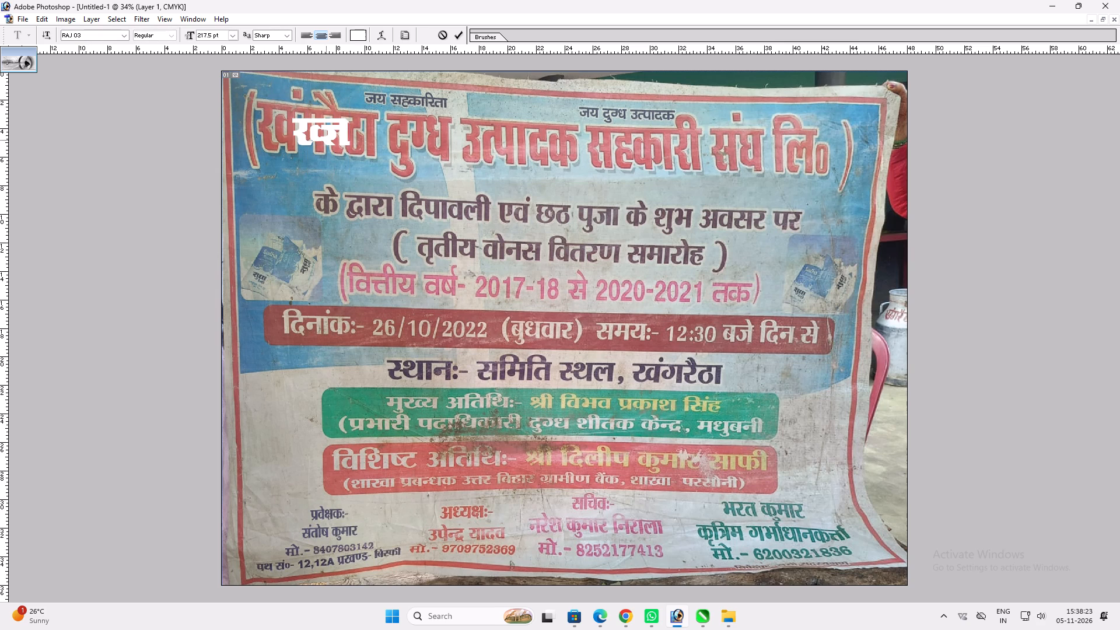
# Set the text's font to RAJ 02 and move it down beside the "तृतीय वोनस वितरण समारोह" line.
pyautogui.hotkey('ctrl', 'a')
pyautogui.hotkey('ctrl', 'shift', 'k')
pyautogui.click(334, 132)
pyautogui.hotkey('ctrl', 'a')
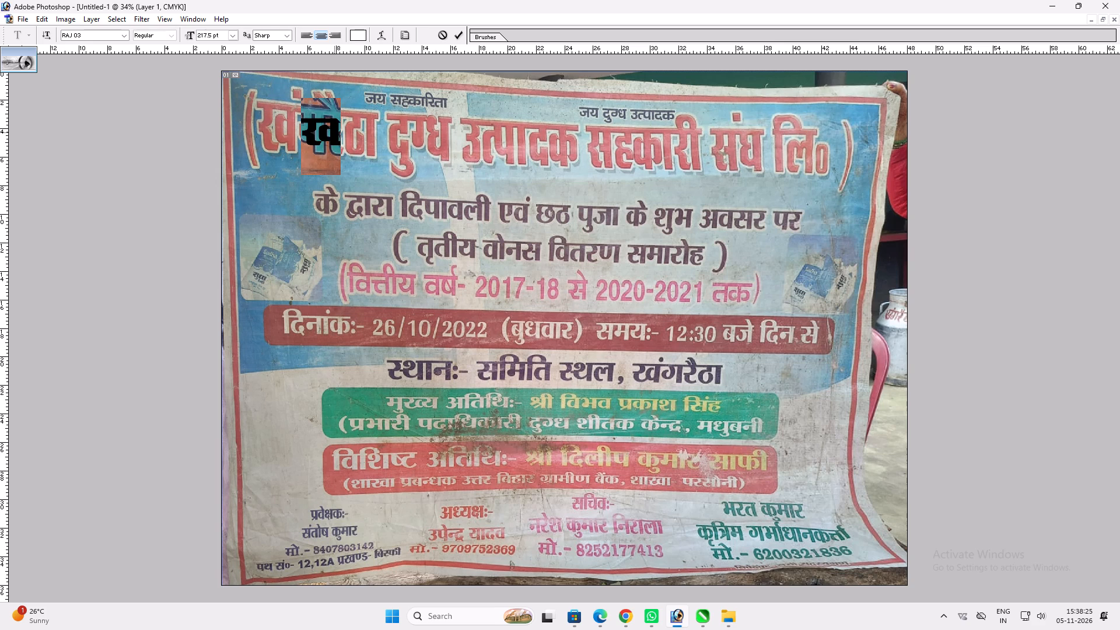
pyautogui.click(93, 36)
pyautogui.press('Up')
pyautogui.click(337, 128)
pyautogui.moveTo(468, 143); pyautogui.dragTo(471, 261)
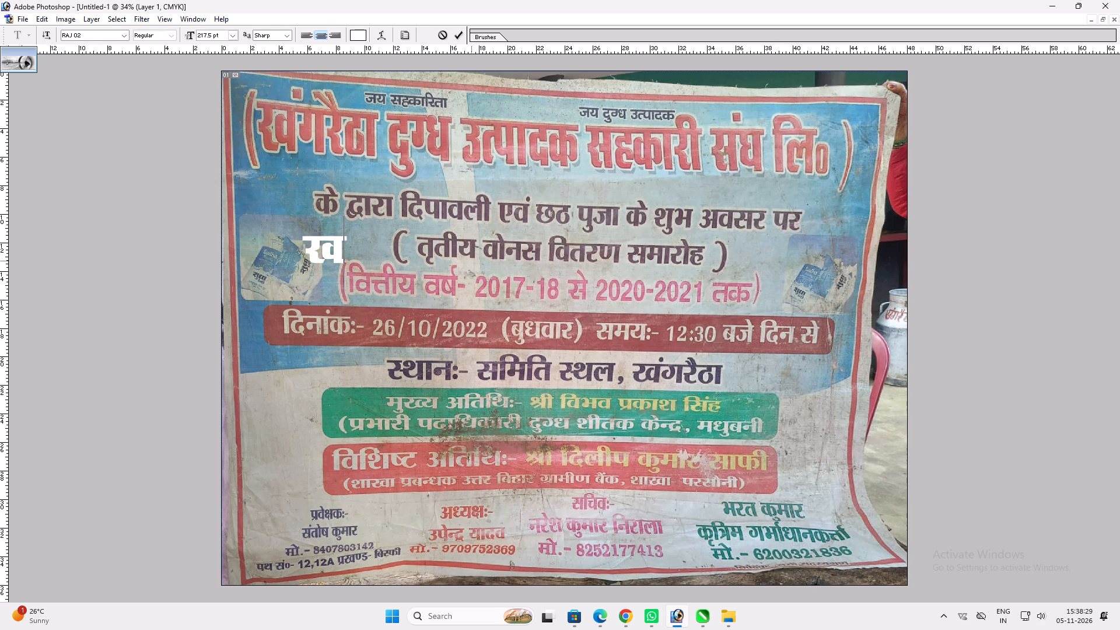
# Complete the text line as the heading "खंगरैठा दुग्ध उत्पादक सहकारी संघ लि0".
pyautogui.write('ax')
pyautogui.write('jS')
pyautogui.write('Bk nqx')
pyautogui.hotkey('shift', 'x')
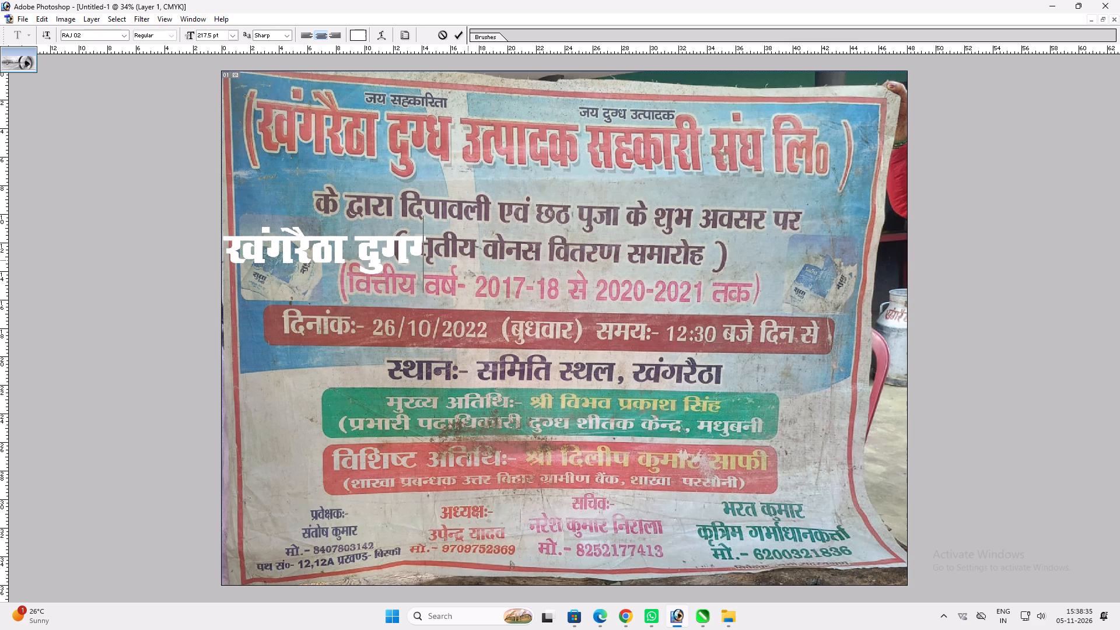
pyautogui.press('BackSpace')
pyautogui.press('BackSpace')
pyautogui.write('X/k mR')
pyautogui.write('iknd lgdkjh la?')
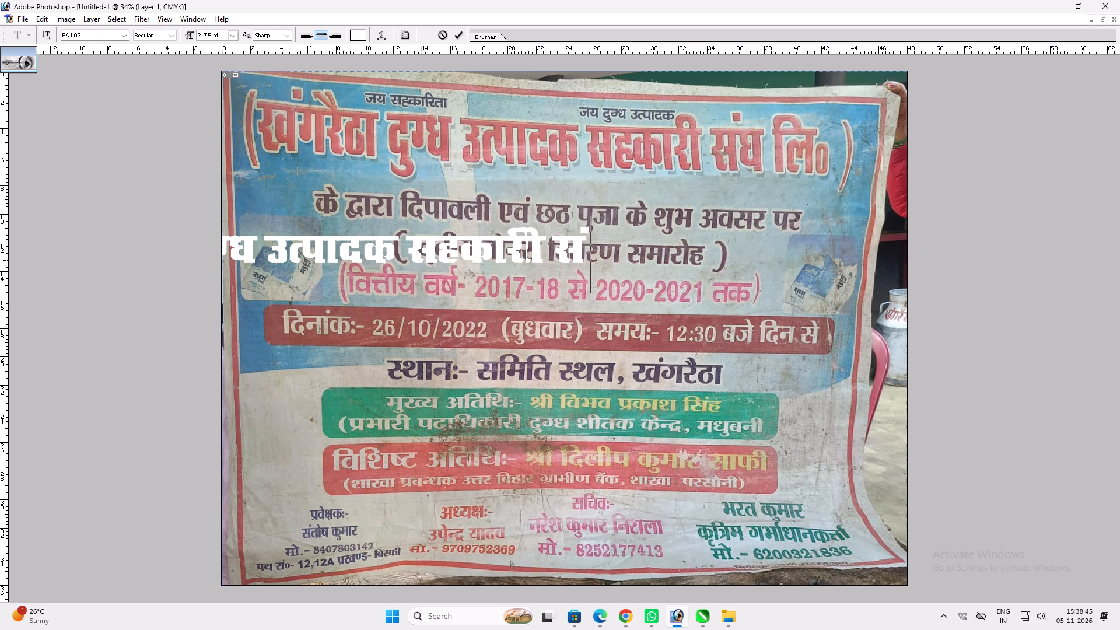
pyautogui.write('k fy')
pyautogui.hotkey('alt', '0')
pyautogui.hotkey('alt', '1')
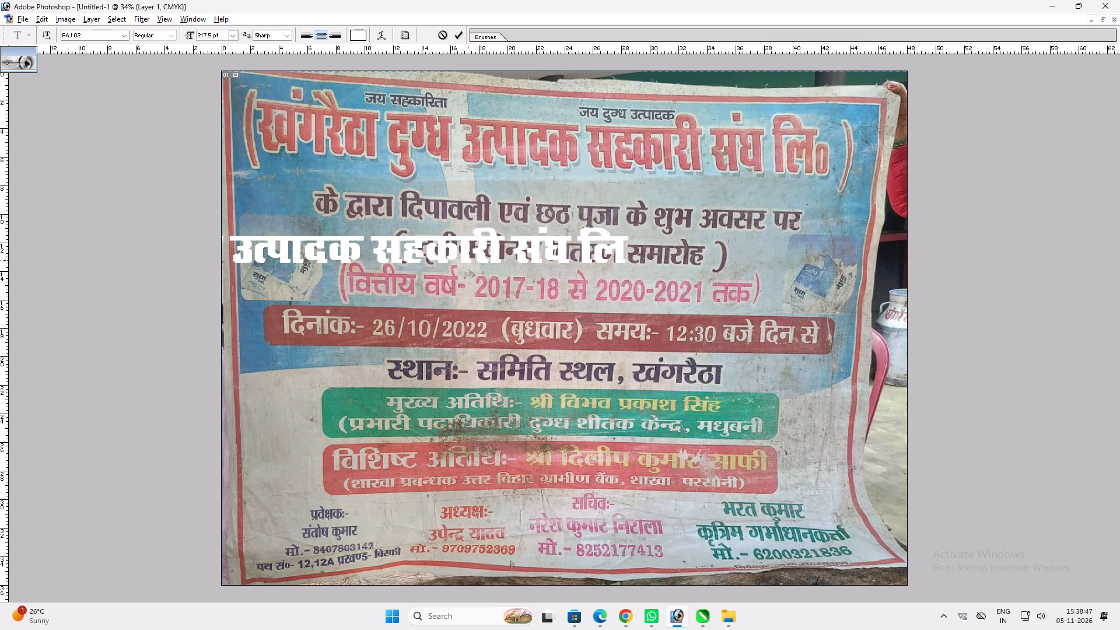
pyautogui.hotkey('alt', '4')
pyautogui.hotkey('alt', '0')
pyautogui.press('BackSpace')
pyautogui.press('0')
pyautogui.press('Return')
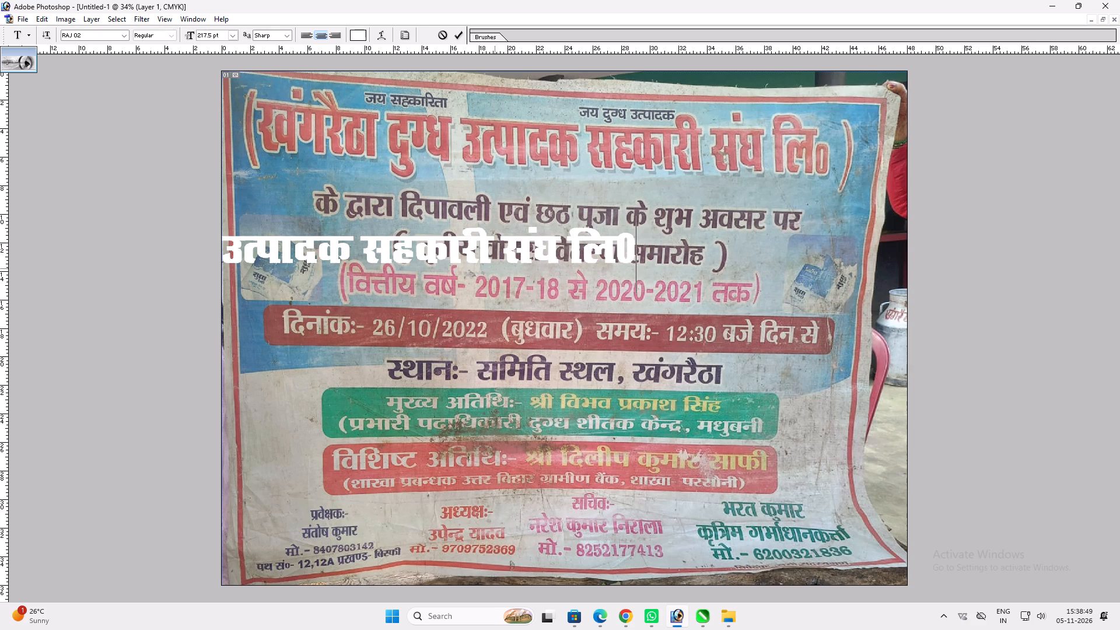
# Move the heading text up to the top edge of the printed headline, spanning the banner's width.
pyautogui.press('v')
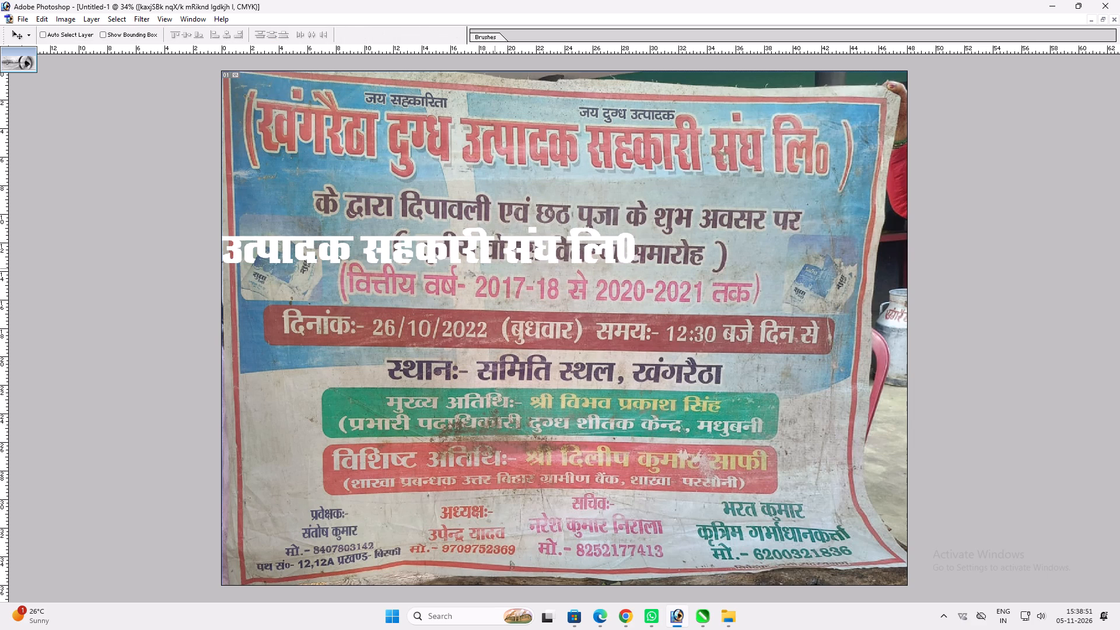
pyautogui.press('v')
pyautogui.moveTo(470, 276); pyautogui.dragTo(551, 212)
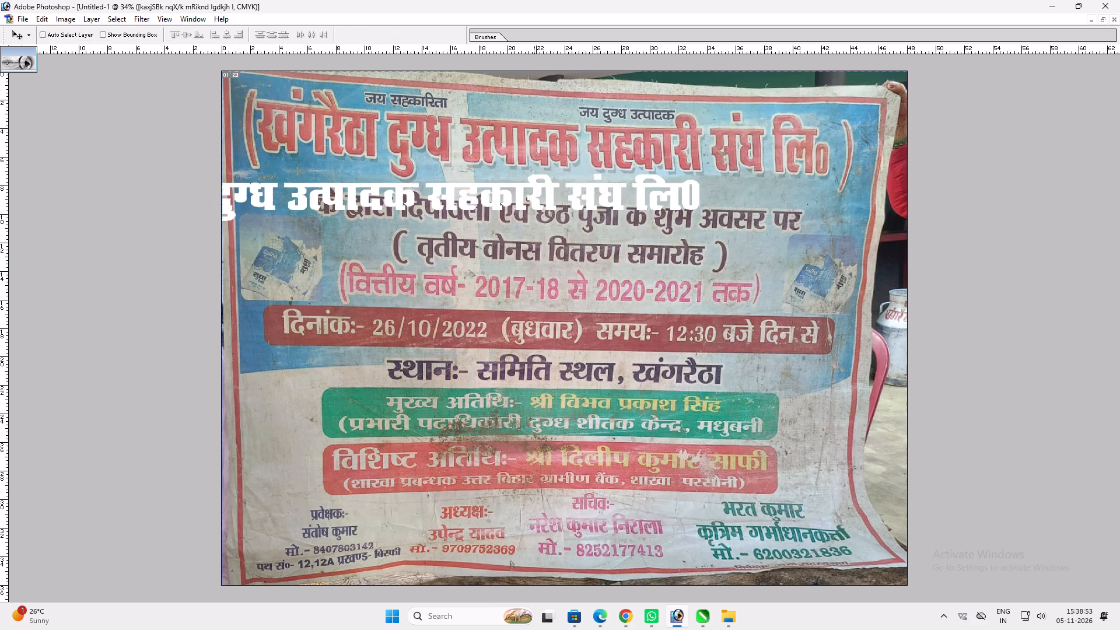
pyautogui.moveTo(551, 212); pyautogui.dragTo(702, 141)
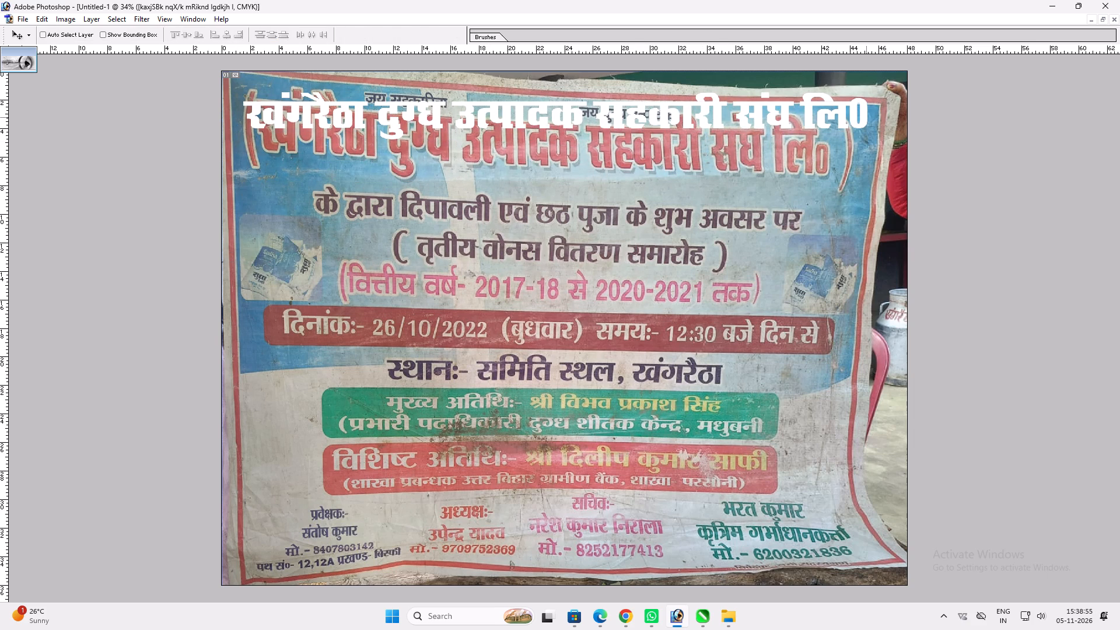
pyautogui.hotkey('ctrl', 't')
pyautogui.press('Return')
# Replace the final "0" after "लि" in the heading with the special character of code 0140.
pyautogui.press('t')
pyautogui.moveTo(854, 113); pyautogui.dragTo(864, 112)
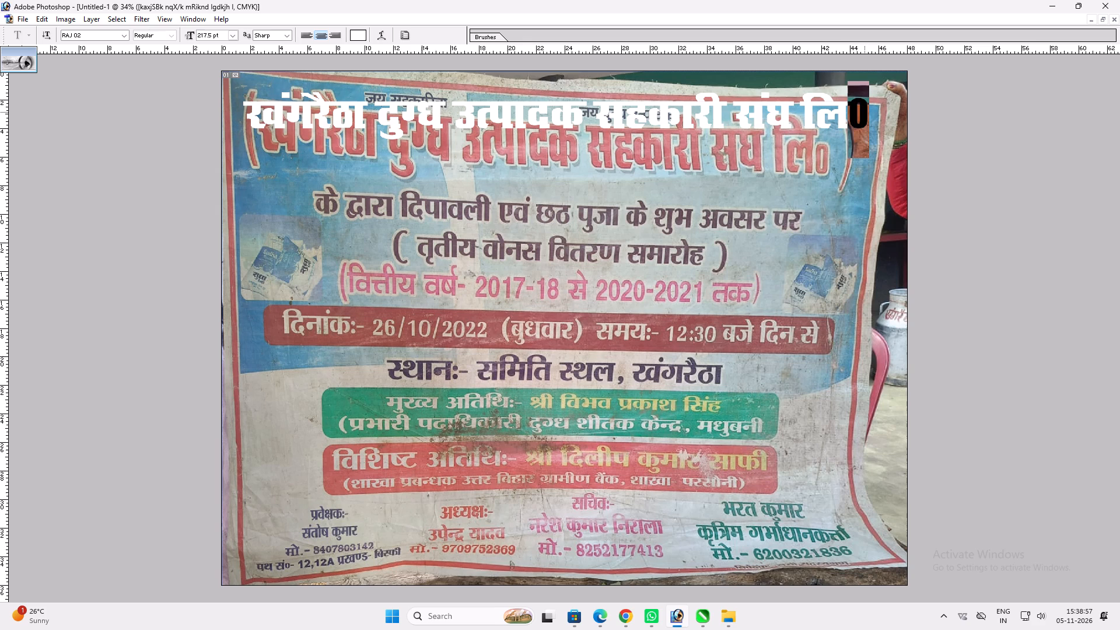
pyautogui.press('0')
pyautogui.press('BackSpace')
pyautogui.hotkey('alt', '0')
pyautogui.hotkey('alt', '1')
pyautogui.hotkey('alt', '4')
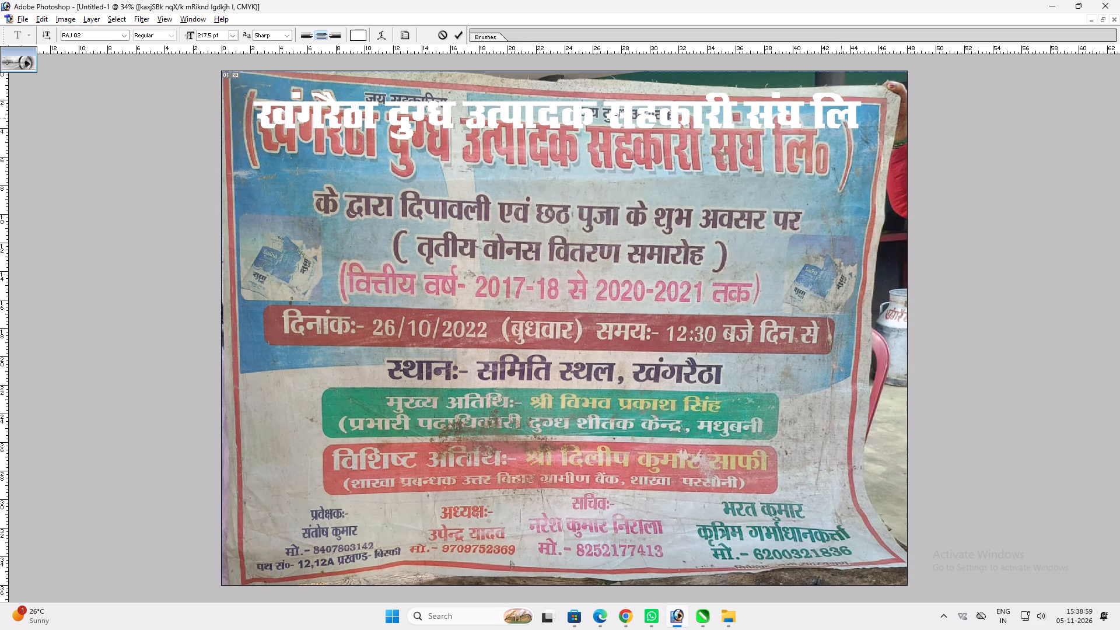
pyautogui.hotkey('alt', '0')
# Lower the heading text slightly onto the printed headline and commit it.
pyautogui.moveTo(867, 159); pyautogui.dragTo(863, 169)
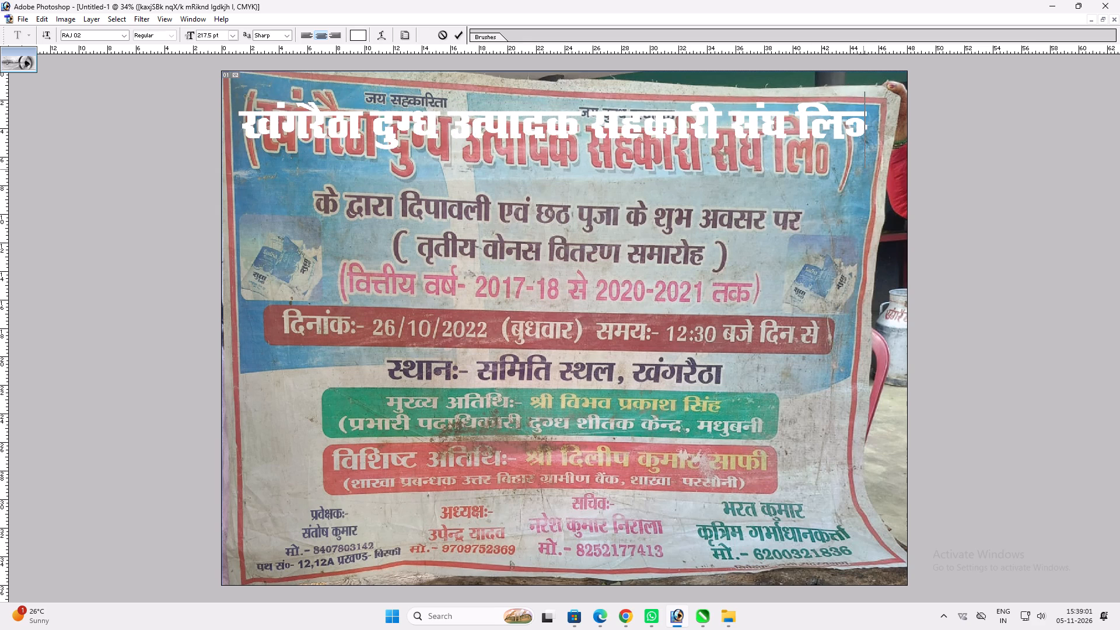
pyautogui.moveTo(863, 169); pyautogui.dragTo(864, 176)
pyautogui.press('Return')
pyautogui.hotkey('ctrl', 'a')
pyautogui.hotkey('ctrl', 'd')
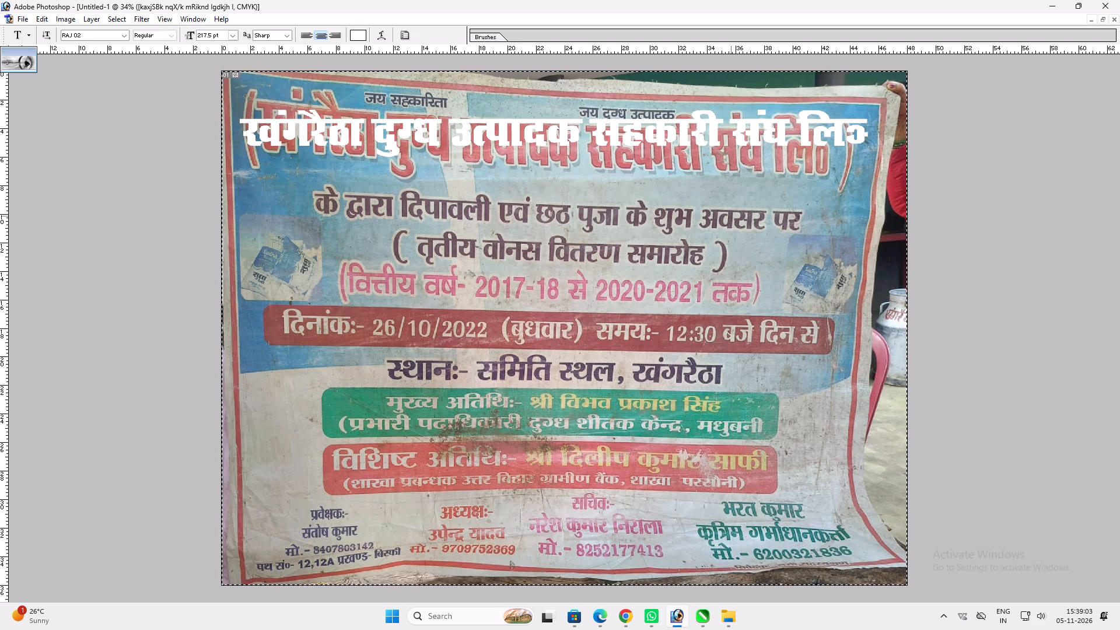
# Stretch the heading downward to about 128% of its height, keeping its width across the banner.
pyautogui.hotkey('ctrl', 't')
pyautogui.keyDown('shift'); pyautogui.moveTo(697, 148); pyautogui.dragTo(693, 160); pyautogui.keyUp('shift')
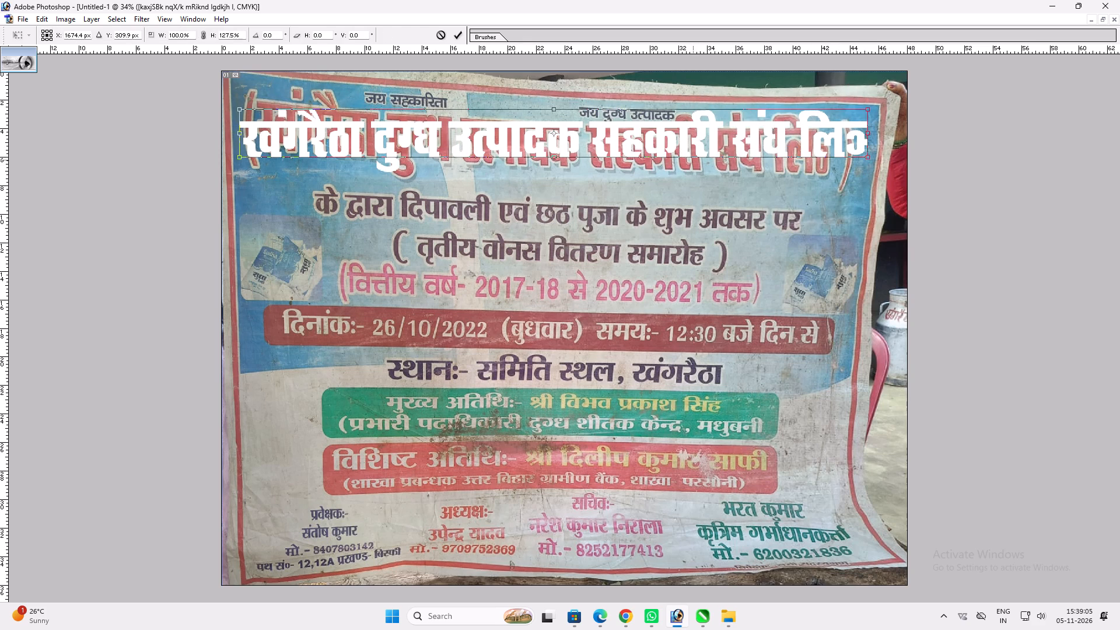
pyautogui.keyDown('shift'); pyautogui.moveTo(693, 160); pyautogui.dragTo(693, 160); pyautogui.keyUp('shift')
pyautogui.hotkey('shift', 'Return')
pyautogui.hotkey('ctrl', 't')
pyautogui.keyDown('shift'); pyautogui.click(870, 128); pyautogui.keyUp('shift')
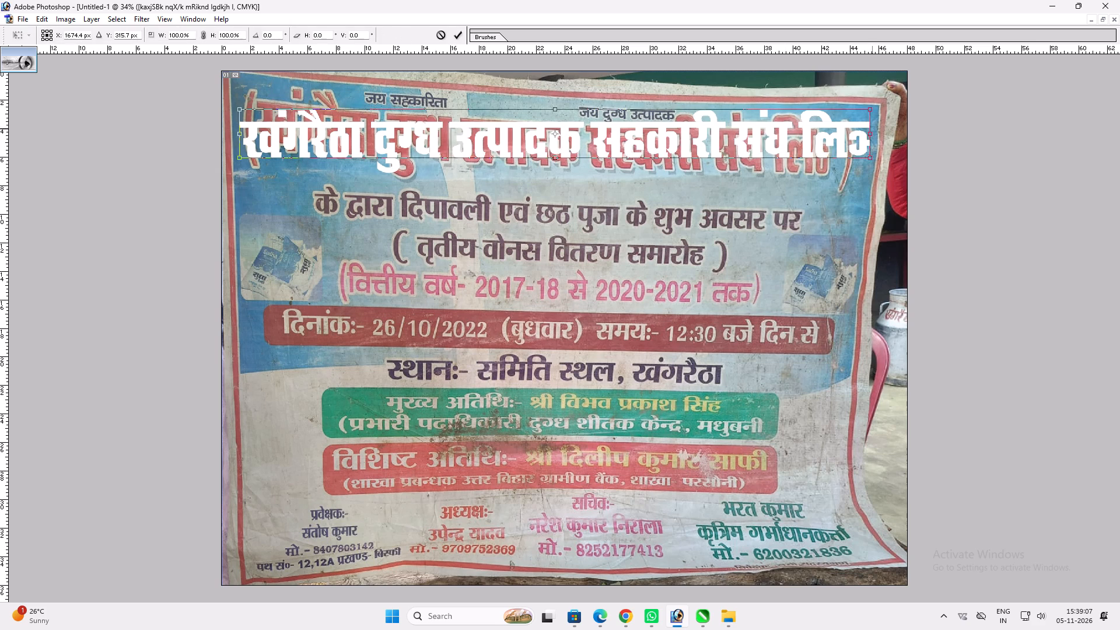
pyautogui.hotkey('shift', 'Return')
# Duplicate the heading just below itself and shrink the copy to slightly more than half its width.
pyautogui.press('v')
pyautogui.keyDown('alt'); pyautogui.moveTo(582, 164); pyautogui.dragTo(590, 210); pyautogui.keyUp('alt')
pyautogui.hotkey('ctrl', 't')
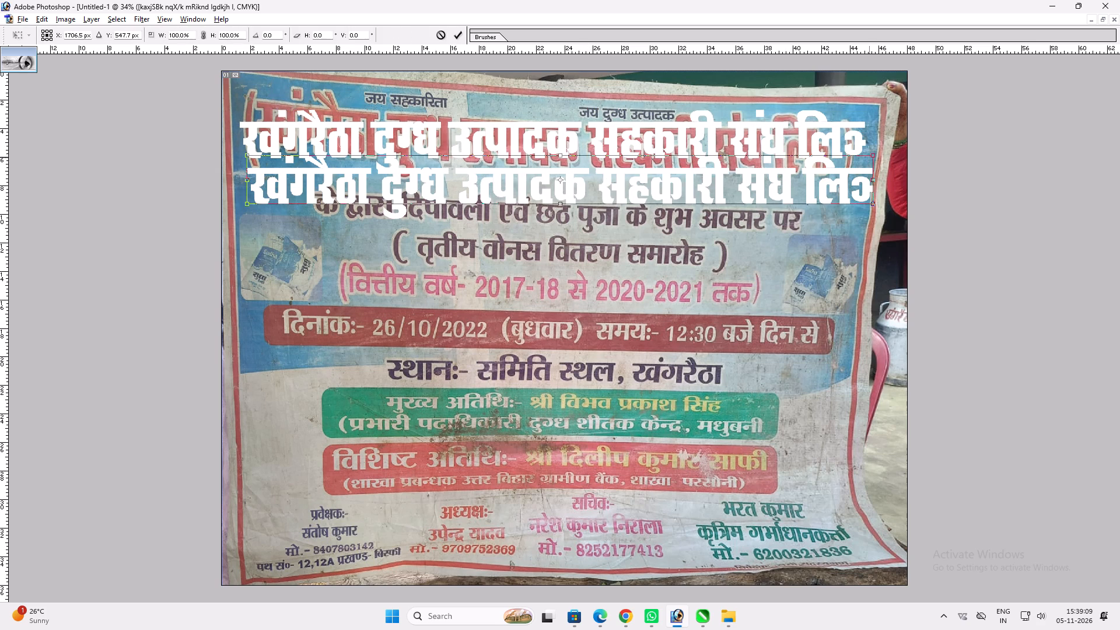
pyautogui.keyDown('shift'); pyautogui.moveTo(871, 156); pyautogui.dragTo(588, 197); pyautogui.keyUp('shift')
pyautogui.hotkey('shift', 'Return')
# Change the font of the whole copied heading to RAJ 04.
pyautogui.press('t')
pyautogui.click(569, 192)
pyautogui.hotkey('ctrl', 'a')
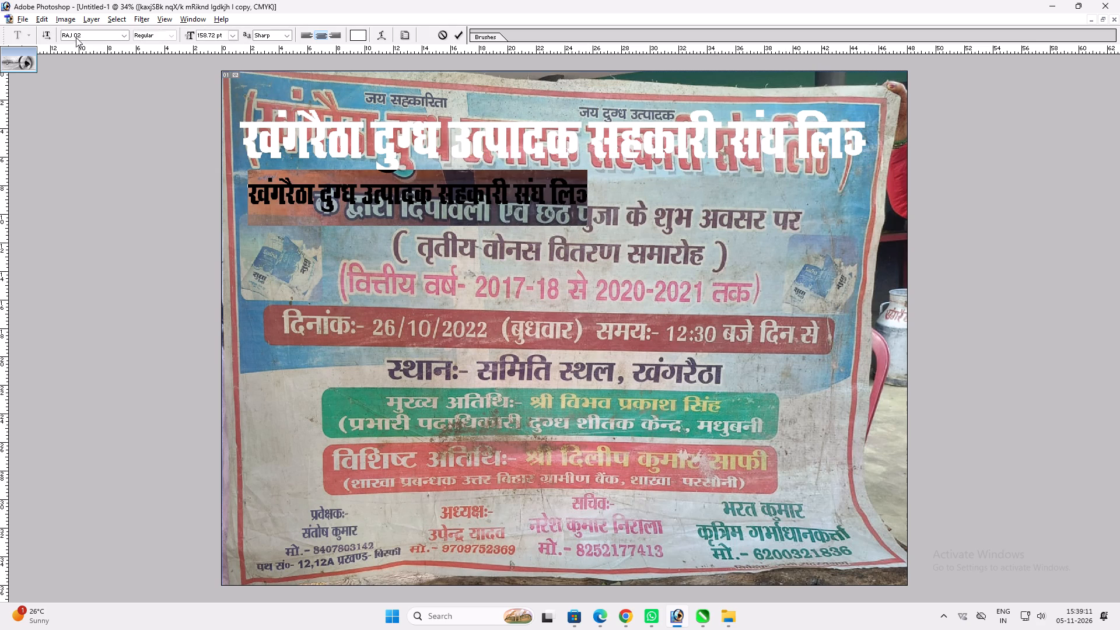
pyautogui.click(76, 34)
pyautogui.write('ra')
pyautogui.press('Down')
pyautogui.press('Down')
pyautogui.press('Down')
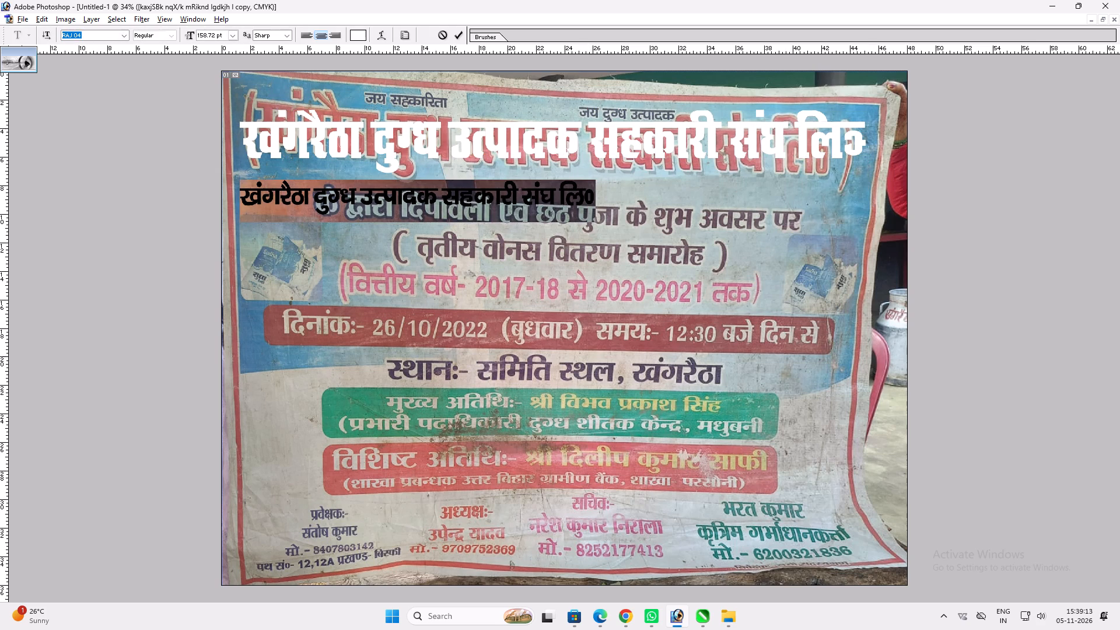
# Replace the copied heading's text with "जय सहकारिता" and commit it.
pyautogui.keyDown('ctrl'); pyautogui.click(322, 199); pyautogui.keyUp('ctrl')
pyautogui.click(322, 199)
pyautogui.hotkey('ctrl', 'a')
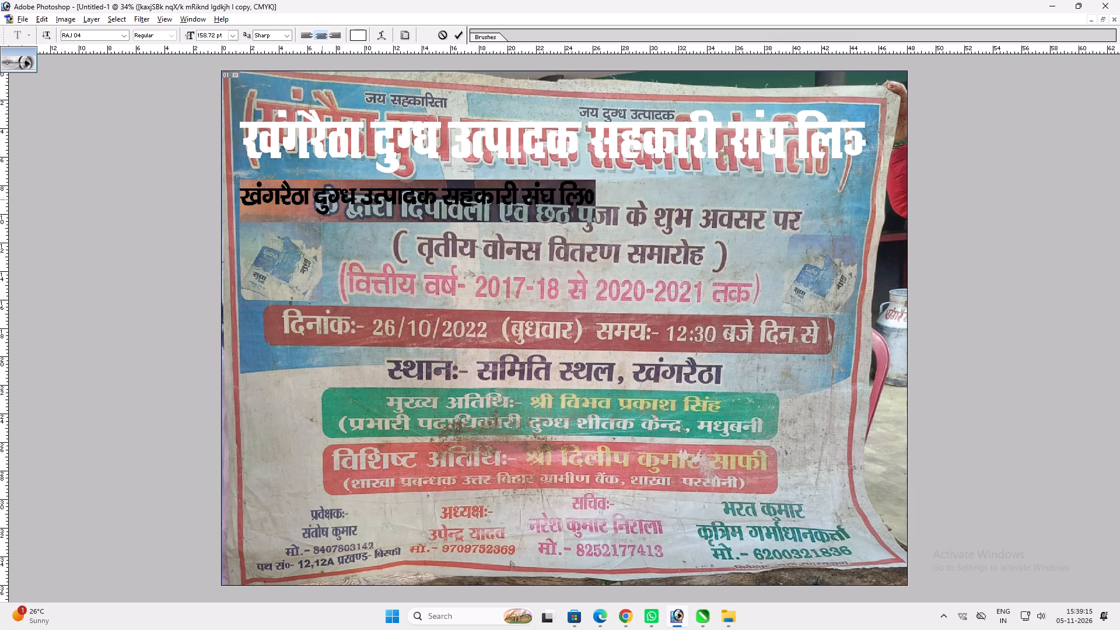
pyautogui.write('t;')
pyautogui.press('space')
pyautogui.moveTo(464, 212); pyautogui.dragTo(397, 227)
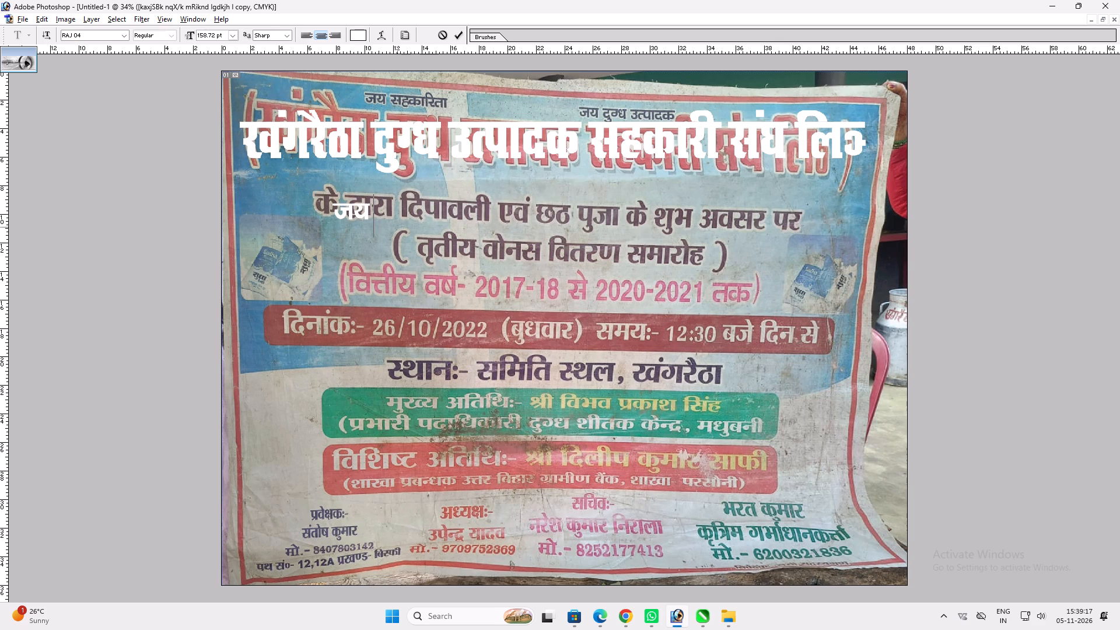
pyautogui.moveTo(397, 227); pyautogui.dragTo(388, 229)
pyautogui.press('l')
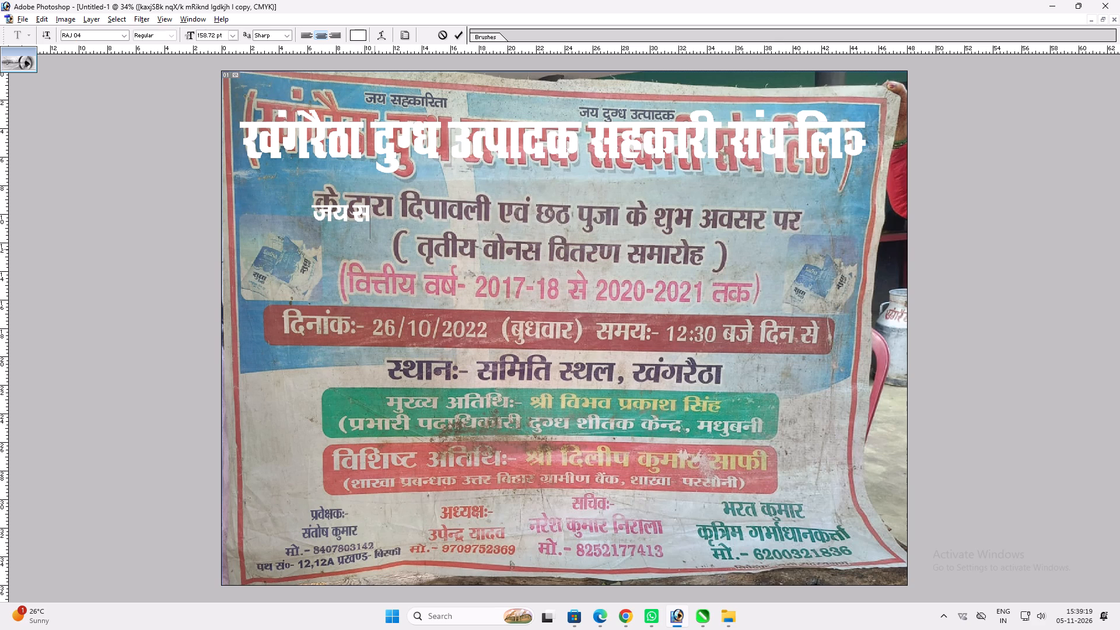
pyautogui.write('gd')
pyautogui.press('BackSpace')
pyautogui.press('d')
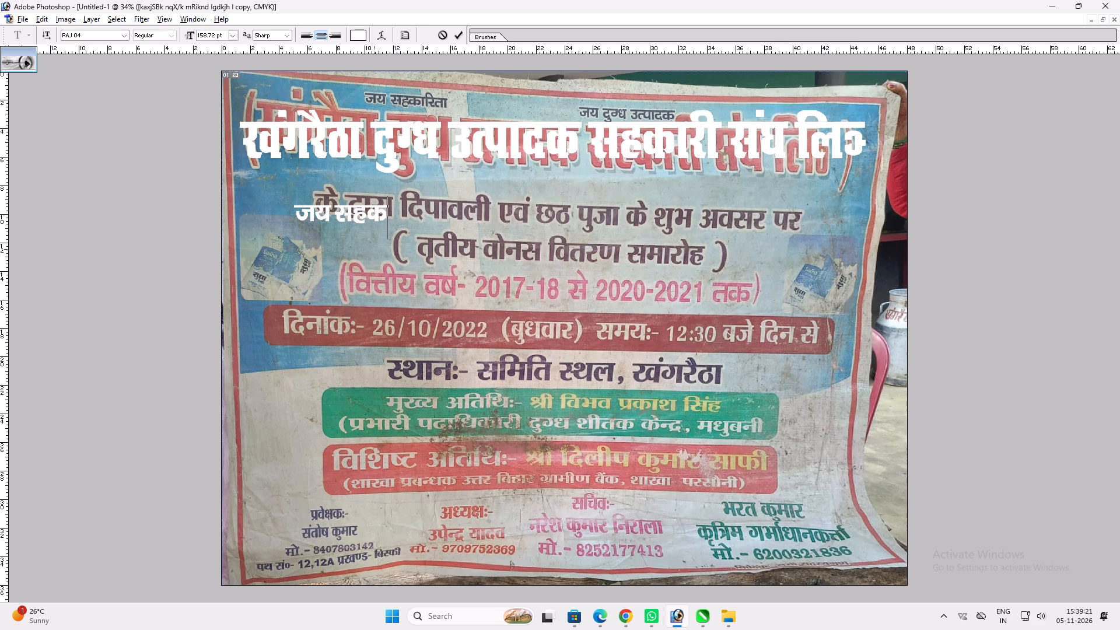
pyautogui.write('kfjrk')
pyautogui.press('Return')
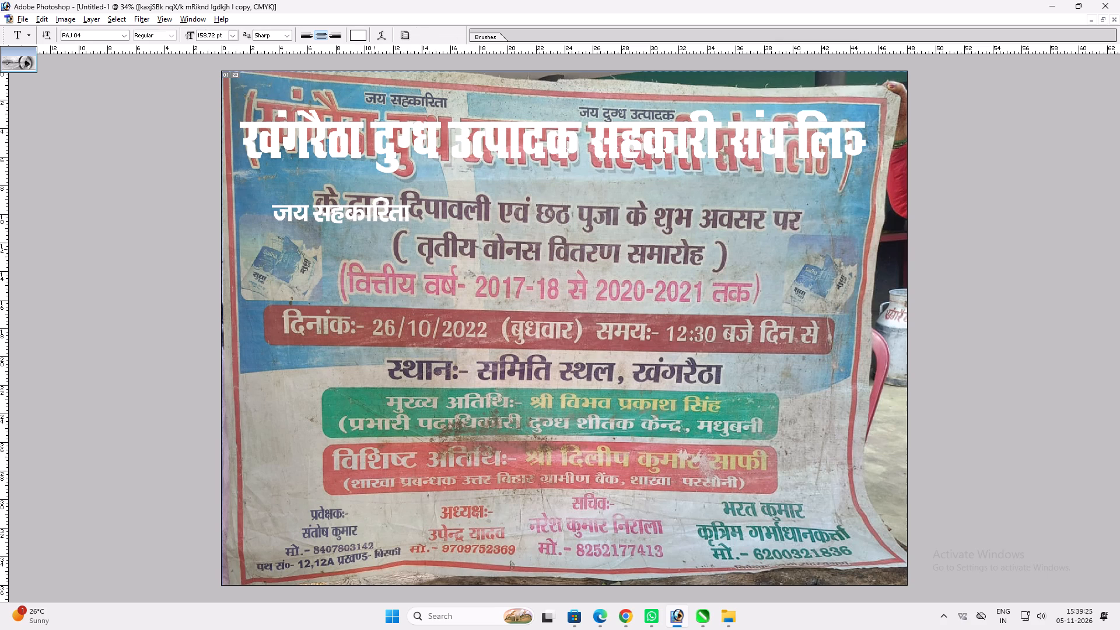
# Apply a blue Color Overlay of C 100, M 60, Y 0, K 0 to the "जय सहकारिता" text.
pyautogui.hotkey('alt', 'l')
pyautogui.hotkey('alt', 'y')
pyautogui.press('n')
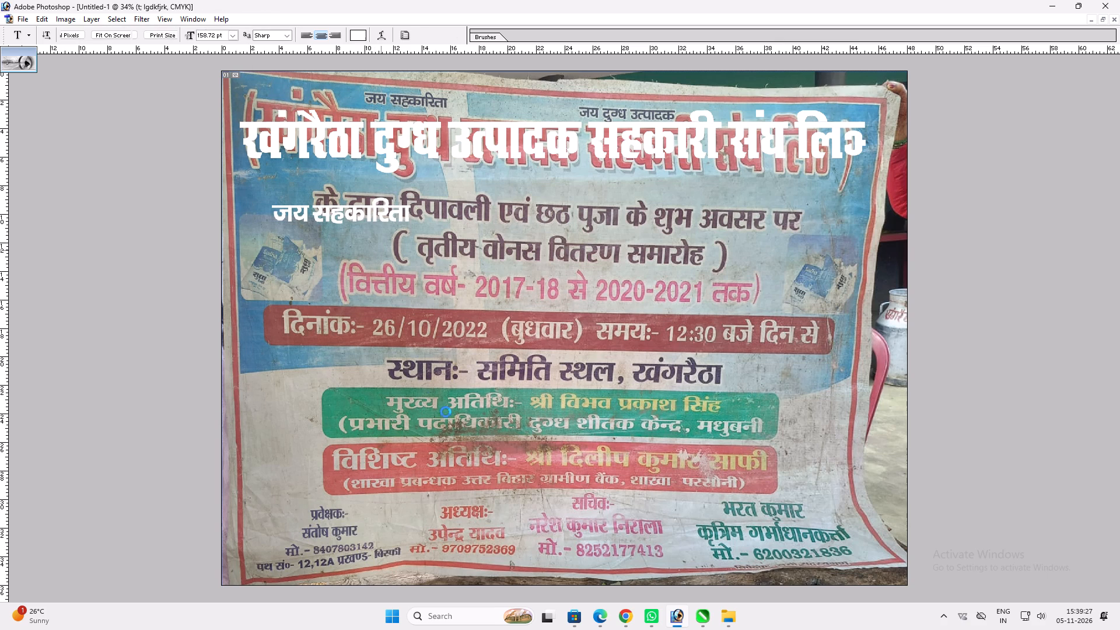
pyautogui.click(330, 272)
pyautogui.click(479, 167)
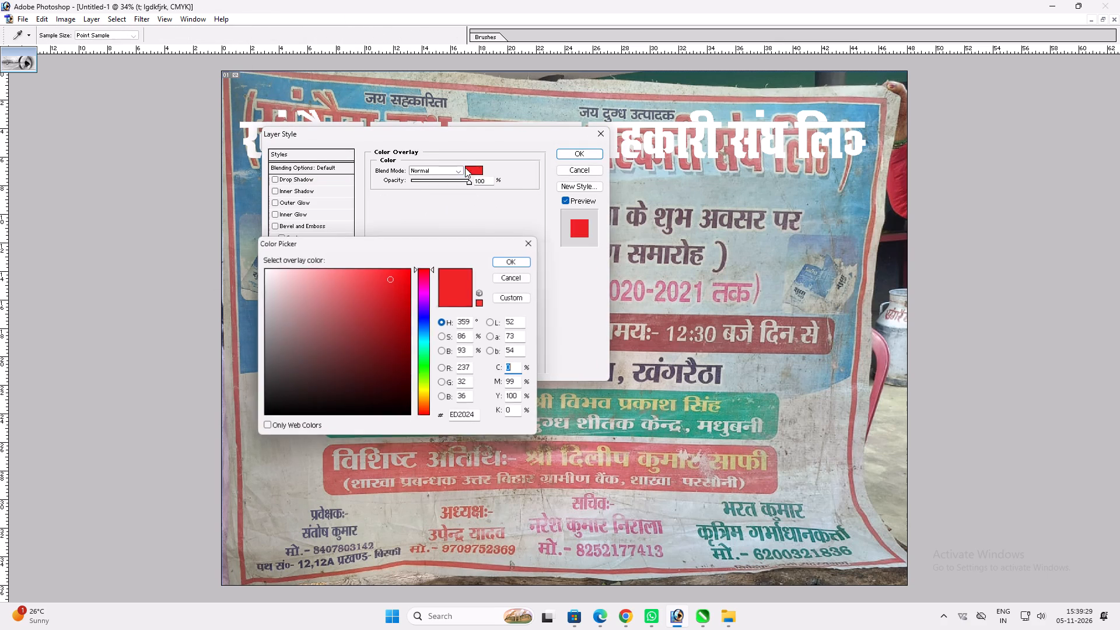
pyautogui.press('0')
pyautogui.hotkey('shift', 'Tab')
pyautogui.press('Tab')
pyautogui.press('1')
pyautogui.write('00')
pyautogui.press('Tab')
pyautogui.write('10')
pyautogui.hotkey('shift', 'Tab')
pyautogui.press('Tab')
pyautogui.press('6')
pyautogui.press('0')
pyautogui.press('Tab')
pyautogui.press('0')
pyautogui.press('Return')
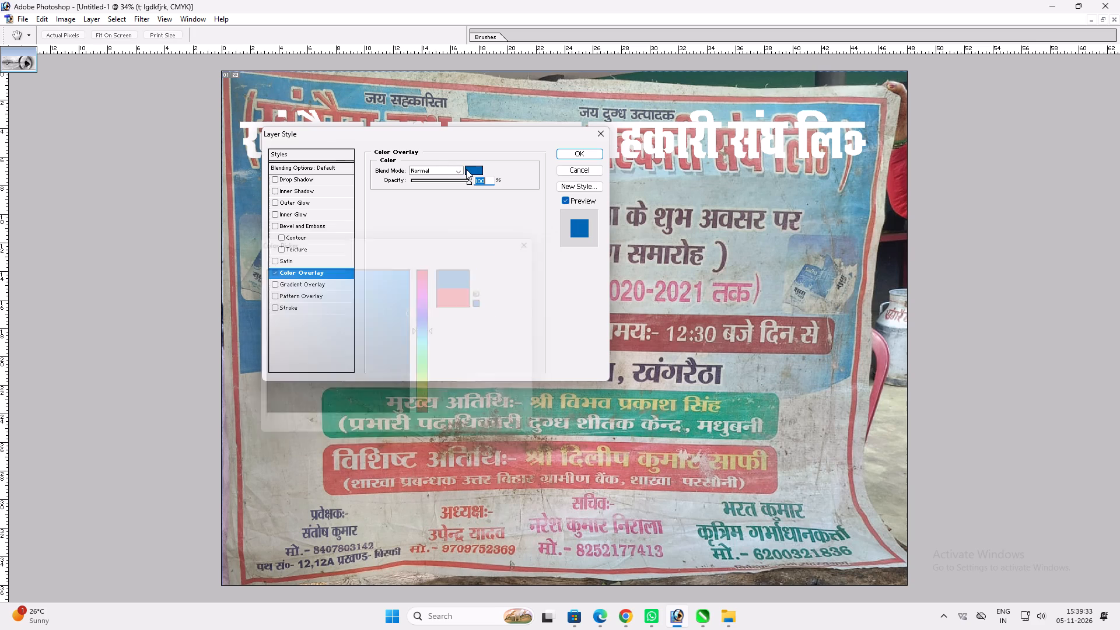
pyautogui.press('Return')
# Shrink the "जय सहकारिता" text and place it over its printed counterpart above the heading.
pyautogui.hotkey('ctrl', 't')
pyautogui.keyDown('shift'); pyautogui.moveTo(410, 222); pyautogui.dragTo(362, 213); pyautogui.keyUp('shift')
pyautogui.hotkey('shift', 'Return')
pyautogui.press('v')
pyautogui.moveTo(351, 213); pyautogui.dragTo(429, 102)
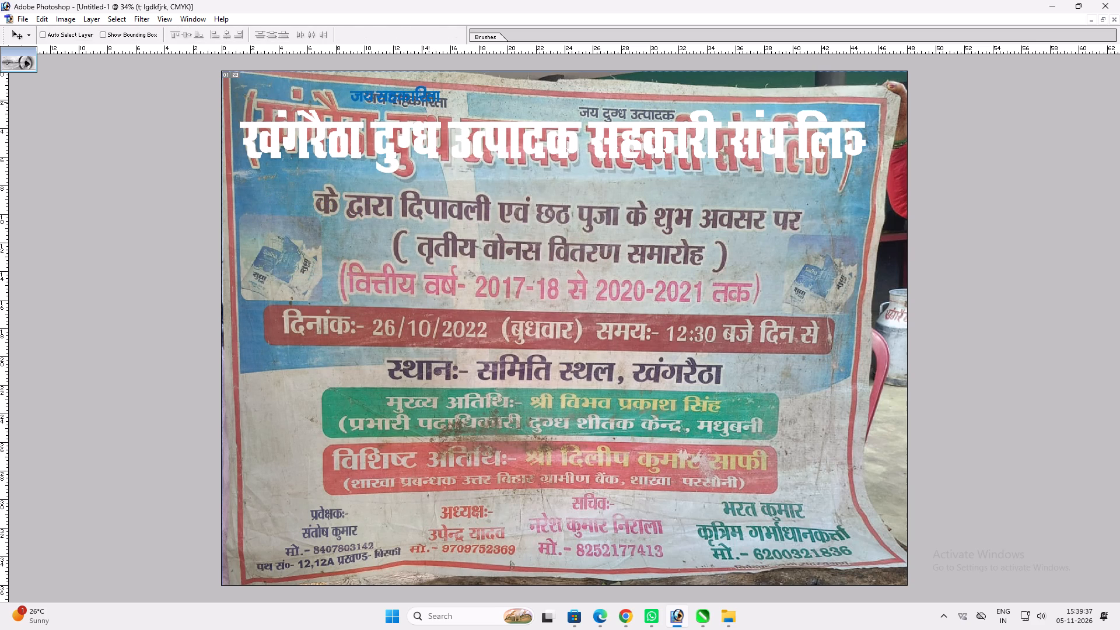
pyautogui.moveTo(429, 102); pyautogui.dragTo(423, 105)
# Stroke a thin black frame along the inside edge of the whole canvas on a new layer.
pyautogui.hotkey('ctrl', 'a')
pyautogui.hotkey('alt', 'l')
pyautogui.hotkey('alt', 'w')
pyautogui.hotkey('alt', 'e')
pyautogui.hotkey('alt', 'l')
pyautogui.hotkey('alt', 's')
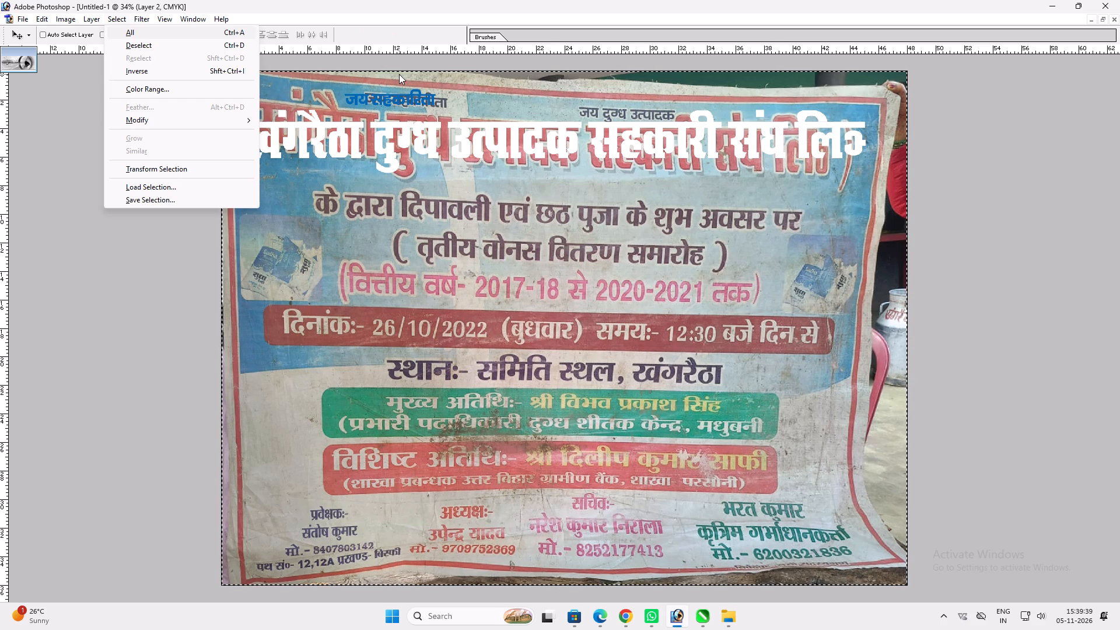
pyautogui.hotkey('alt', 'l')
pyautogui.hotkey('alt', 'w')
pyautogui.hotkey('alt', 'l')
pyautogui.hotkey('alt', 'e')
pyautogui.hotkey('alt', 's')
pyautogui.press('Return')
pyautogui.hotkey('ctrl', 'd')
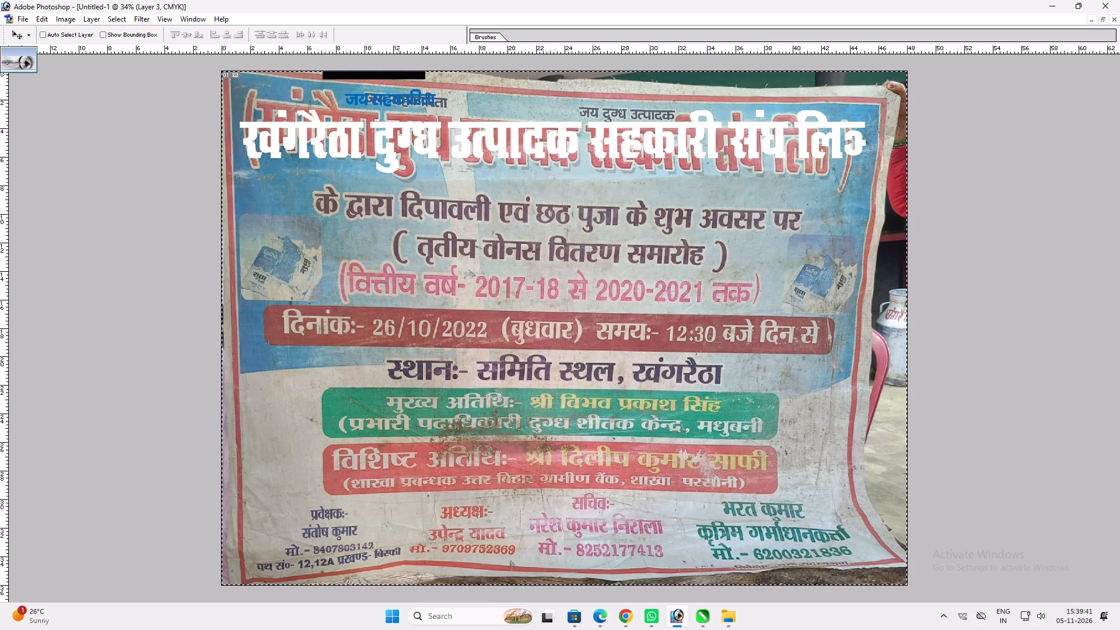
# Give the canvas frame a red Color Overlay and a thin white Stroke outline.
pyautogui.hotkey('alt', 'l')
pyautogui.write('yn')
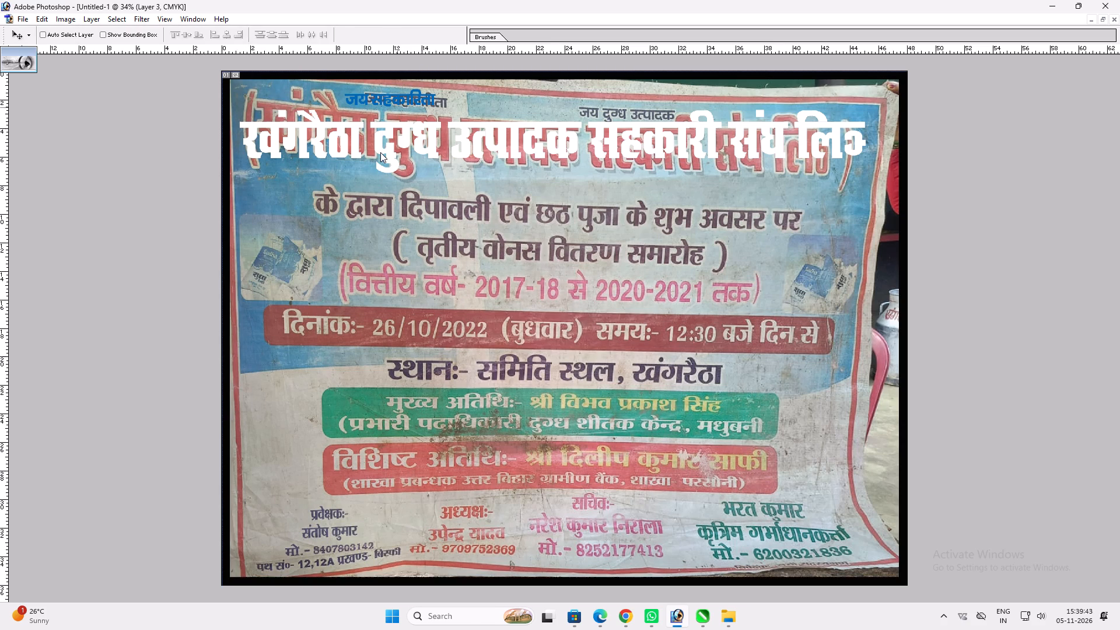
pyautogui.click(311, 272)
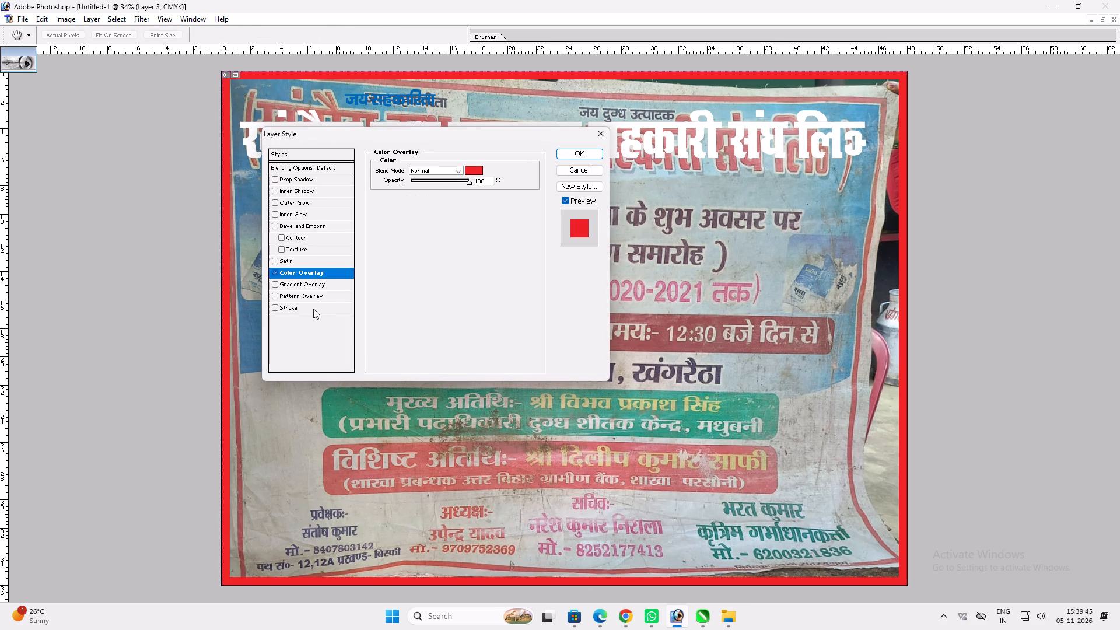
pyautogui.click(306, 310)
pyautogui.click(402, 238)
pyautogui.moveTo(334, 320); pyautogui.dragTo(145, 203)
pyautogui.press('Return')
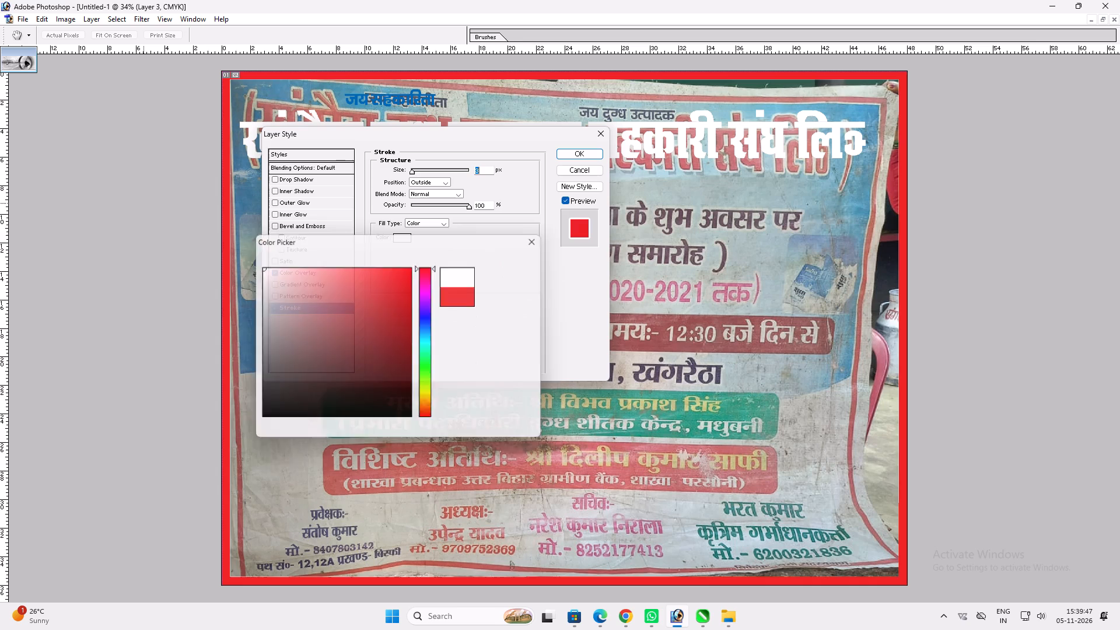
pyautogui.scroll(8, 285, 257)
pyautogui.press('Return')
pyautogui.press('v')
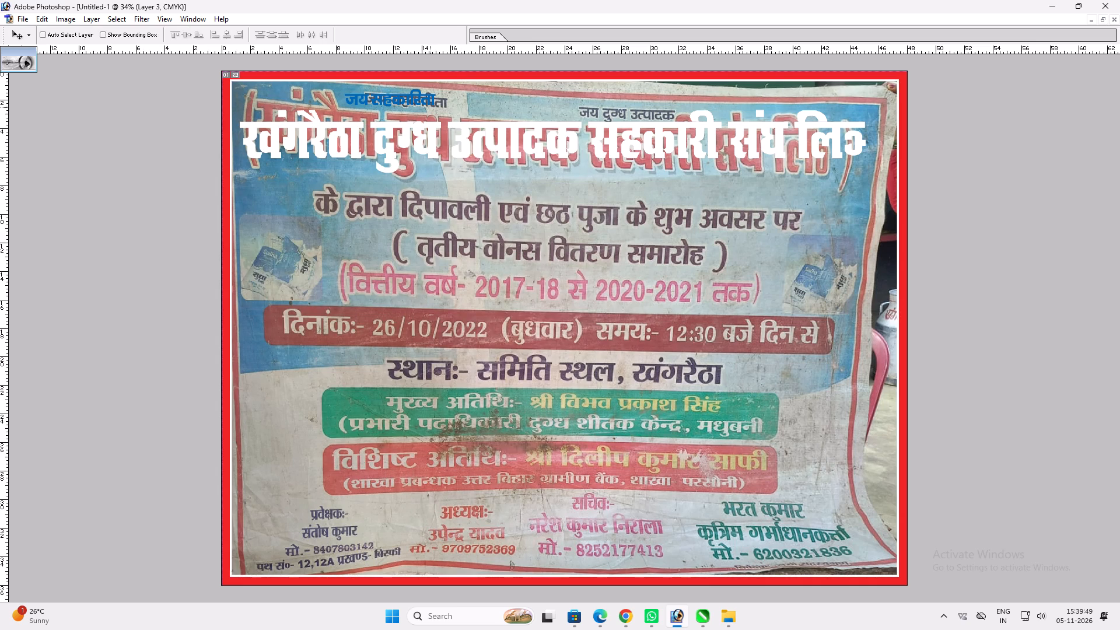
# Widen the "जय सहकारिता" text to about 117% of its width.
pyautogui.keyDown('ctrl'); pyautogui.click(435, 95); pyautogui.keyUp('ctrl')
pyautogui.hotkey('ctrl', 't')
pyautogui.keyDown('shift'); pyautogui.moveTo(437, 98); pyautogui.dragTo(453, 98); pyautogui.keyUp('shift')
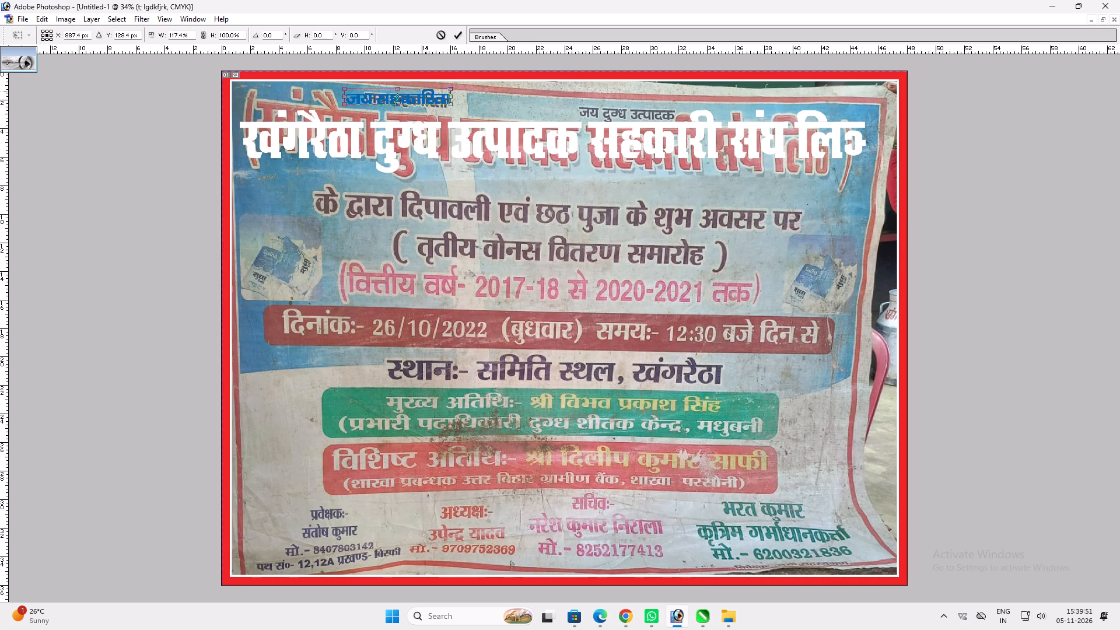
pyautogui.hotkey('shift', 'Return')
pyautogui.press('v')
# Add a thin Stroke outline in pale pink FFE3E4 to the "जय सहकारिता" text.
pyautogui.hotkey('alt', 'l')
pyautogui.hotkey('alt', 'y')
pyautogui.press('k')
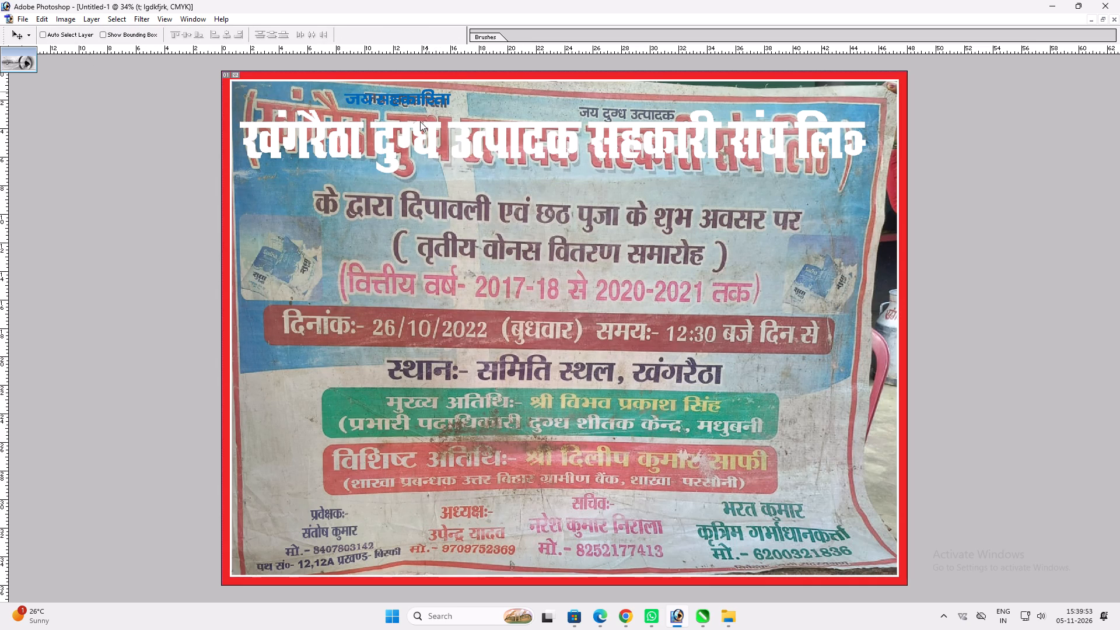
pyautogui.scroll(2, 409, 258)
pyautogui.click(405, 240)
pyautogui.moveTo(348, 307); pyautogui.dragTo(279, 260)
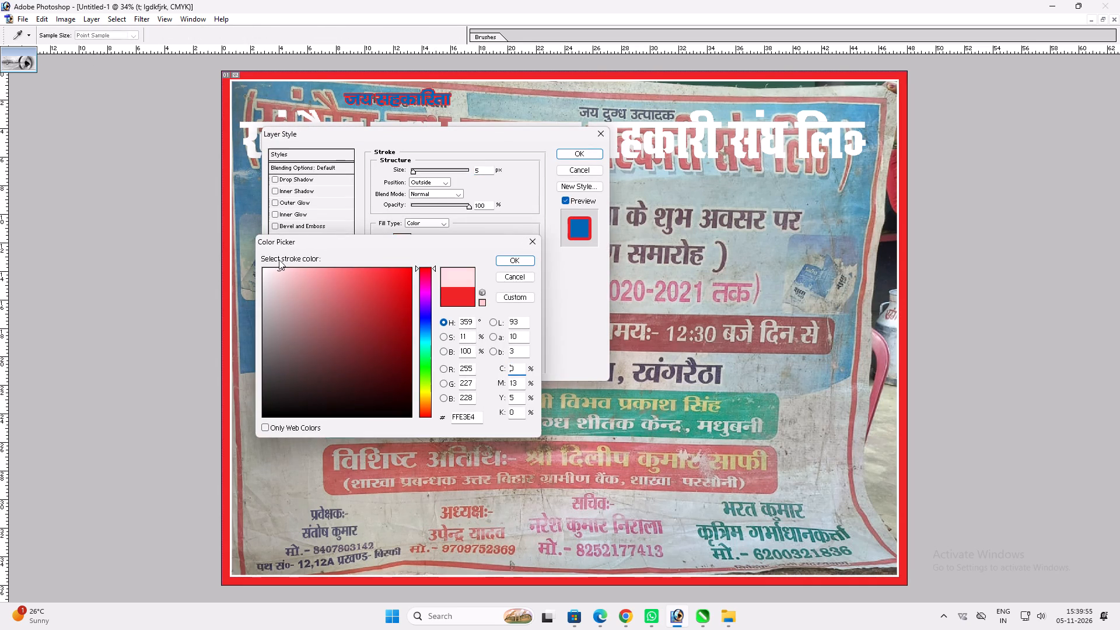
pyautogui.press('Return')
pyautogui.scroll(2, 555, 259)
pyautogui.press('Return')
pyautogui.press('v')
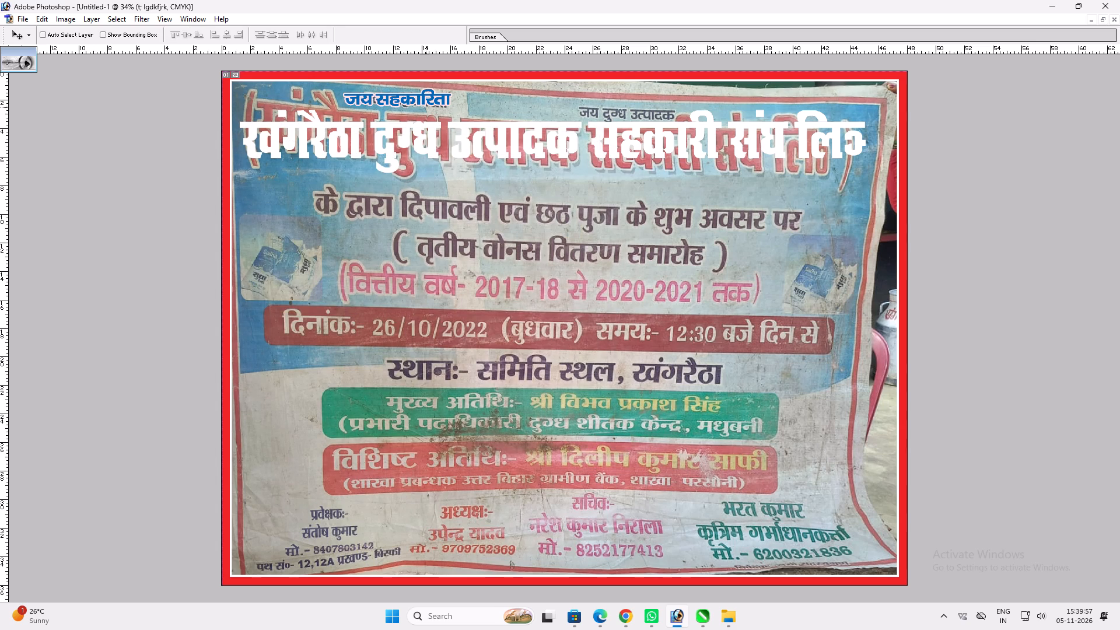
# Change the "जय सहकारिता" outline colour to white and make the outline thicker.
pyautogui.hotkey('alt', 'l')
pyautogui.hotkey('alt', 'k')
pyautogui.hotkey('alt', 'y')
pyautogui.hotkey('alt', 'l')
pyautogui.hotkey('alt', 'y')
pyautogui.press('k')
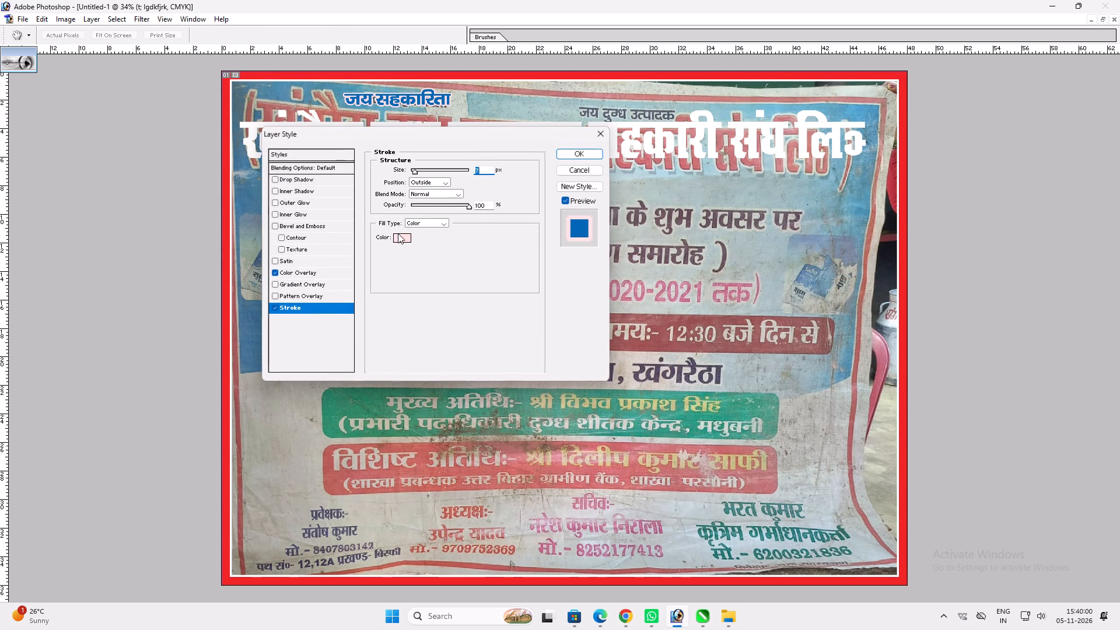
pyautogui.click(398, 233)
pyautogui.moveTo(325, 310); pyautogui.dragTo(239, 216)
pyautogui.press('Return')
pyautogui.scroll(1, 514, 303)
pyautogui.press('Return')
pyautogui.press('v')
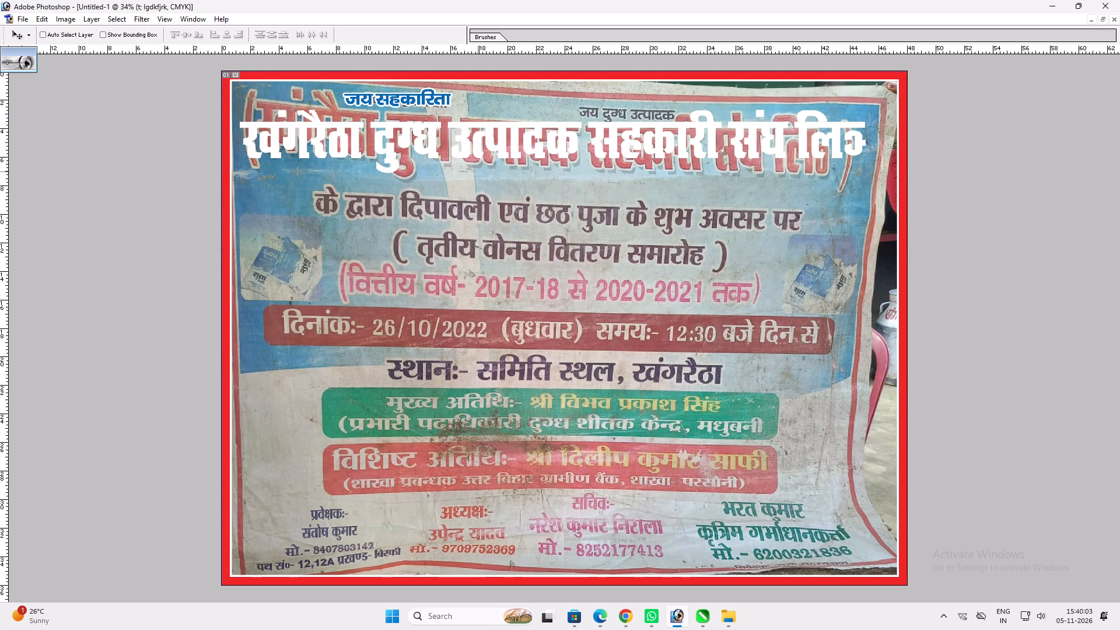
# Duplicate the "जय सहकारिता" line beside itself above the heading and retype the copy as "जय दुग्ध उत्पादक".
pyautogui.keyDown('alt'); pyautogui.keyDown('shift'); pyautogui.moveTo(433, 99); pyautogui.dragTo(632, 116); pyautogui.keyUp('shift'); pyautogui.keyUp('alt')
pyautogui.press('t')
pyautogui.click(597, 100)
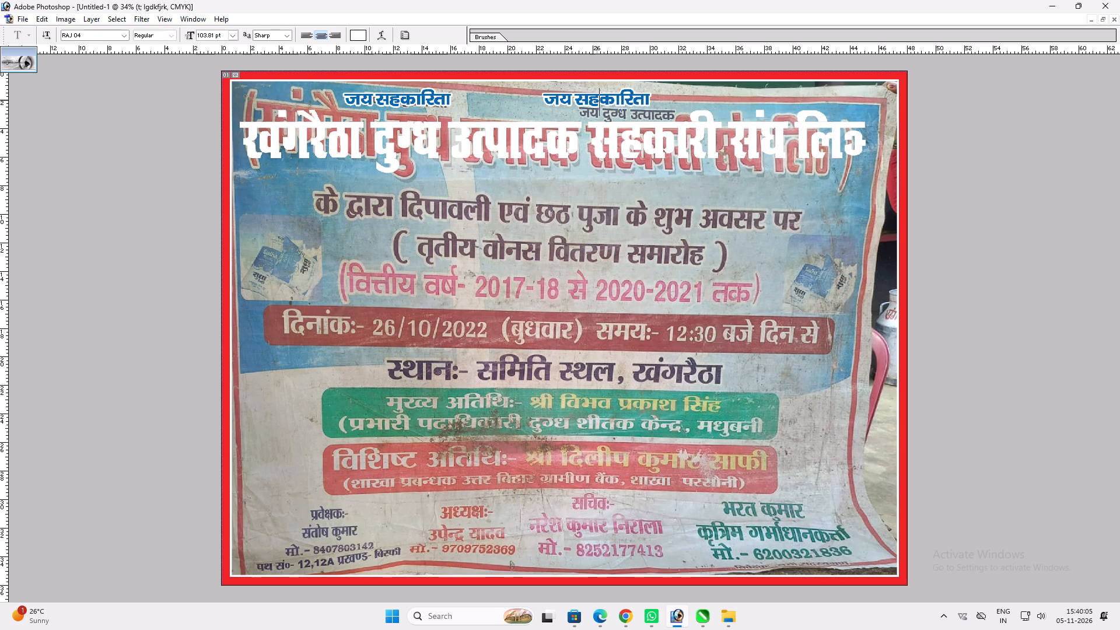
pyautogui.hotkey('ctrl', 'a')
pyautogui.write('t;')
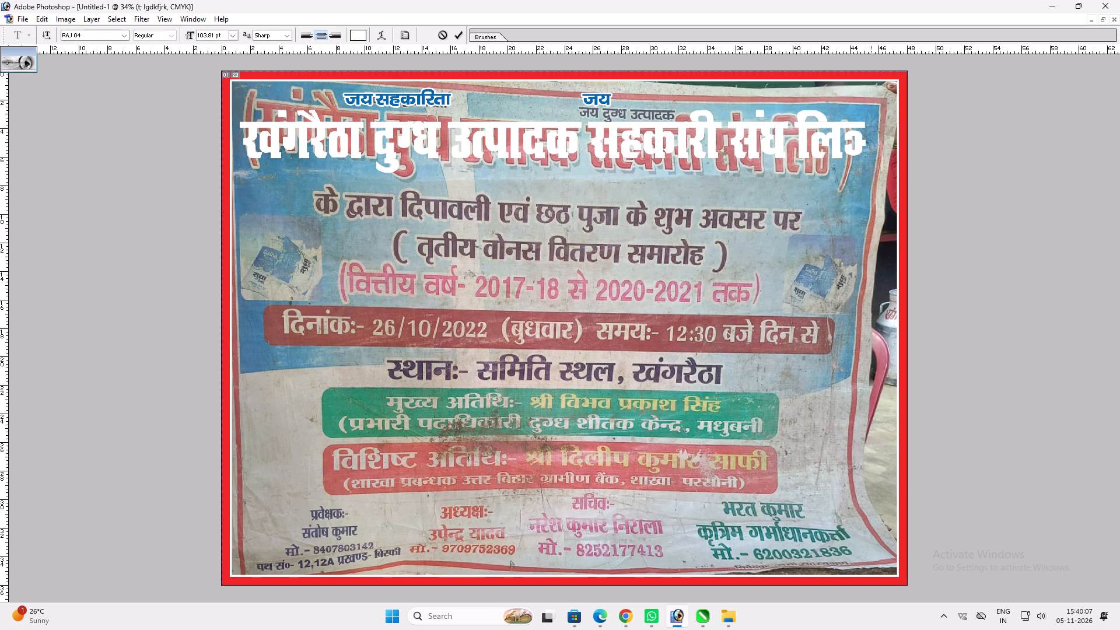
pyautogui.moveTo(869, 73); pyautogui.dragTo(822, 75)
pyautogui.press('space')
pyautogui.write('nqX')
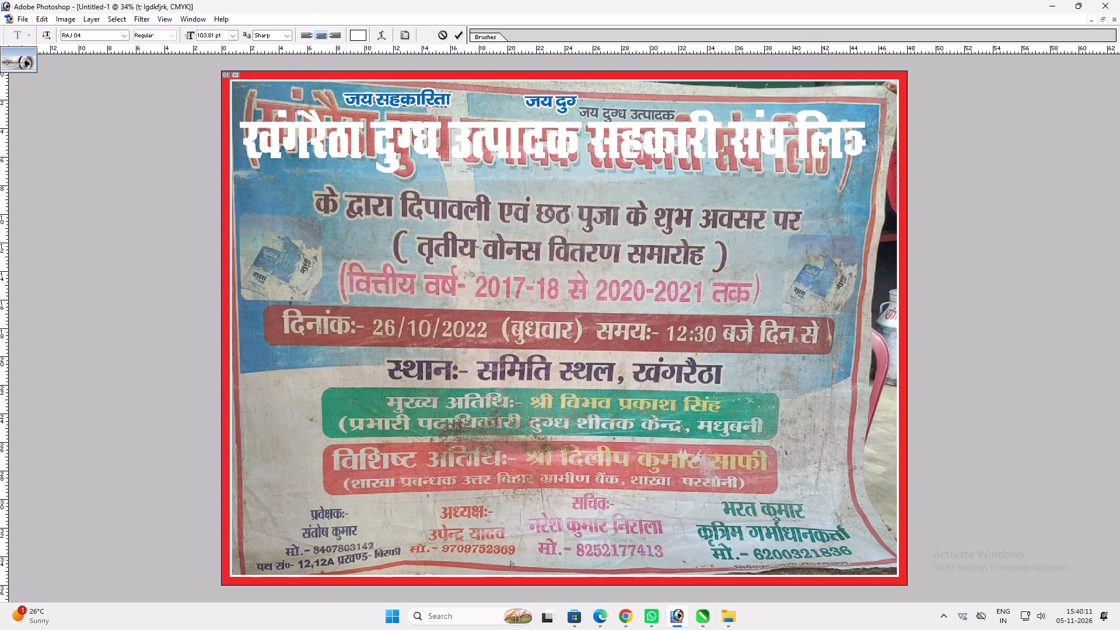
pyautogui.write('/k')
pyautogui.press('space')
pyautogui.write('mRiknd')
pyautogui.press('Return')
# Move the "जय दुग्ध उत्पादक" text further right, just above its printed counterpart and level with "जय सहकारिता".
pyautogui.write('vv')
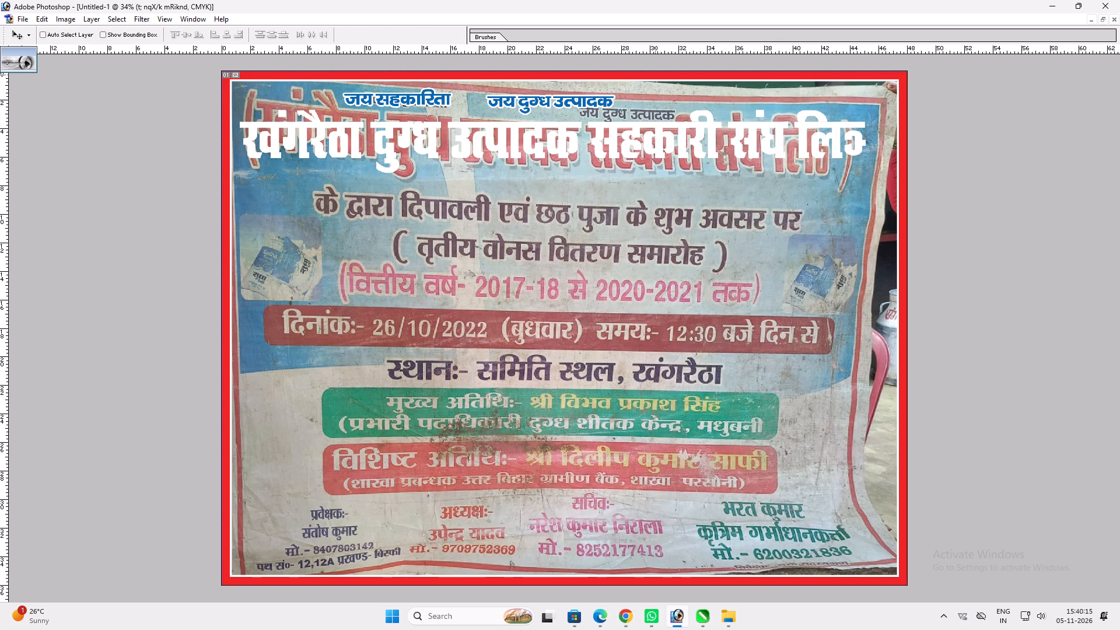
pyautogui.keyDown('shift'); pyautogui.moveTo(591, 103); pyautogui.dragTo(716, 97); pyautogui.keyUp('shift')
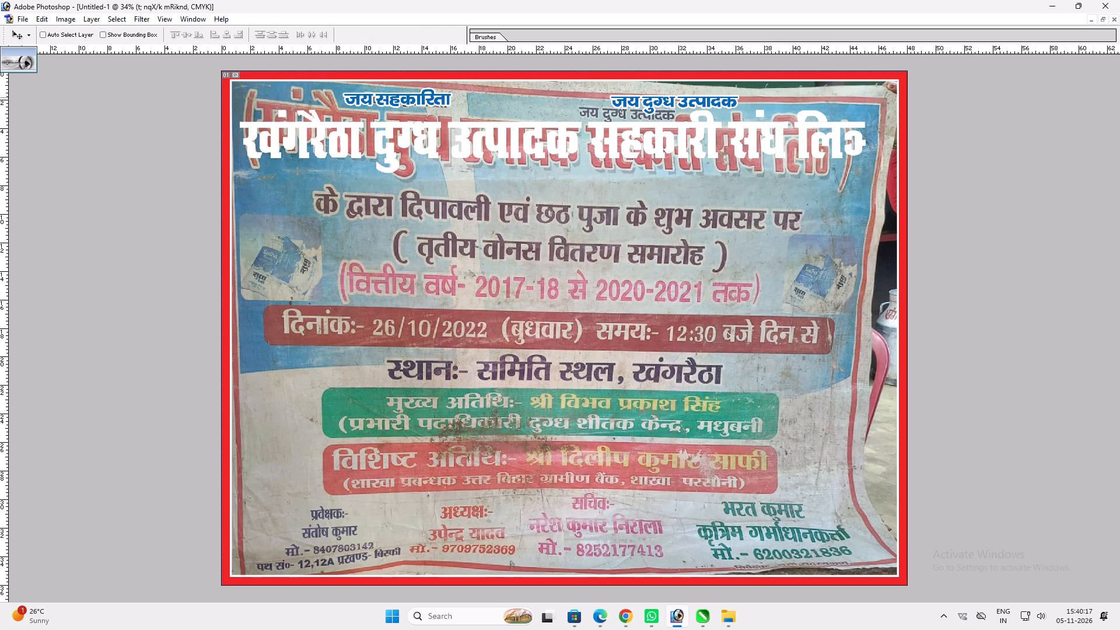
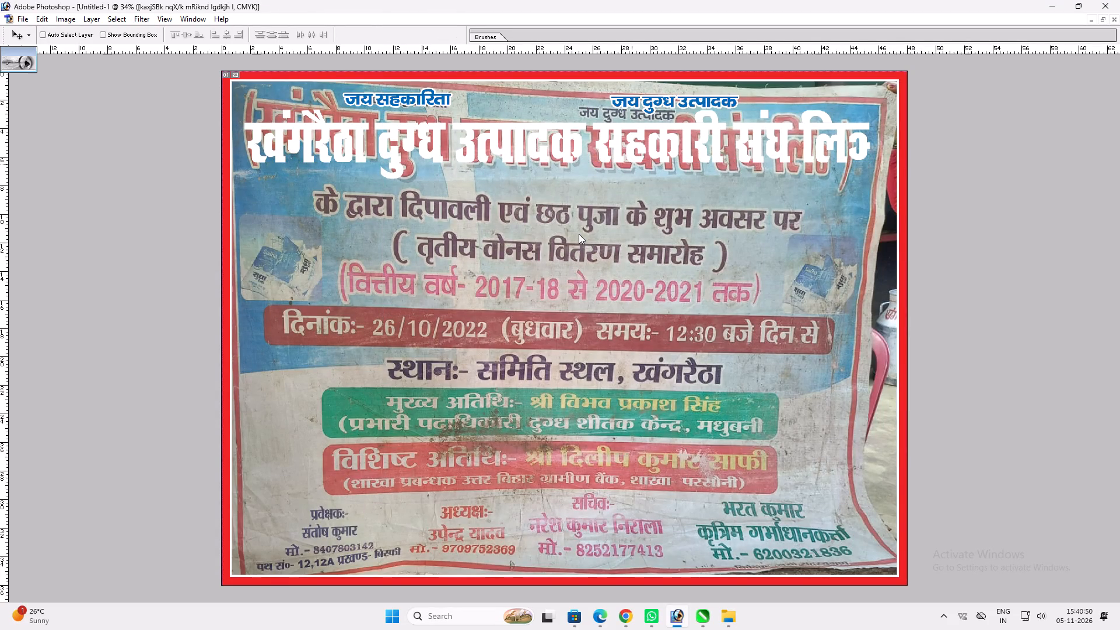
# Apply a red Color Overlay and a white Stroke outline to the large "खंगरैठा दुग्ध उत्पादक सहकारी संघ" heading.
pyautogui.click(330, 276)
pyautogui.click(326, 272)
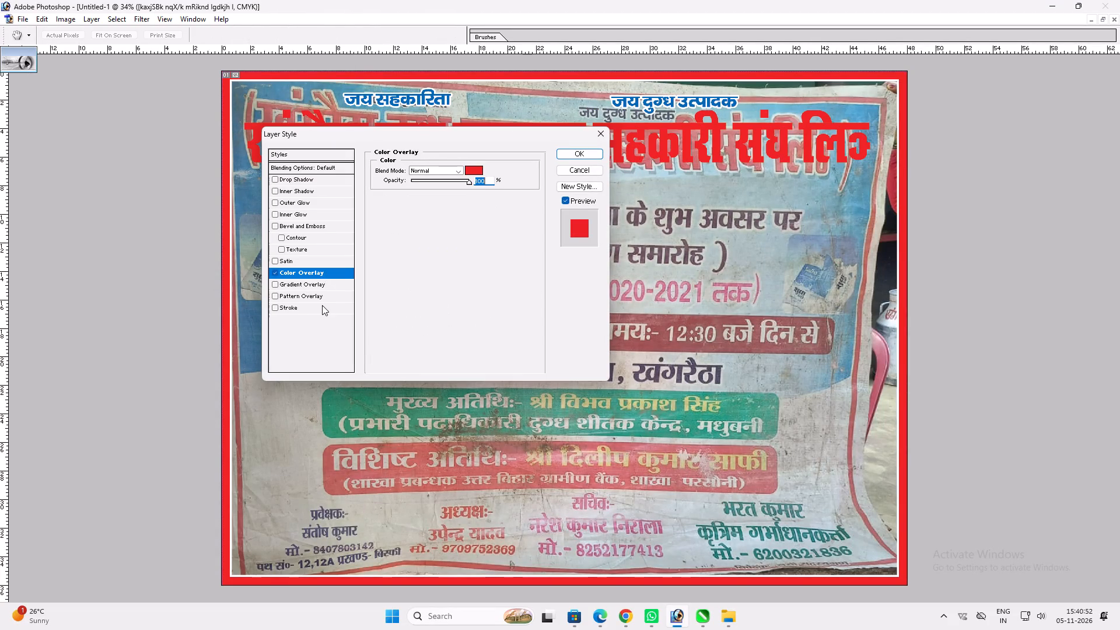
pyautogui.click(318, 309)
pyautogui.click(402, 241)
pyautogui.moveTo(355, 313); pyautogui.dragTo(178, 188)
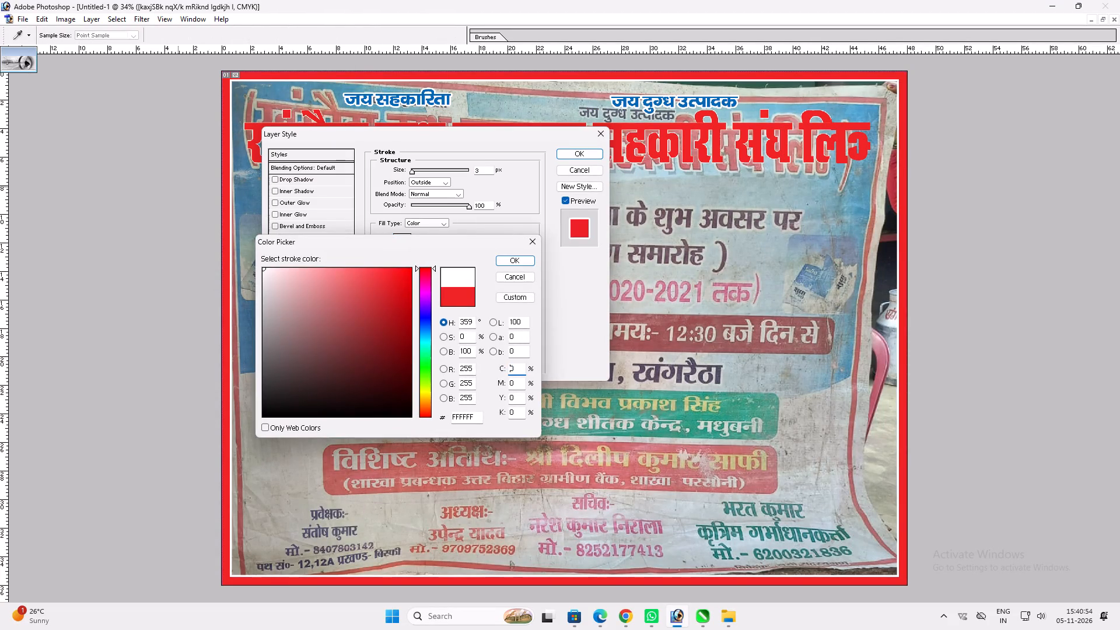
pyautogui.press('Return')
pyautogui.scroll(8, 323, 349)
pyautogui.press('Return')
# Stretch the main heading slightly wider towards the banner's right edge.
pyautogui.hotkey('ctrl', 't')
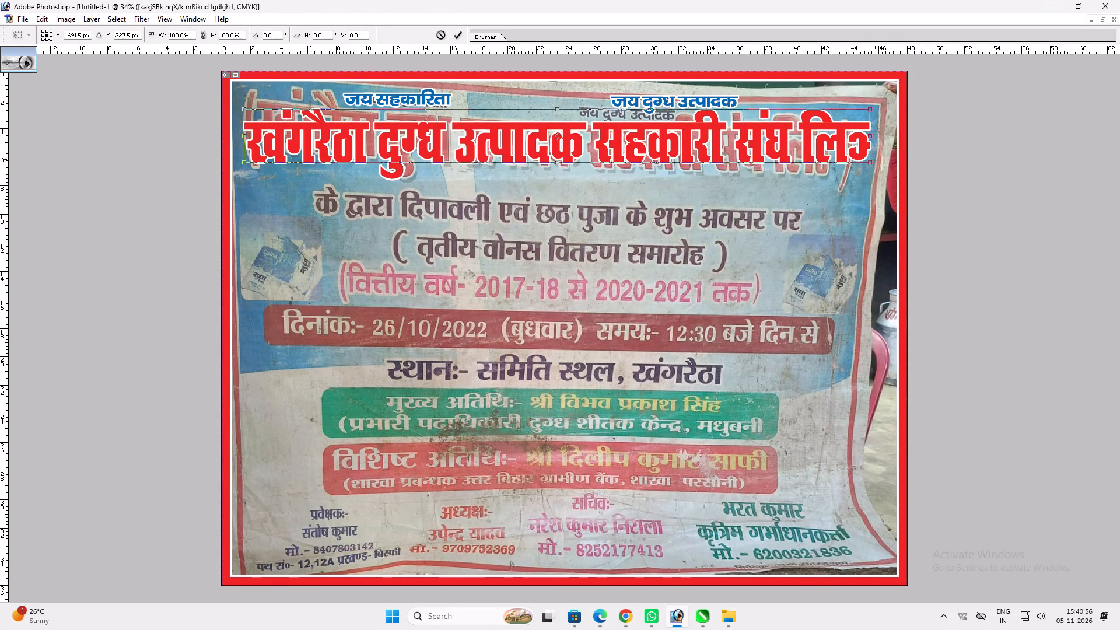
pyautogui.keyDown('shift'); pyautogui.moveTo(873, 145); pyautogui.dragTo(885, 141); pyautogui.keyUp('shift')
pyautogui.hotkey('shift', 'Return')
# Change the font of the heading's last character to RAJ 04 so that the word reads "लि०".
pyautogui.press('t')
pyautogui.moveTo(862, 145); pyautogui.dragTo(873, 143)
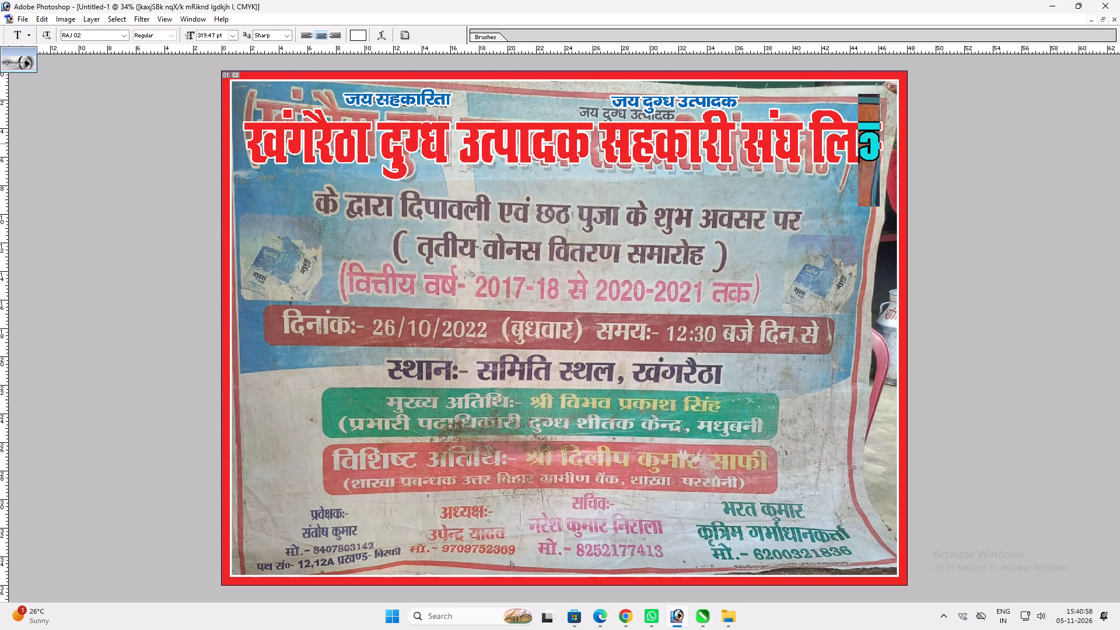
pyautogui.moveTo(873, 143); pyautogui.dragTo(876, 143)
pyautogui.click(80, 35)
pyautogui.press('Down')
pyautogui.press('Down')
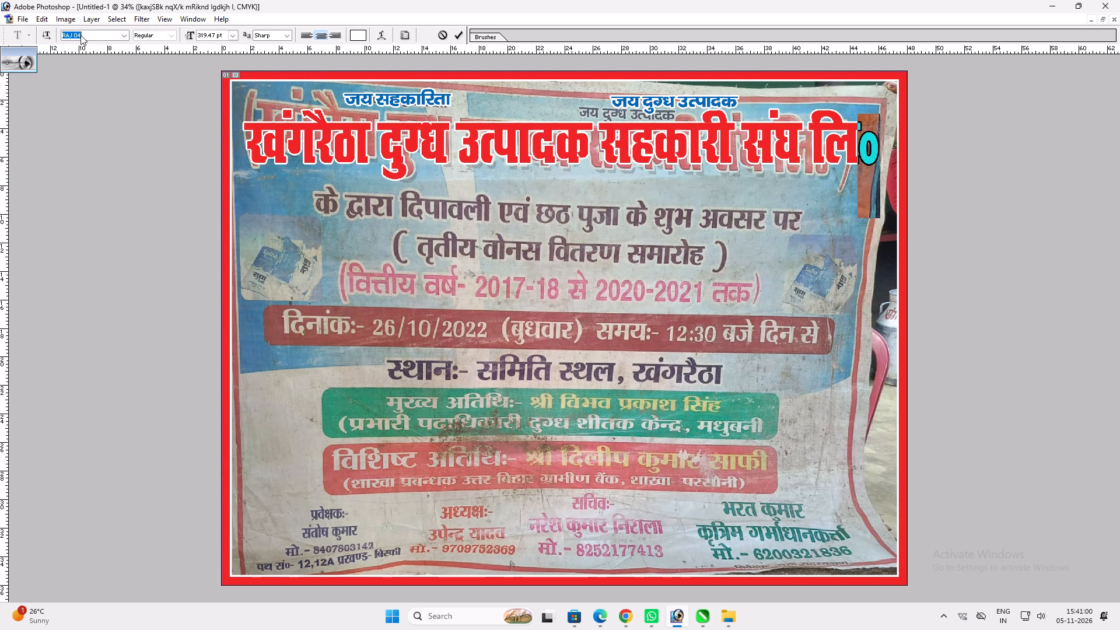
pyautogui.press('Return')
pyautogui.hotkey('ctrl', 't')
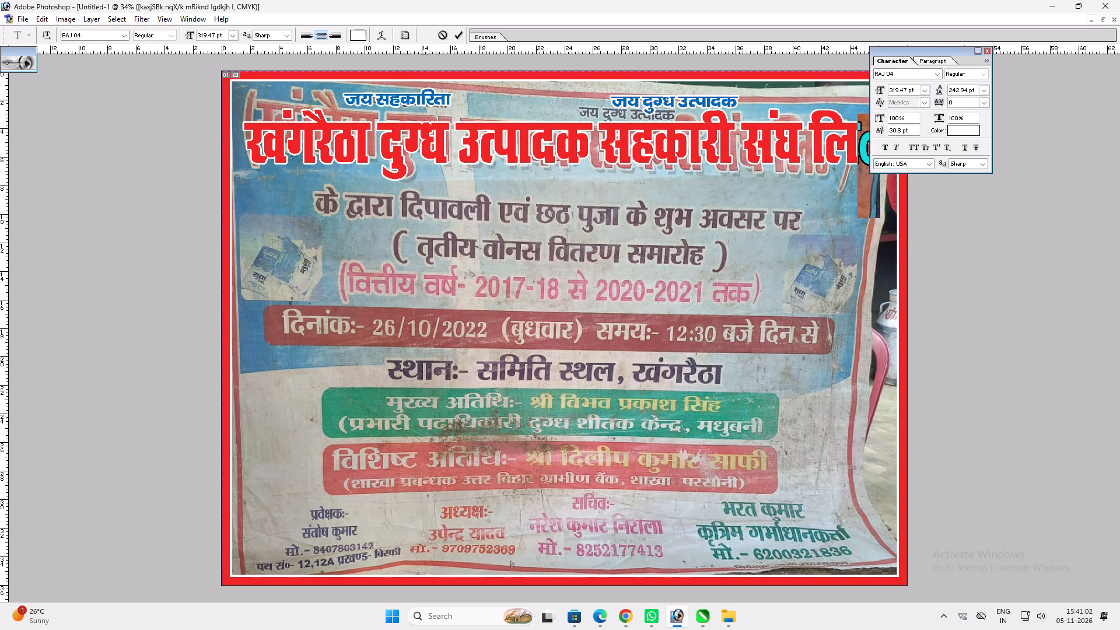
pyautogui.press('Return')
pyautogui.click(986, 49)
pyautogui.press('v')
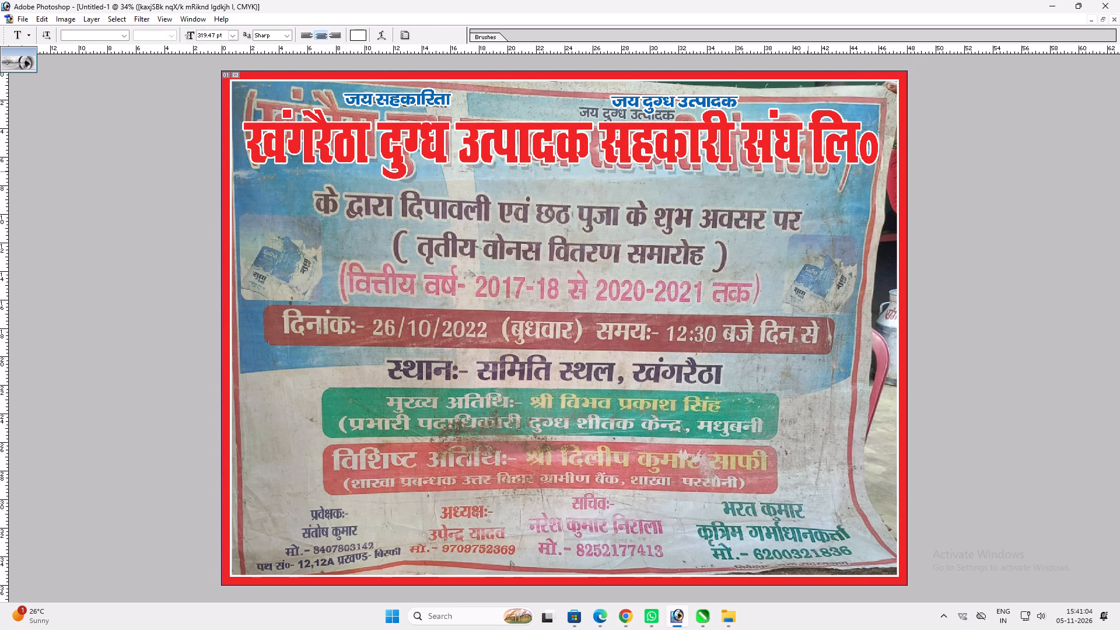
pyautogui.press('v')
# Duplicate the heading below itself and replace the copy's text with "के" in the RAJ ASHOK font.
pyautogui.keyDown('alt'); pyautogui.keyDown('shift'); pyautogui.moveTo(735, 158); pyautogui.dragTo(733, 228); pyautogui.keyUp('shift'); pyautogui.keyUp('alt')
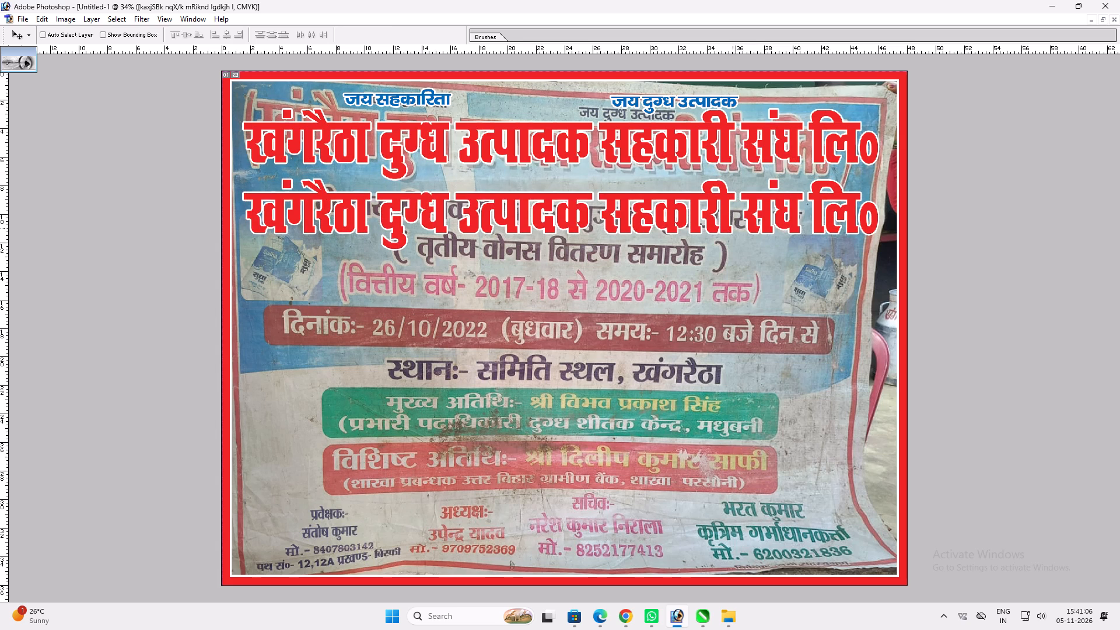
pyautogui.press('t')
pyautogui.click(695, 223)
pyautogui.hotkey('ctrl', 'a')
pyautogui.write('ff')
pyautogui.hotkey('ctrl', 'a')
pyautogui.moveTo(723, 186); pyautogui.dragTo(710, 192)
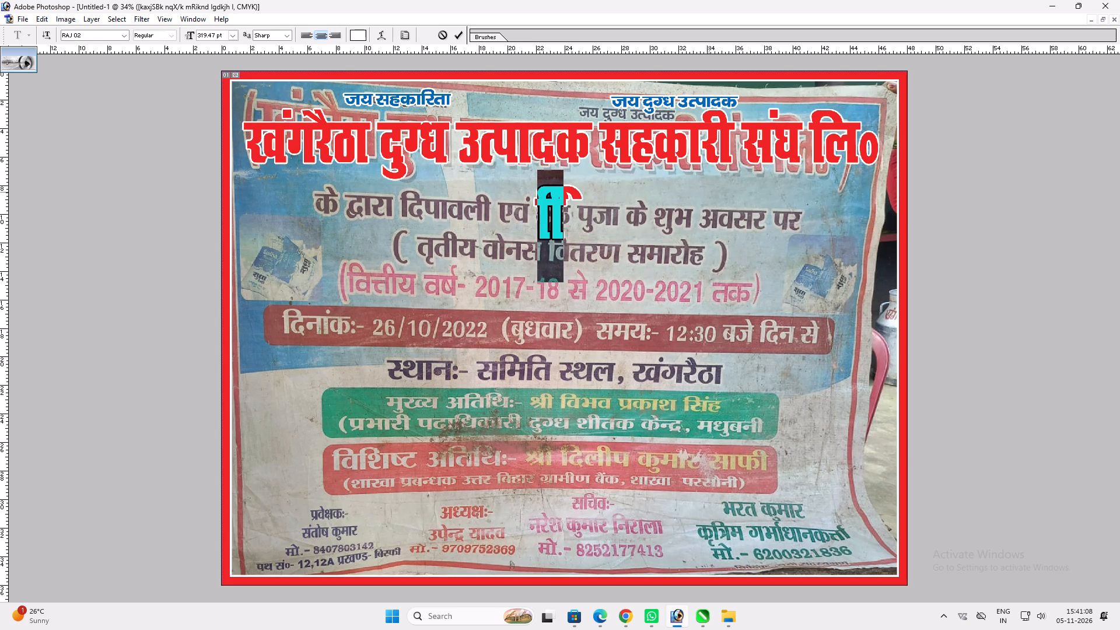
pyautogui.hotkey('ctrl', 'a')
pyautogui.click(95, 40)
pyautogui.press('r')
pyautogui.doubleClick(88, 37)
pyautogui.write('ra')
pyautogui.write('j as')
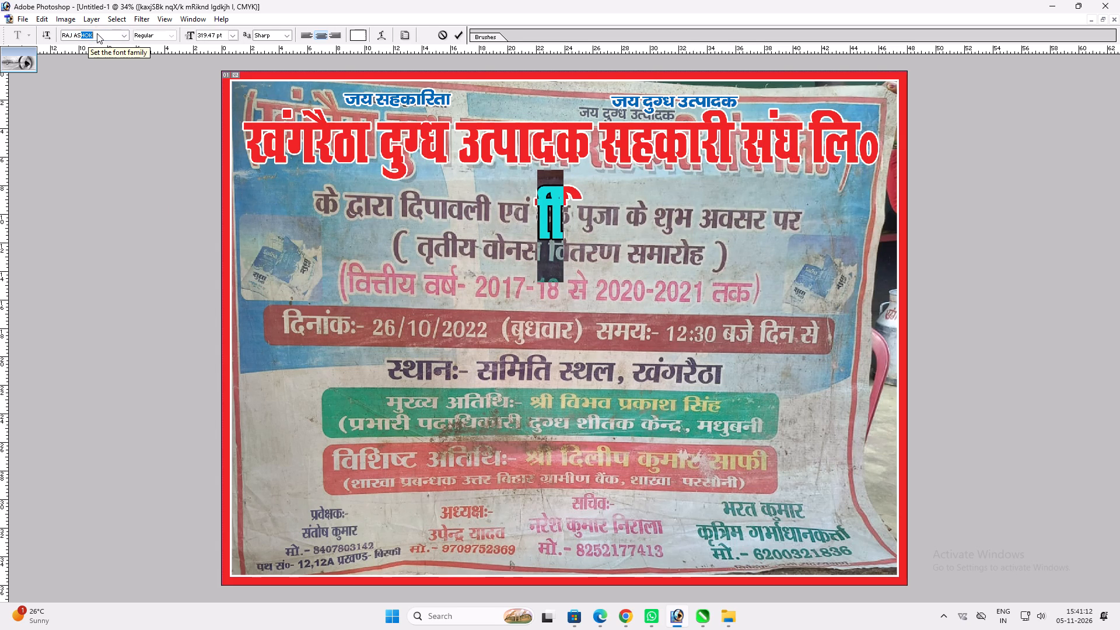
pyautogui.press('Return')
pyautogui.click(533, 218)
pyautogui.click(550, 215)
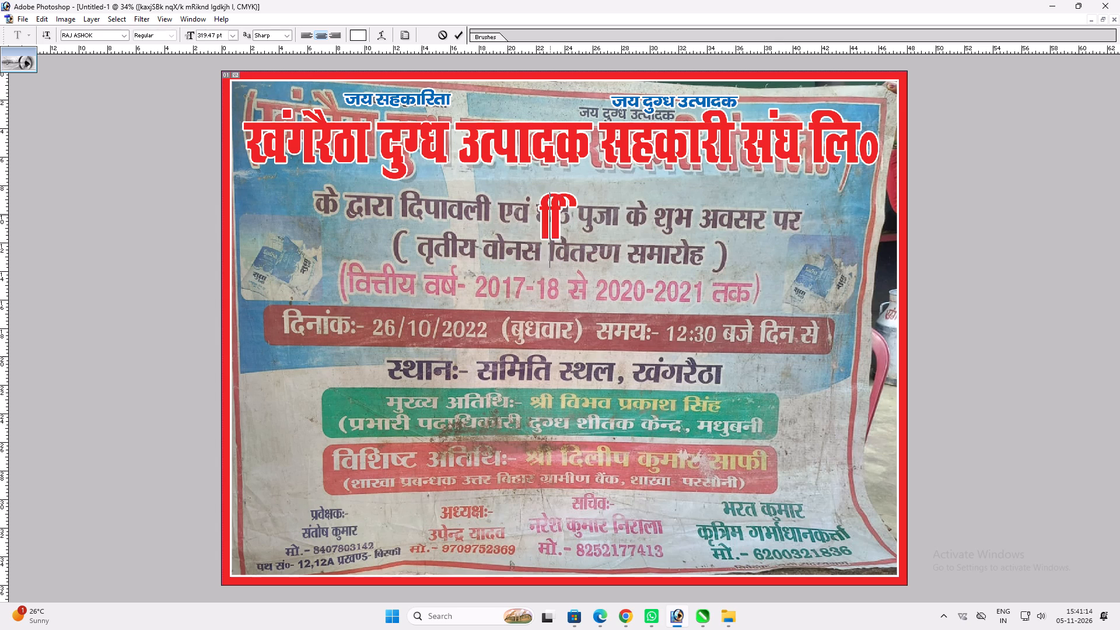
pyautogui.hotkey('ctrl', 'a')
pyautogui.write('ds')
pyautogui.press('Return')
# Scale the "के" text down to about 186.5 pt and move it over the printed "के" at its line's start.
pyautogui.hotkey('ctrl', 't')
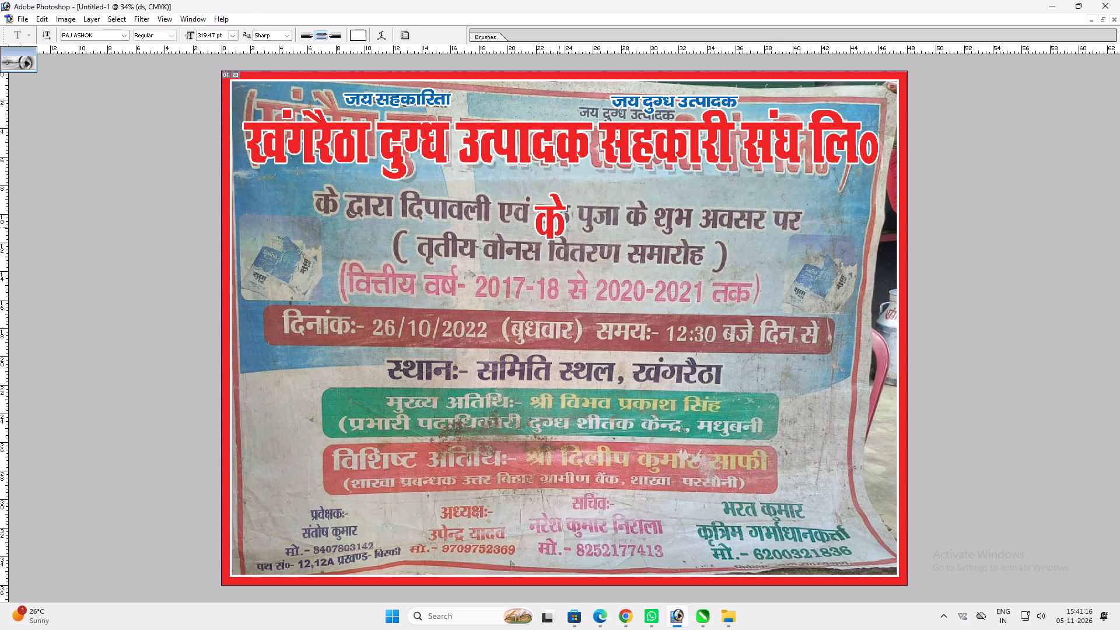
pyautogui.keyDown('shift'); pyautogui.moveTo(554, 238); pyautogui.dragTo(561, 219); pyautogui.keyUp('shift')
pyautogui.hotkey('shift', 'Return')
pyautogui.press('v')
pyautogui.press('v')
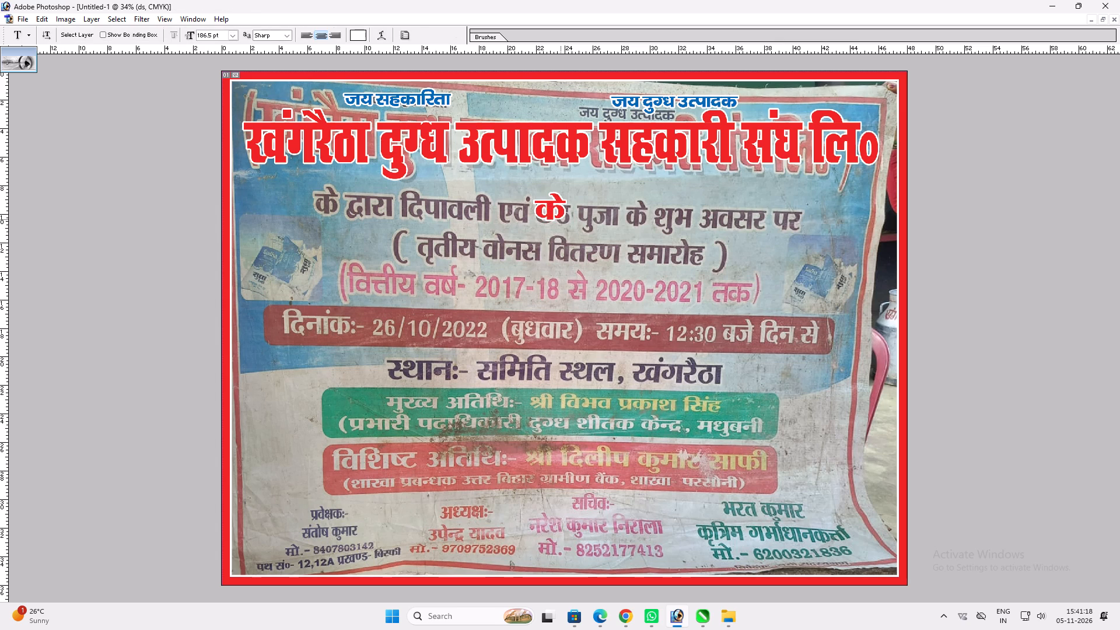
pyautogui.moveTo(557, 212); pyautogui.dragTo(328, 205)
# Extend the "के" text to read "के द्वारा दिपावली एवं छठ पूजा के शुभ अवसर पर".
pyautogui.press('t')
pyautogui.click(334, 206)
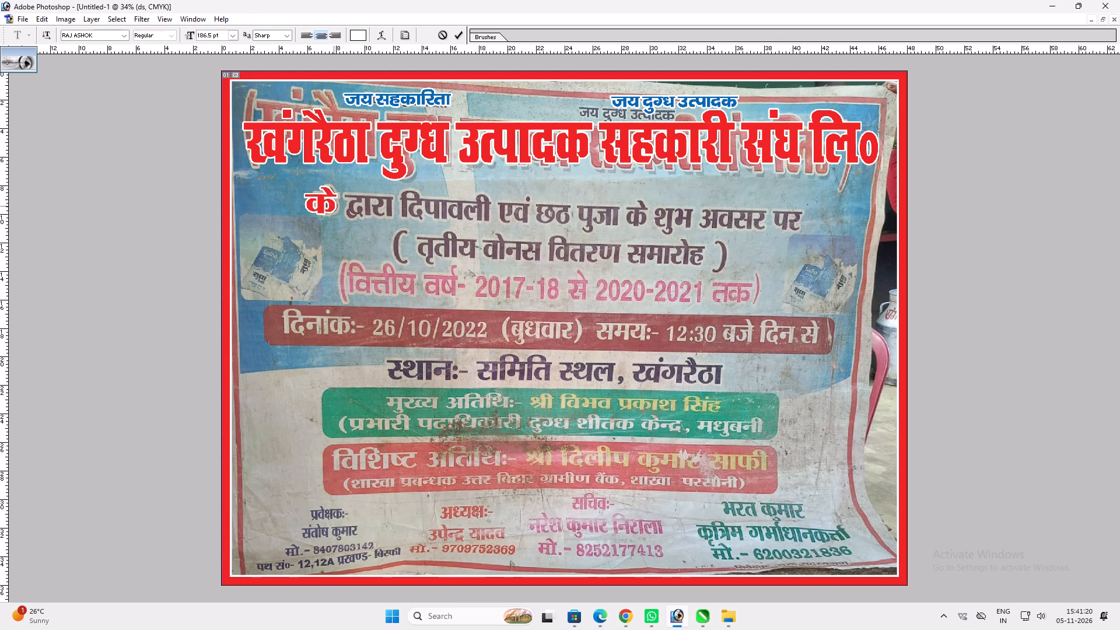
pyautogui.press('End')
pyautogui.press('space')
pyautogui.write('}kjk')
pyautogui.moveTo(519, 236); pyautogui.dragTo(517, 264)
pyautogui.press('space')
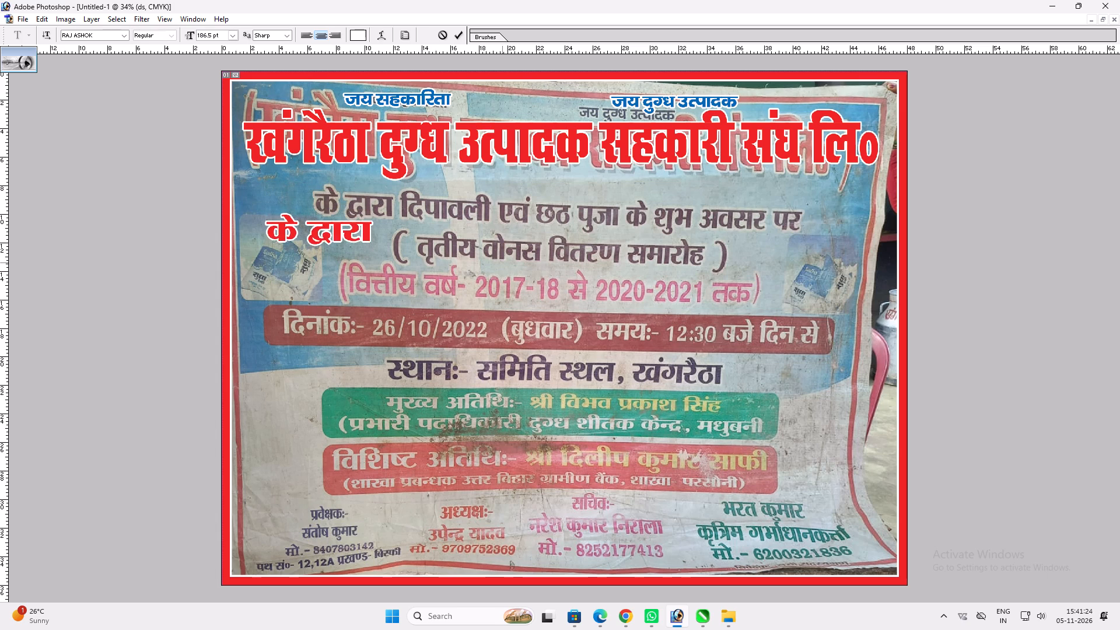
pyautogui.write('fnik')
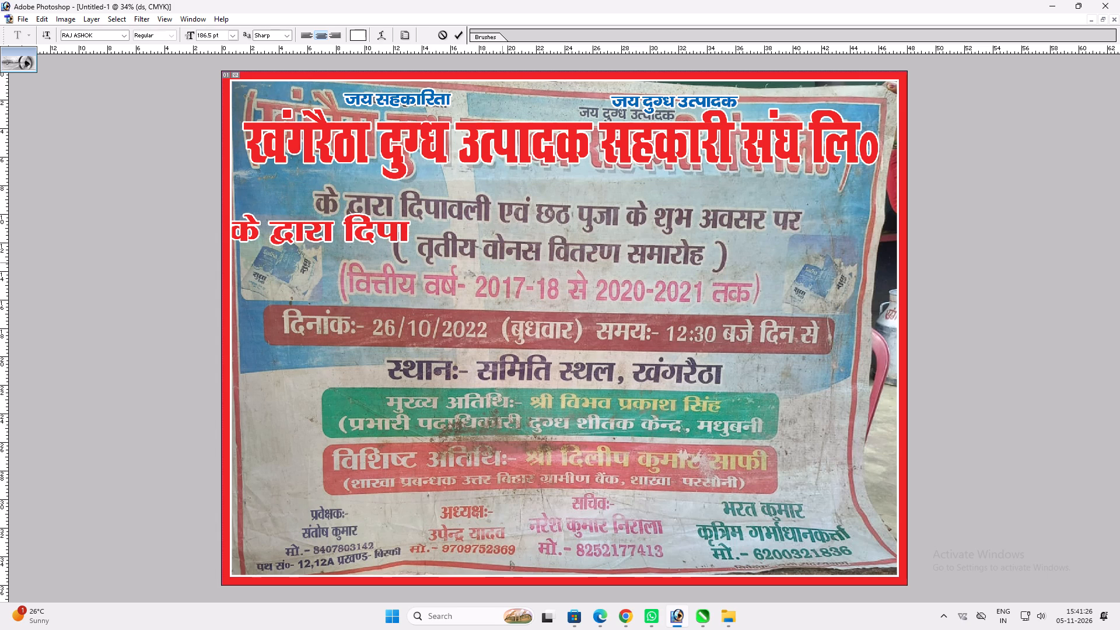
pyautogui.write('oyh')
pyautogui.moveTo(528, 262); pyautogui.dragTo(538, 261)
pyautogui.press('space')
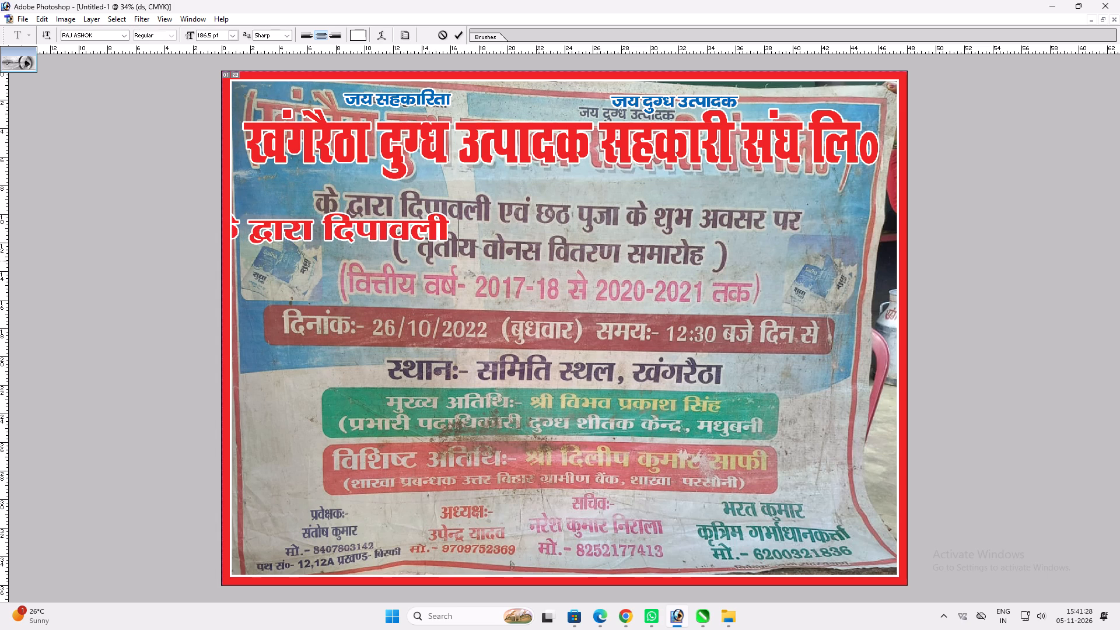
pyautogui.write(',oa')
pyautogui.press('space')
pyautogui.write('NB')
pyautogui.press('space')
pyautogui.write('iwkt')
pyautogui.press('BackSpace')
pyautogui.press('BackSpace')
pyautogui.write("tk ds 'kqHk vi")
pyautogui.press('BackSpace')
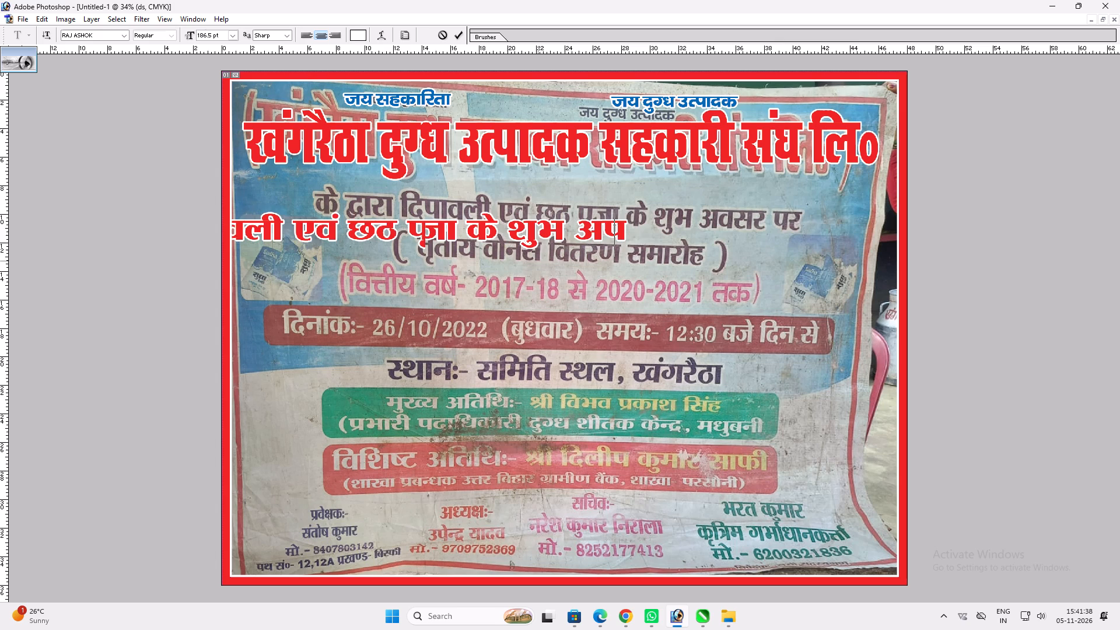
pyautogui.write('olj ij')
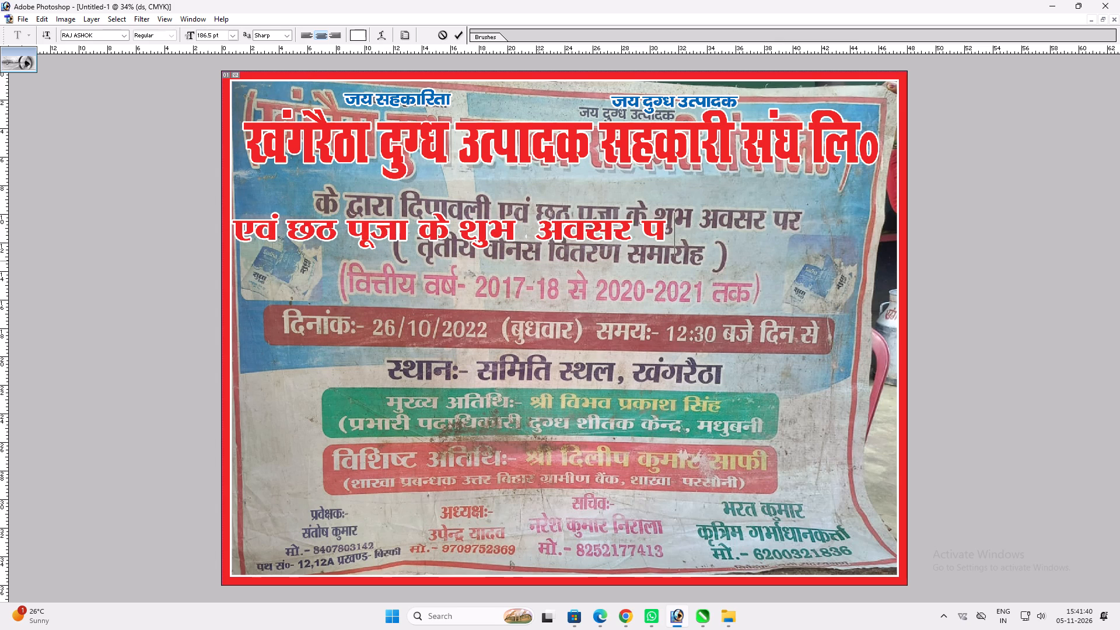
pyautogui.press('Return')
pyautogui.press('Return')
# Shrink the "के द्वारा दिपावली…" line to about 147.85 pt, place it just above its printed counterpart, and stretch it wider.
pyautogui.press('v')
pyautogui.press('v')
pyautogui.moveTo(490, 230); pyautogui.dragTo(643, 211)
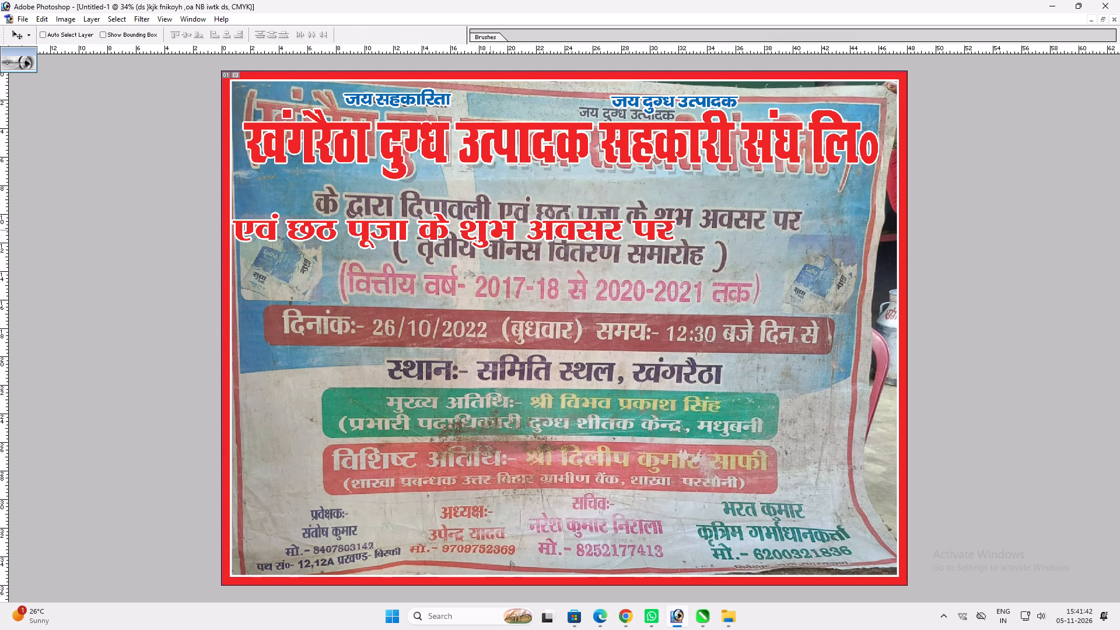
pyautogui.moveTo(643, 211); pyautogui.dragTo(706, 204)
pyautogui.hotkey('ctrl', 't')
pyautogui.keyDown('alt'); pyautogui.keyDown('shift'); pyautogui.moveTo(891, 214); pyautogui.dragTo(792, 209); pyautogui.keyUp('shift'); pyautogui.keyUp('alt')
pyautogui.hotkey('shift', 'Return')
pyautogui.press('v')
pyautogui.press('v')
pyautogui.moveTo(641, 217); pyautogui.dragTo(622, 213)
pyautogui.hotkey('ctrl', 't')
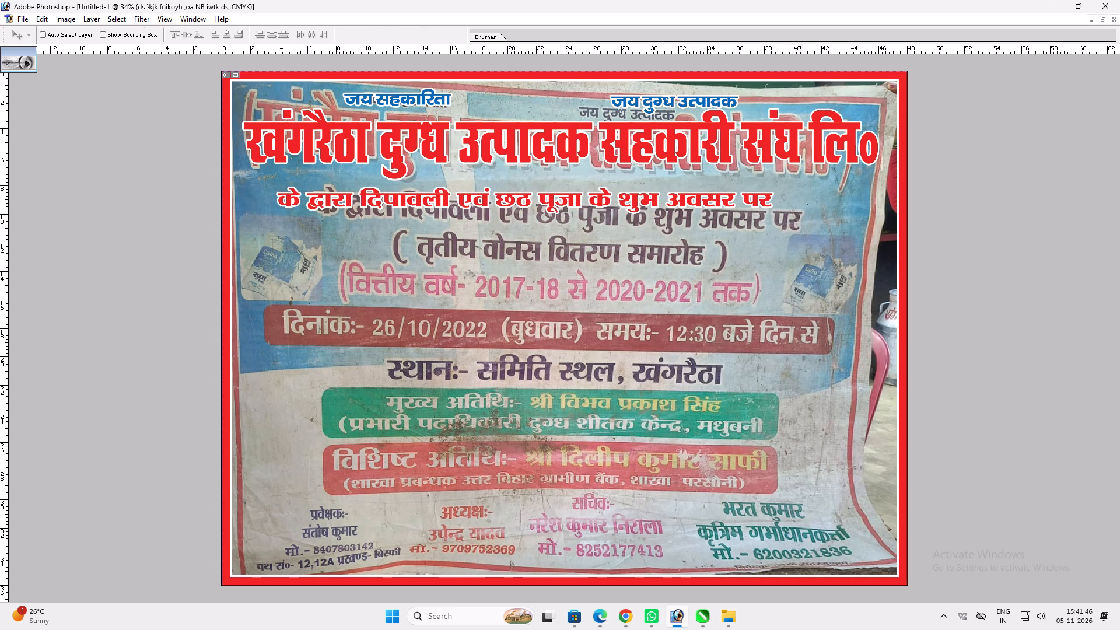
pyautogui.keyDown('shift'); pyautogui.moveTo(773, 210); pyautogui.dragTo(828, 212); pyautogui.keyUp('shift')
pyautogui.hotkey('shift', 'Return')
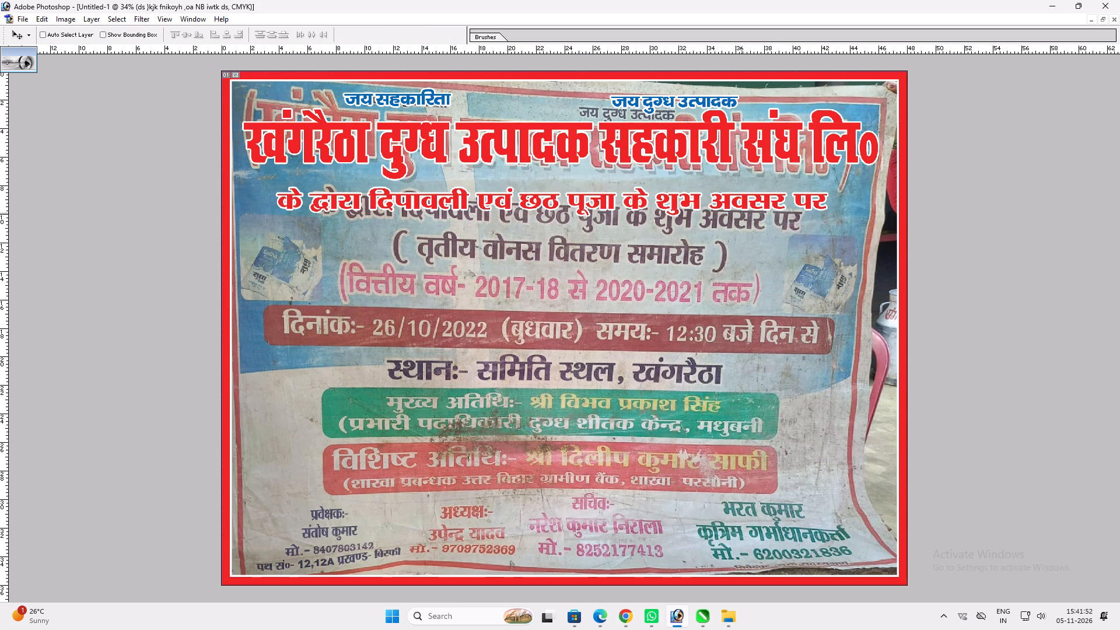
# Add a second line reading "दुग्ध मूल्यातरण" beneath "के द्वारा दिपावली एवं छठ पूजा के शुभ अवसर पर".
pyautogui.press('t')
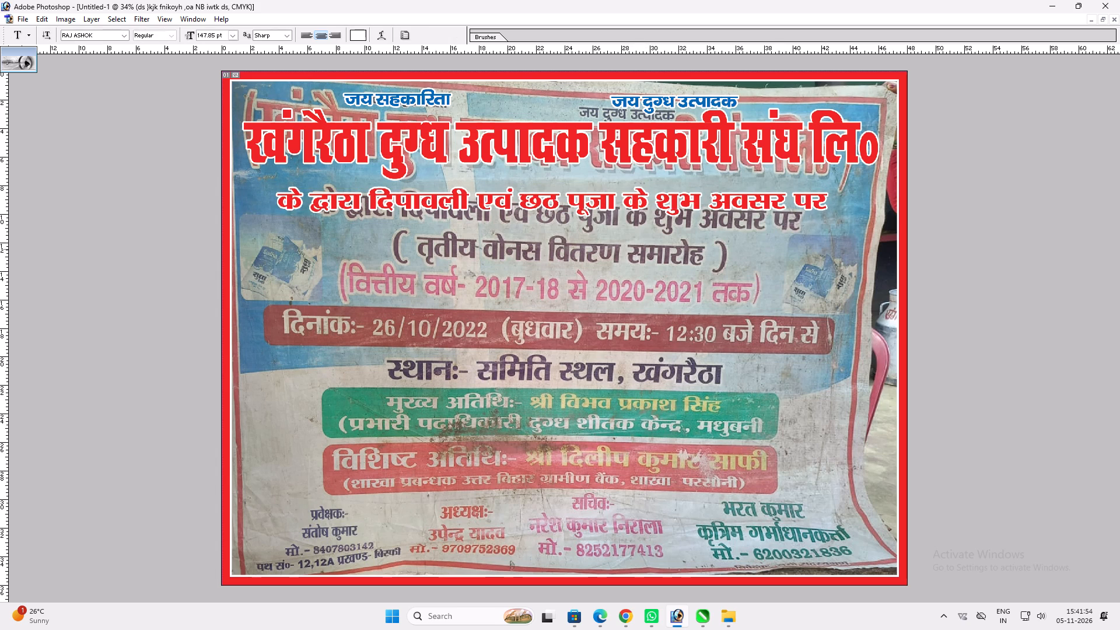
pyautogui.click(530, 204)
pyautogui.hotkey('ctrl', 'a')
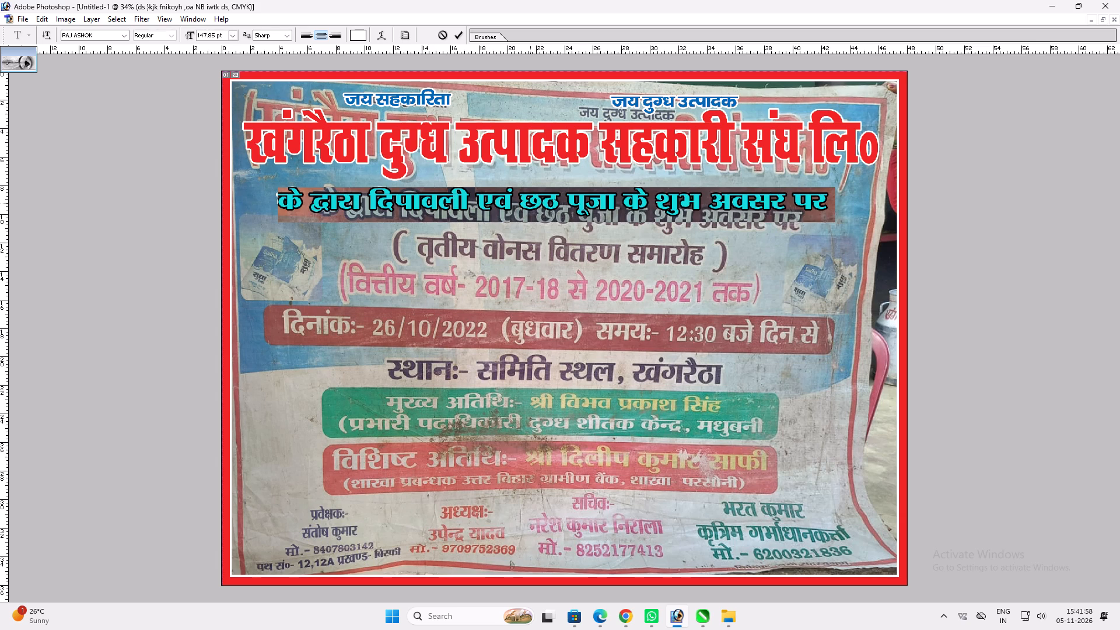
pyautogui.click(570, 203)
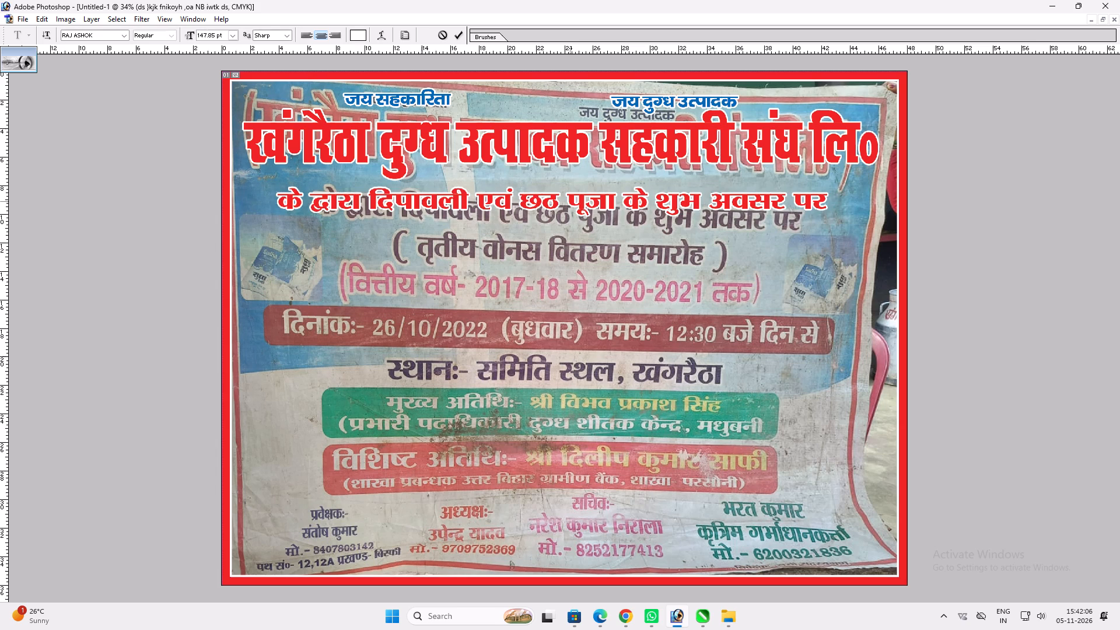
pyautogui.click(570, 201)
pyautogui.press('End')
pyautogui.press('Return')
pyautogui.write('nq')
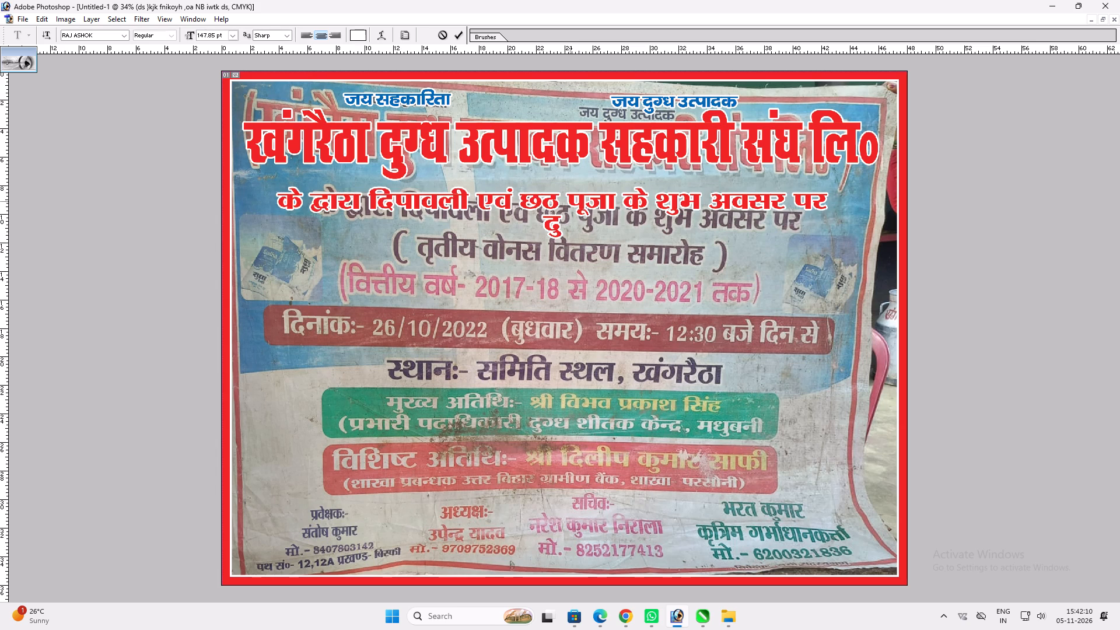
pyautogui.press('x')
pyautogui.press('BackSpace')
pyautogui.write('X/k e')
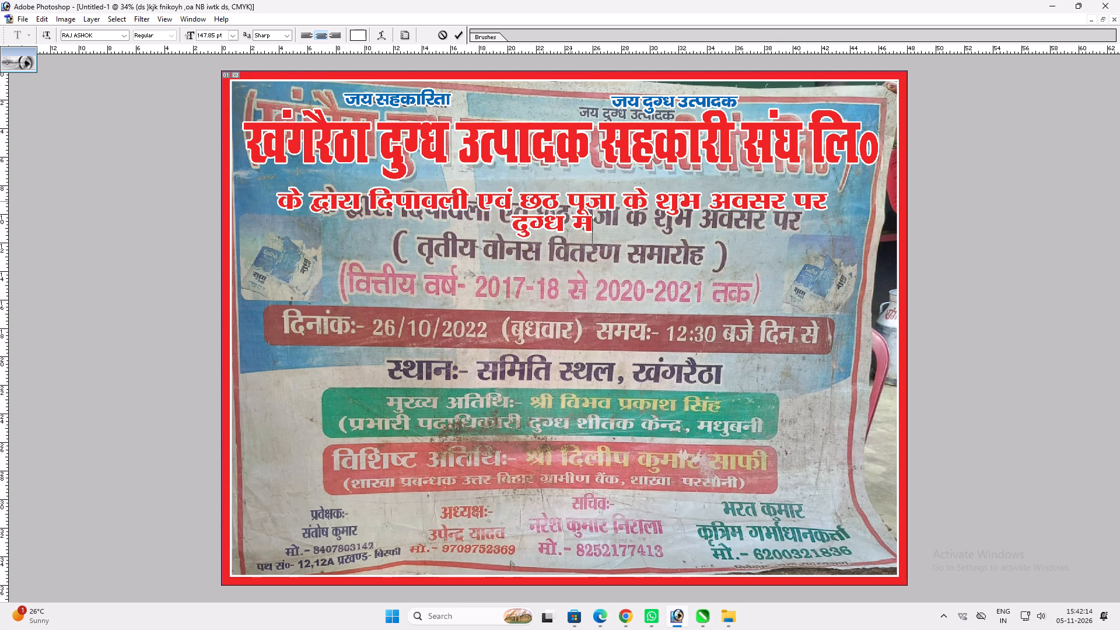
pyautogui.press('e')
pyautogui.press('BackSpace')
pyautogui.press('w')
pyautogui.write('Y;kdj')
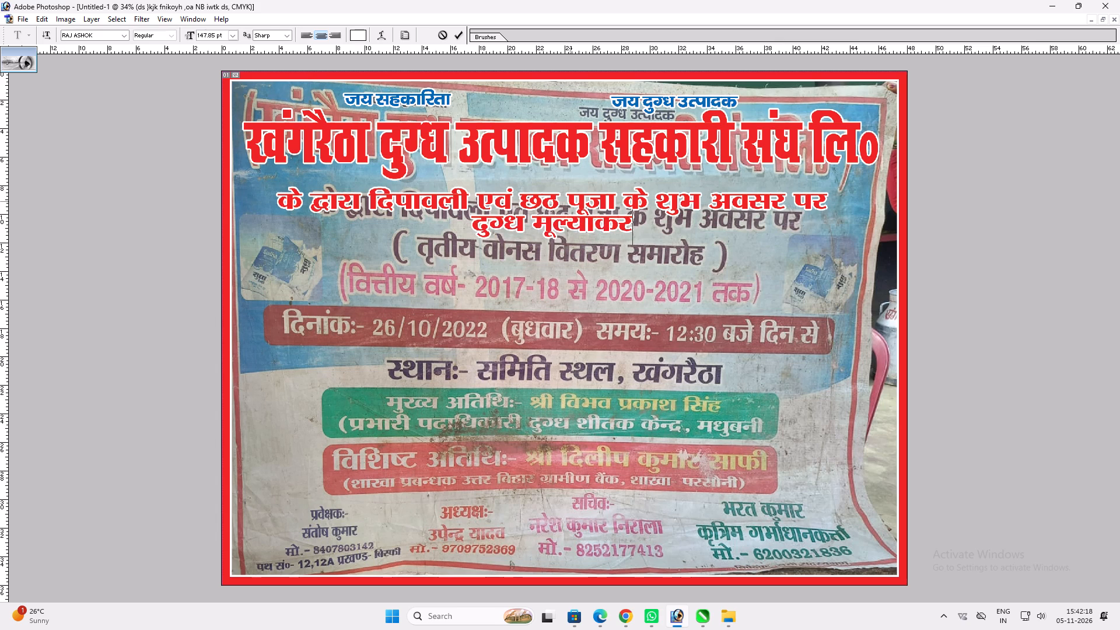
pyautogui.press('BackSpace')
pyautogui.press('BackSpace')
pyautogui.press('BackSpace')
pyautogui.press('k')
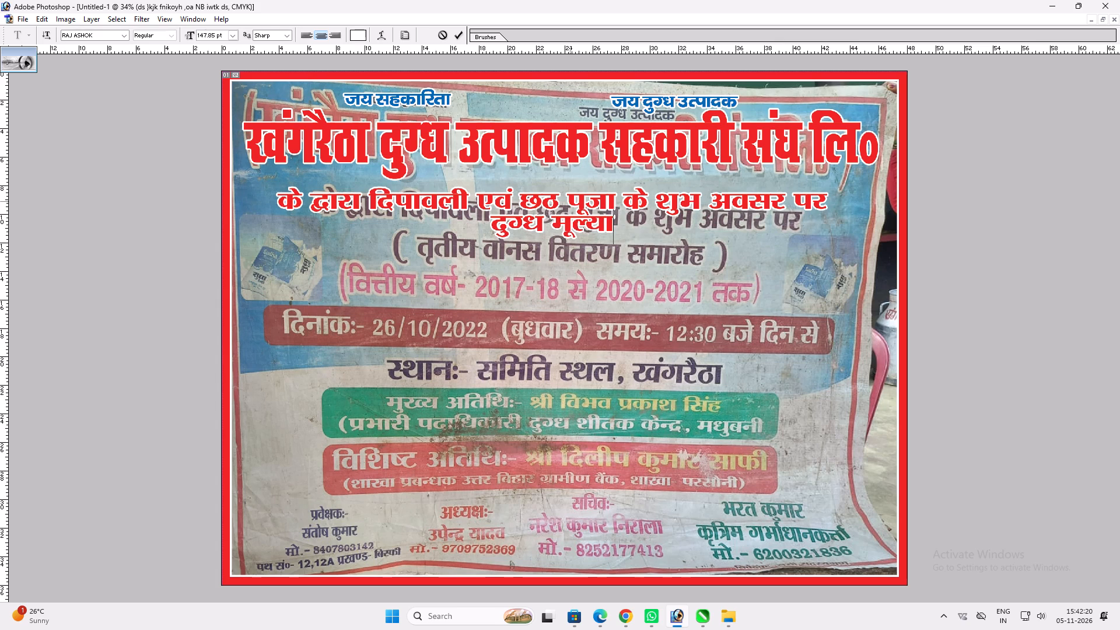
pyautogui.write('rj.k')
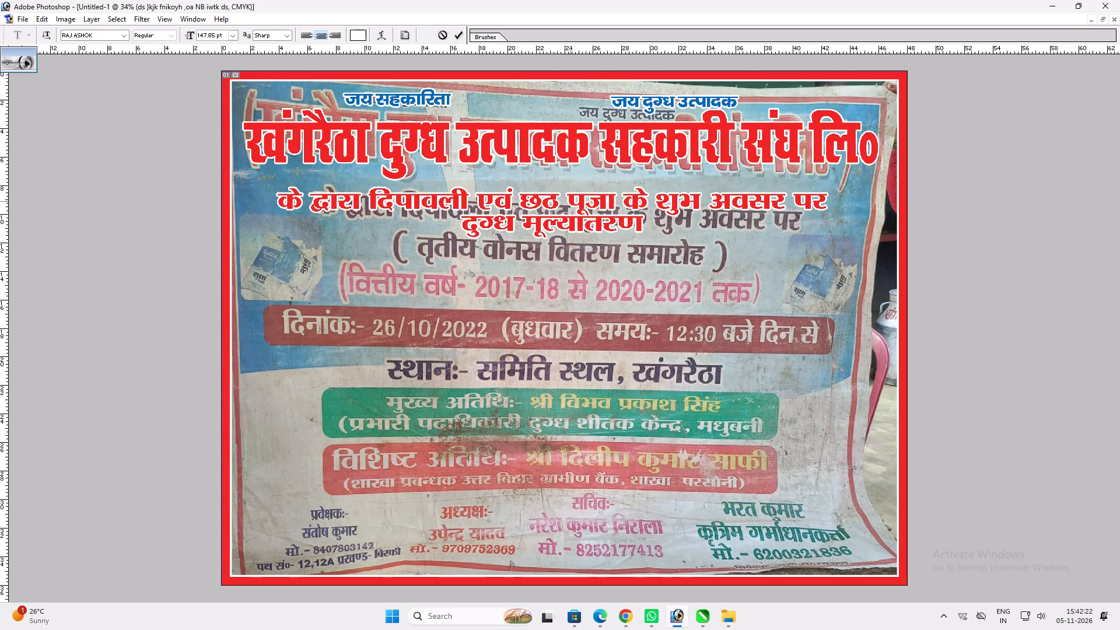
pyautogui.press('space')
# Slightly increase the line spacing of the two-line text block.
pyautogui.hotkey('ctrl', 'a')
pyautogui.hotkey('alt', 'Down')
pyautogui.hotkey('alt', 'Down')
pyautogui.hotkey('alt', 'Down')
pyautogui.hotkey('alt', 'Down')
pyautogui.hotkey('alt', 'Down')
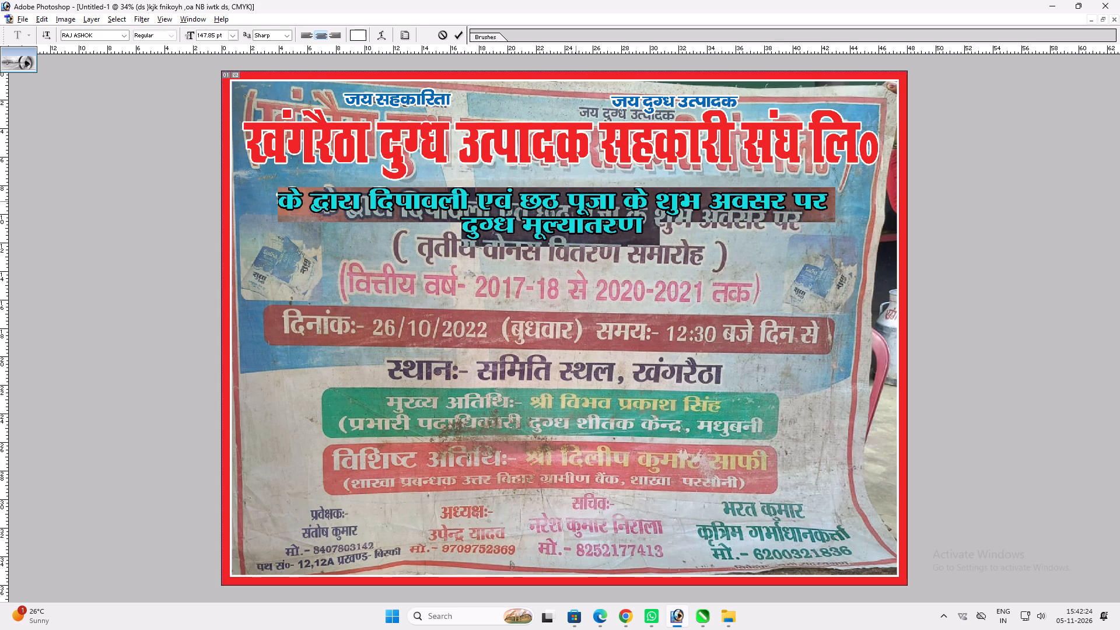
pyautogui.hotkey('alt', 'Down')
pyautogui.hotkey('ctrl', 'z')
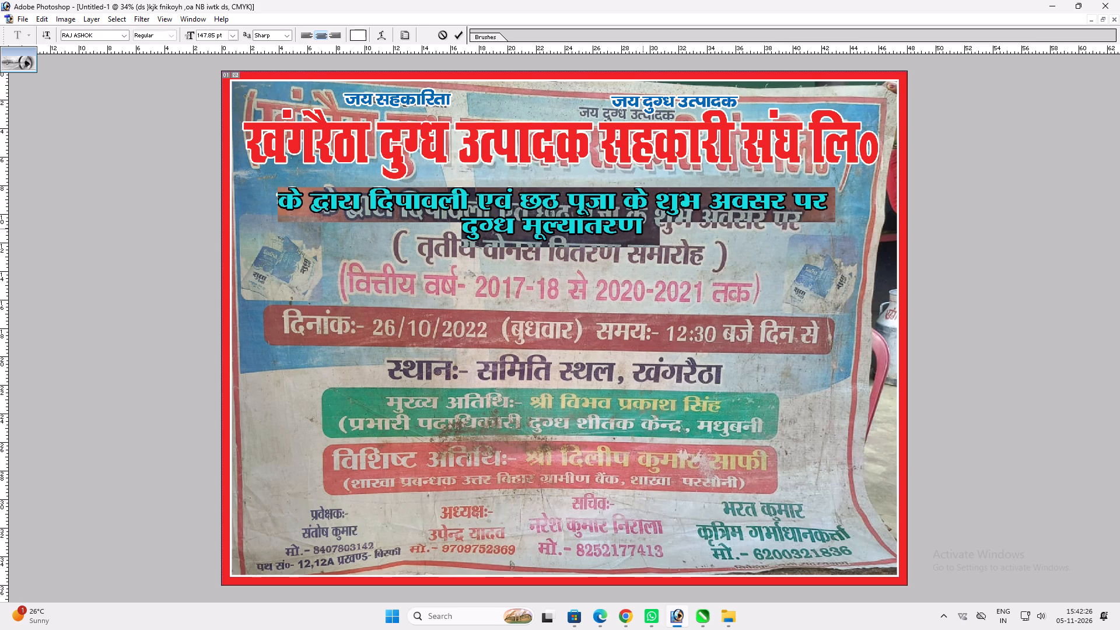
# Append "वितरण समारोह" to the second line so that it reads "दुग्ध मूल्यातरण वितरण समारोह".
pyautogui.click(643, 229)
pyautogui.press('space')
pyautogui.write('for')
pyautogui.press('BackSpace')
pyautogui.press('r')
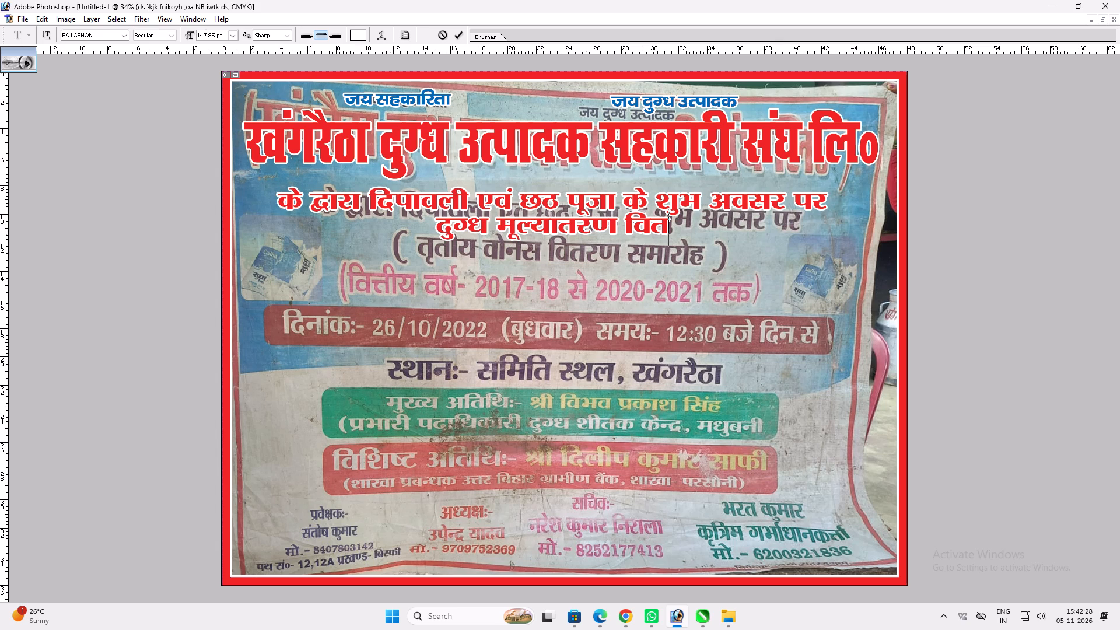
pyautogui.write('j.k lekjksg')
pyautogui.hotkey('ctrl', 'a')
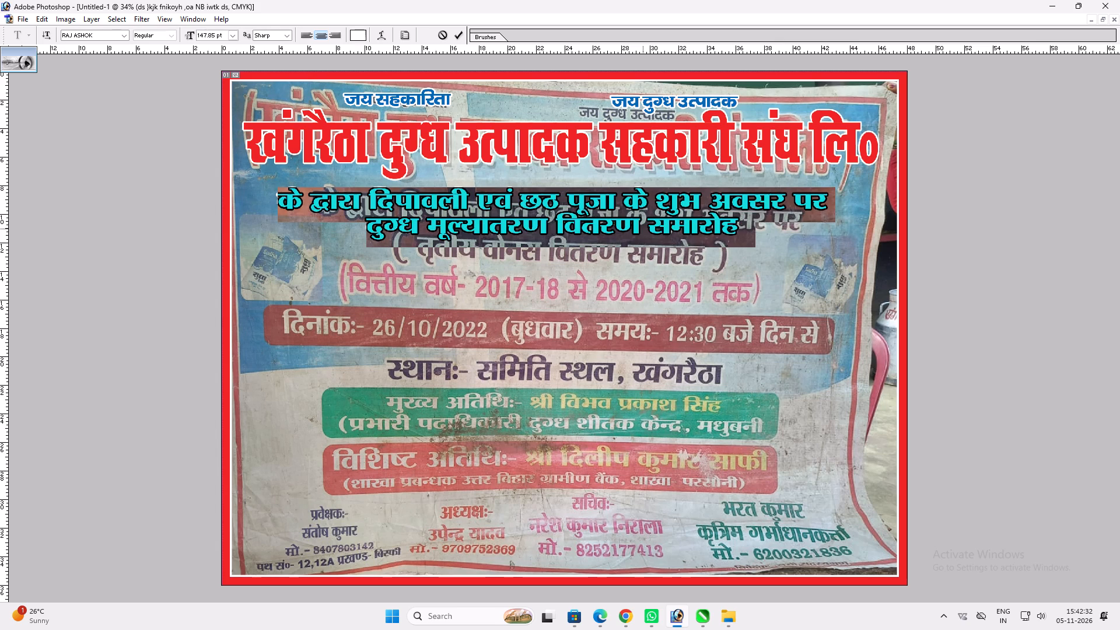
# Widen the line spacing of the two-line "के द्वारा दिपावली…" block a little more and finish editing it.
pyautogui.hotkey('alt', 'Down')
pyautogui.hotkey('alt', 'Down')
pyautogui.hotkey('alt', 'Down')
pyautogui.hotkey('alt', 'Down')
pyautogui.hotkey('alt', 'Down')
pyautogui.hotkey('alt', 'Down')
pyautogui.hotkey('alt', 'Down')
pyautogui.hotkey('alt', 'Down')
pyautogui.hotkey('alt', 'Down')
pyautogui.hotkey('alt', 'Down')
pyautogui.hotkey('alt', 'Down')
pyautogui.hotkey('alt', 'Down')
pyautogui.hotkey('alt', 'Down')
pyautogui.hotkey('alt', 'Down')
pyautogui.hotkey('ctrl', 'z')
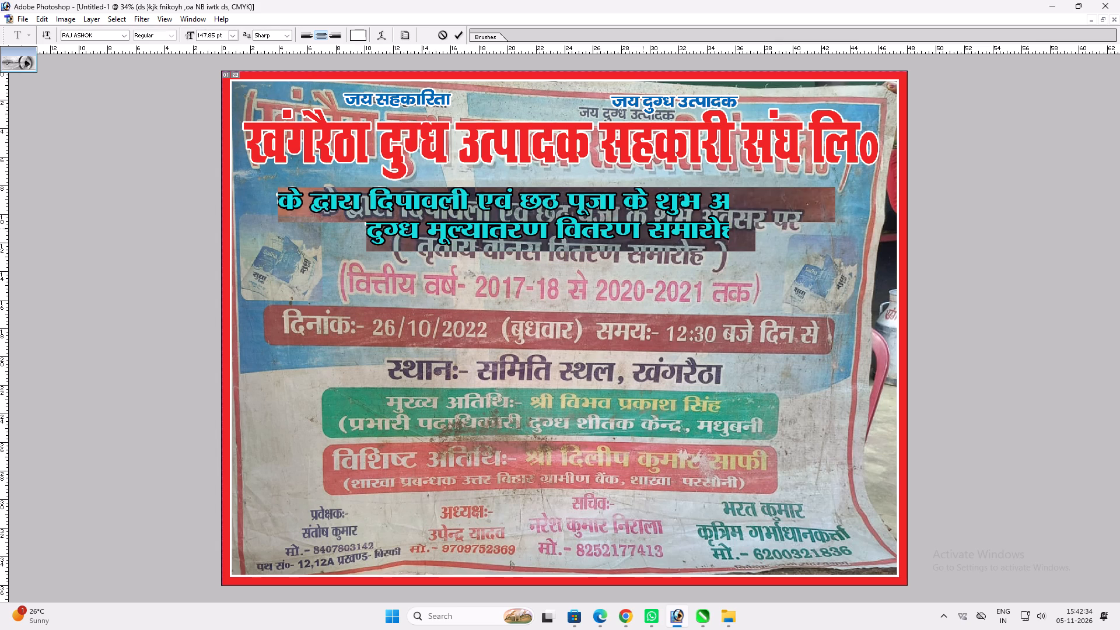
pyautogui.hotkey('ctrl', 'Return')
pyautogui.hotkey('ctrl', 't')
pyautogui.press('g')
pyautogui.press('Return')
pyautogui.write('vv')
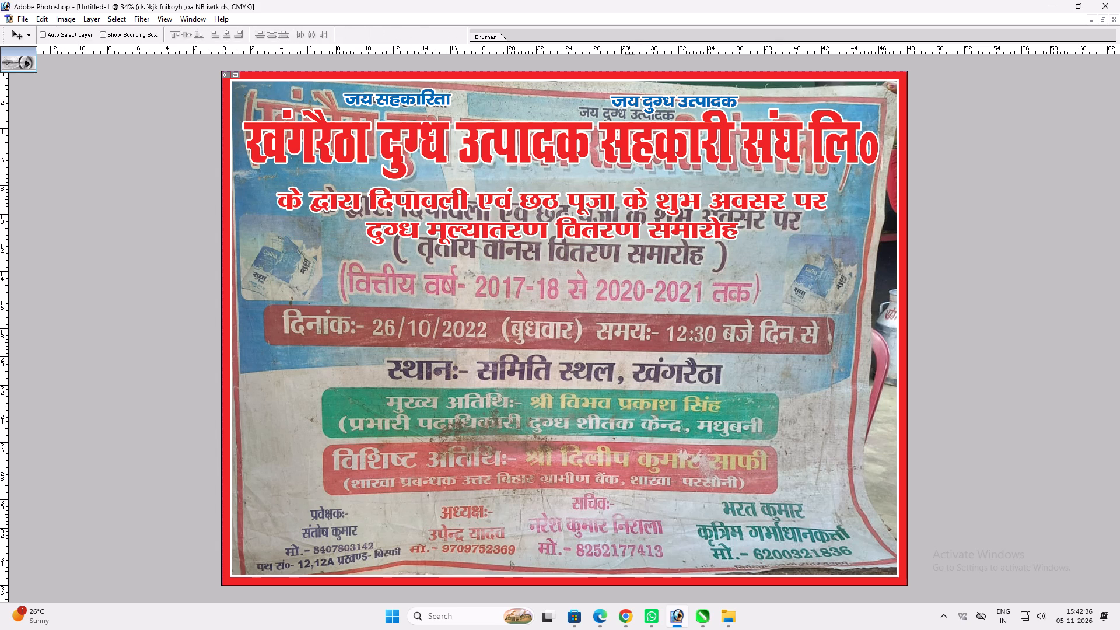
# Duplicate the two-line text block just below the original.
pyautogui.click(629, 236)
pyautogui.keyDown('alt'); pyautogui.moveTo(628, 230); pyautogui.dragTo(631, 278); pyautogui.keyUp('alt')
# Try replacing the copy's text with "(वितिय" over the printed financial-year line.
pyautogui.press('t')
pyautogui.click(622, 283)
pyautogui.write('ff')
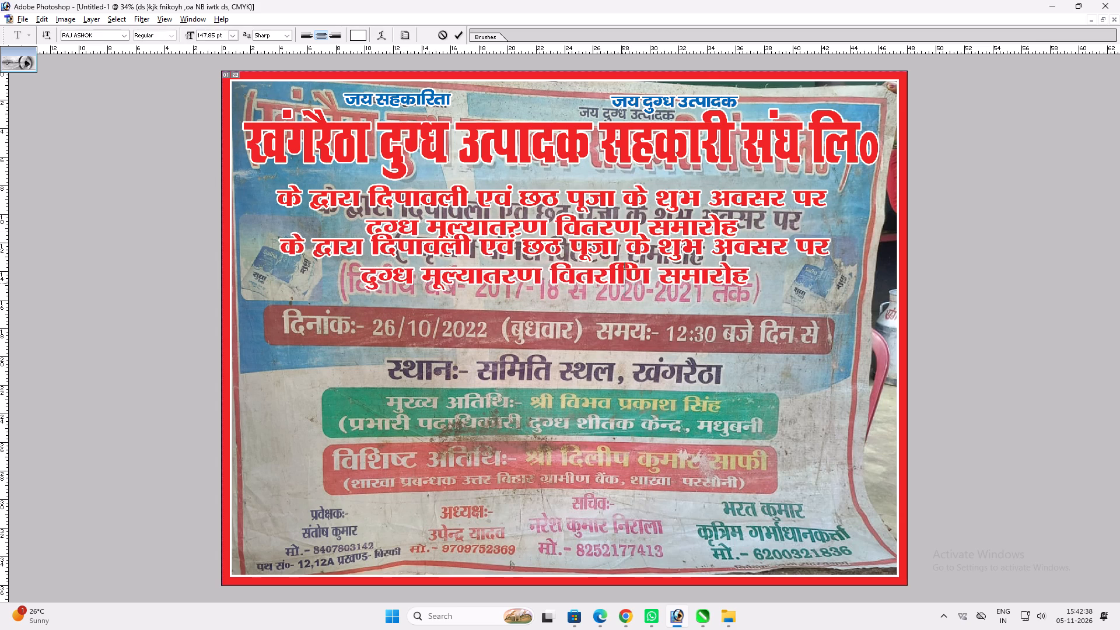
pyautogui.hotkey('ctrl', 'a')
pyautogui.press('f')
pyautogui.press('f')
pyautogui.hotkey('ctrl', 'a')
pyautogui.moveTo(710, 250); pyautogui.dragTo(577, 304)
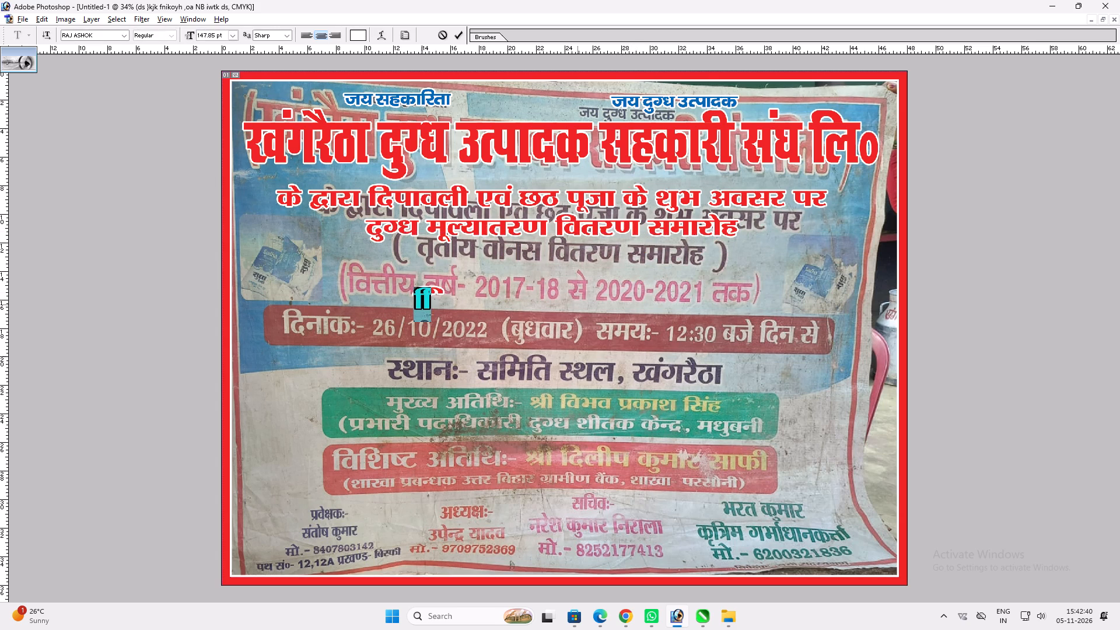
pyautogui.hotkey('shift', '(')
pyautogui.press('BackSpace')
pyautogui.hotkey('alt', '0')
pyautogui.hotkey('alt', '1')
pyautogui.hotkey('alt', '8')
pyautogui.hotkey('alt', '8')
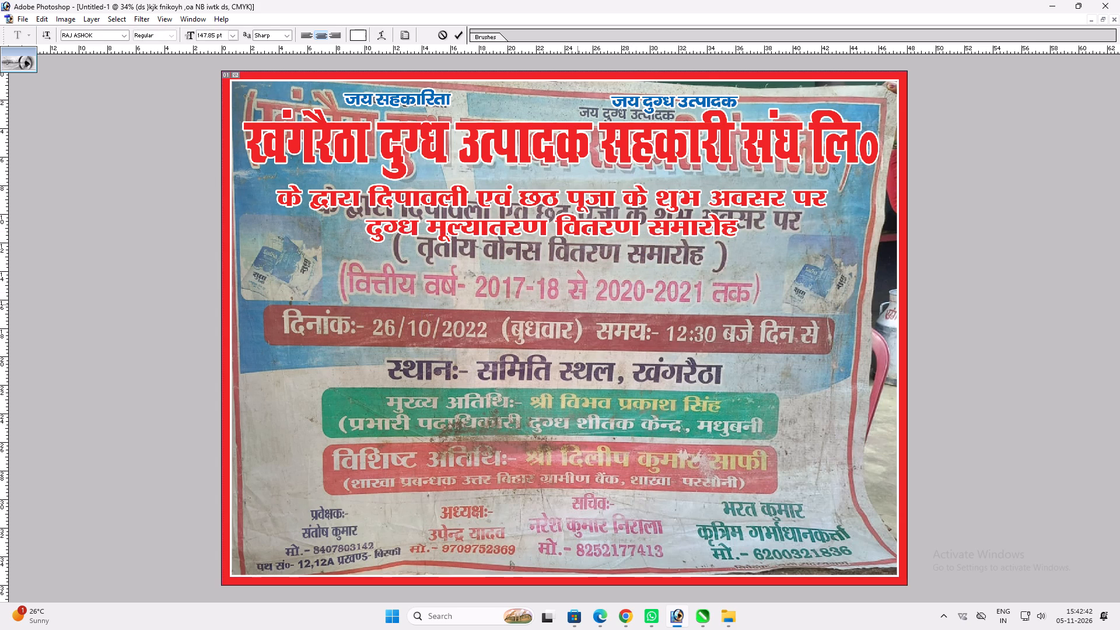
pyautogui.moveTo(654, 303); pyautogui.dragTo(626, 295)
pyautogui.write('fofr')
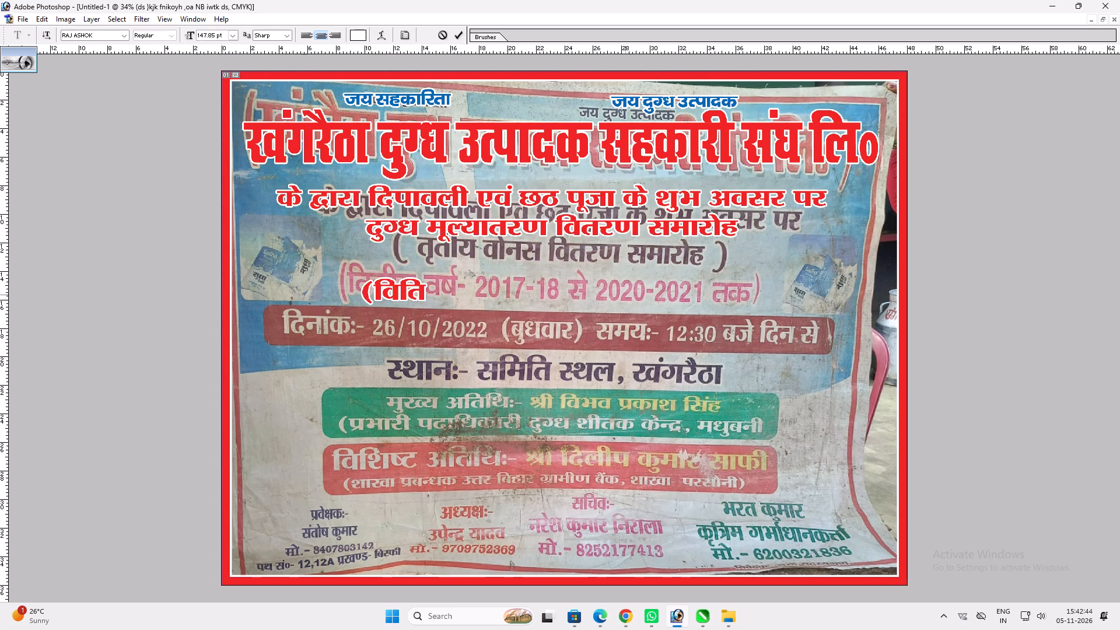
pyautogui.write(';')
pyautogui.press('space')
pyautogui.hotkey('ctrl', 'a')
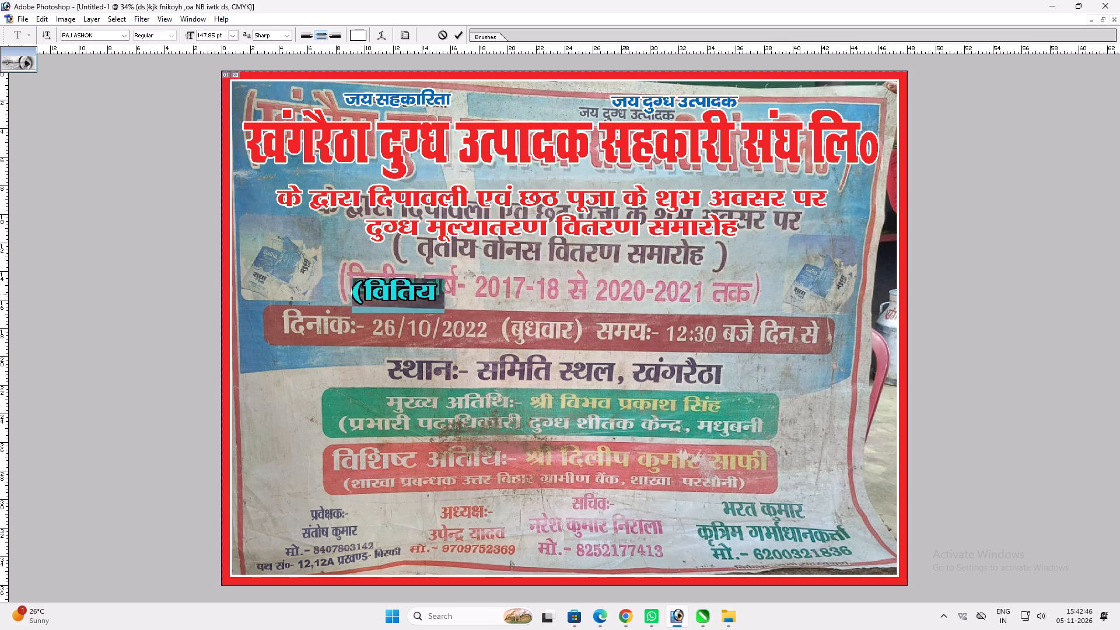
# Replace the copied block's text with the date line "दिनांकः- 07.11.2026".
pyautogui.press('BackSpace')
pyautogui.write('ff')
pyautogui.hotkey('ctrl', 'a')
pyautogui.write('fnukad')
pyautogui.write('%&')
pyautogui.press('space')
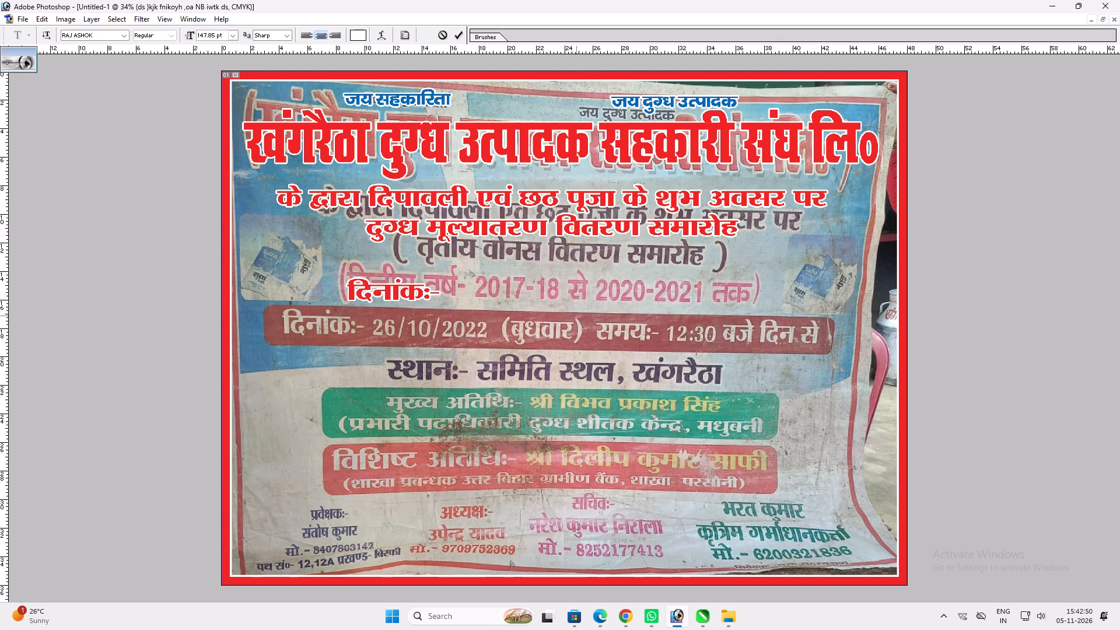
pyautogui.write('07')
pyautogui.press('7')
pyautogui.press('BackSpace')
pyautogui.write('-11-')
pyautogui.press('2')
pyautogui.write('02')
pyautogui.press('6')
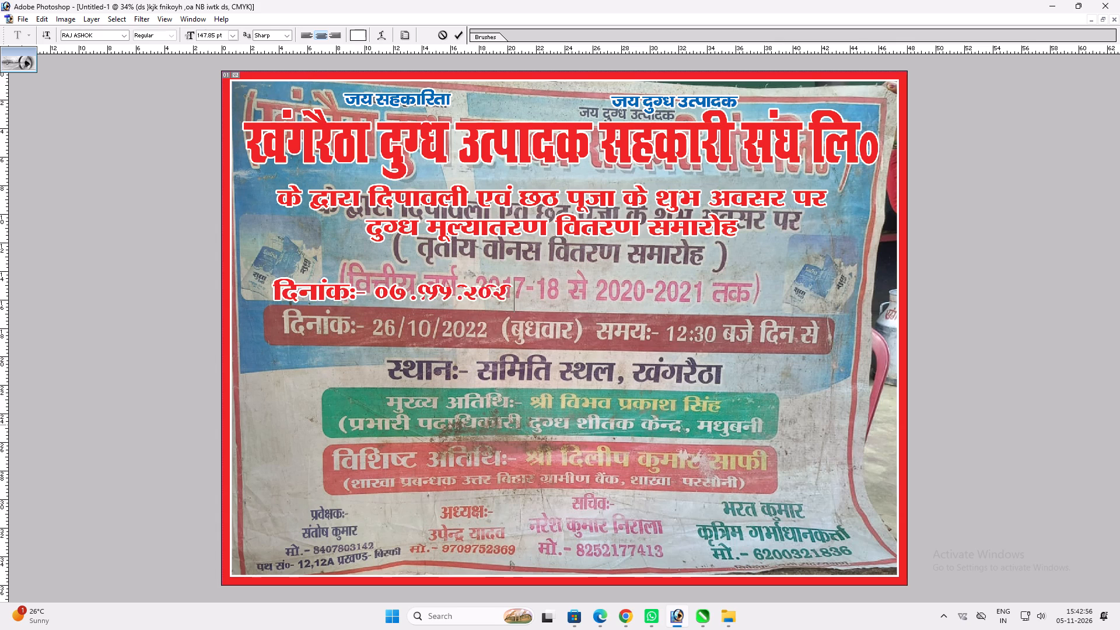
# Check the weekday of 7 November 2026 in the system calendar and append "( शनिवार )" to the date line.
pyautogui.click(1072, 624)
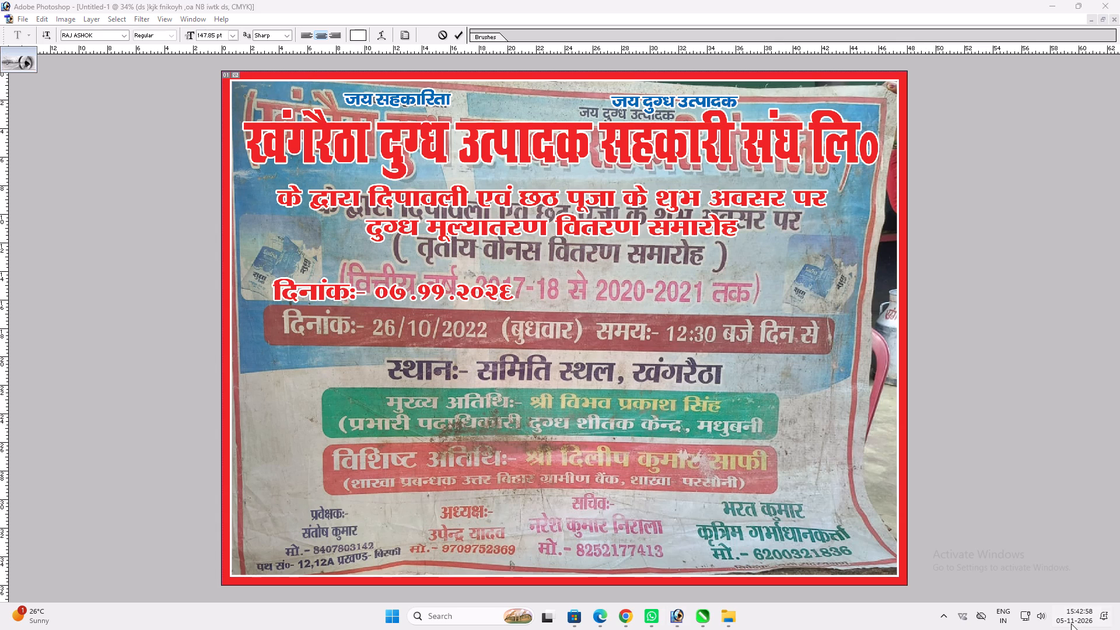
pyautogui.click(1071, 624)
pyautogui.click(1066, 609)
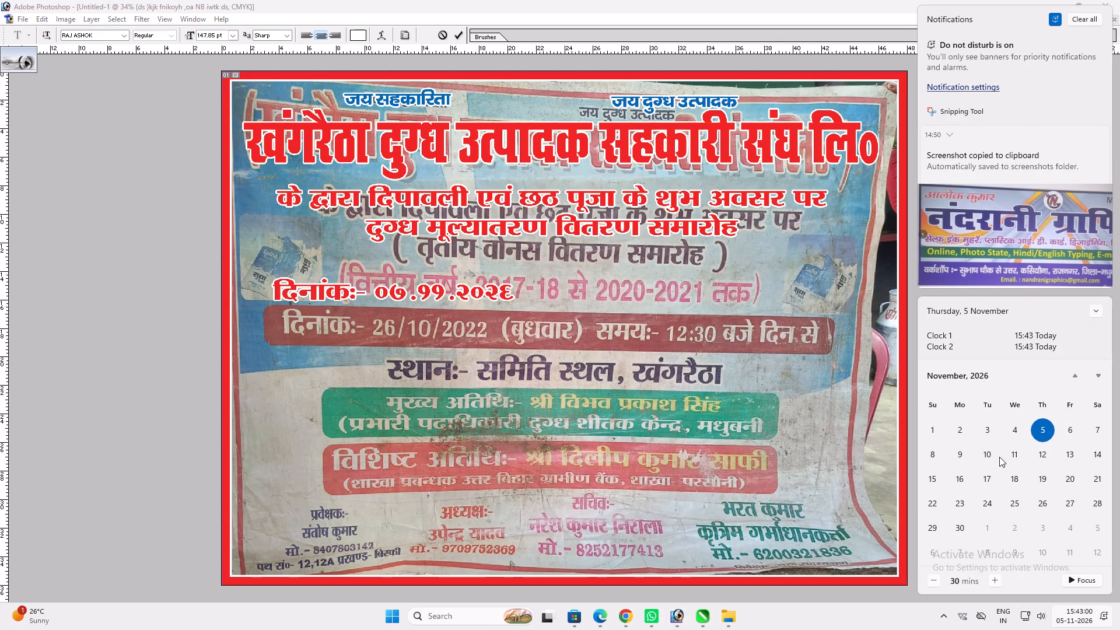
pyautogui.click(1090, 439)
pyautogui.click(512, 297)
pyautogui.click(512, 297)
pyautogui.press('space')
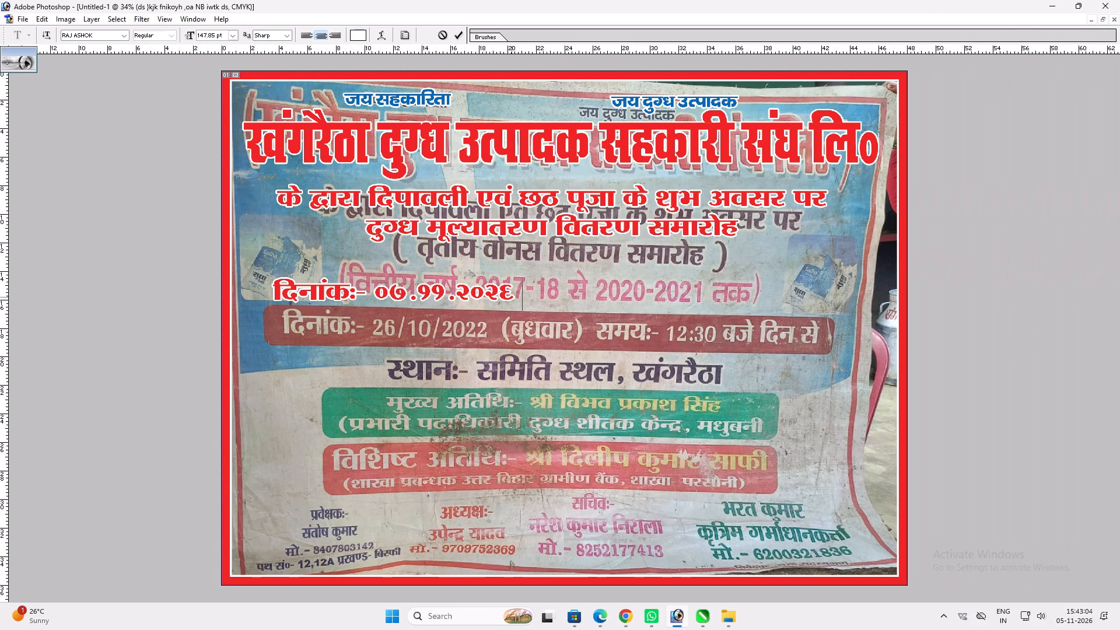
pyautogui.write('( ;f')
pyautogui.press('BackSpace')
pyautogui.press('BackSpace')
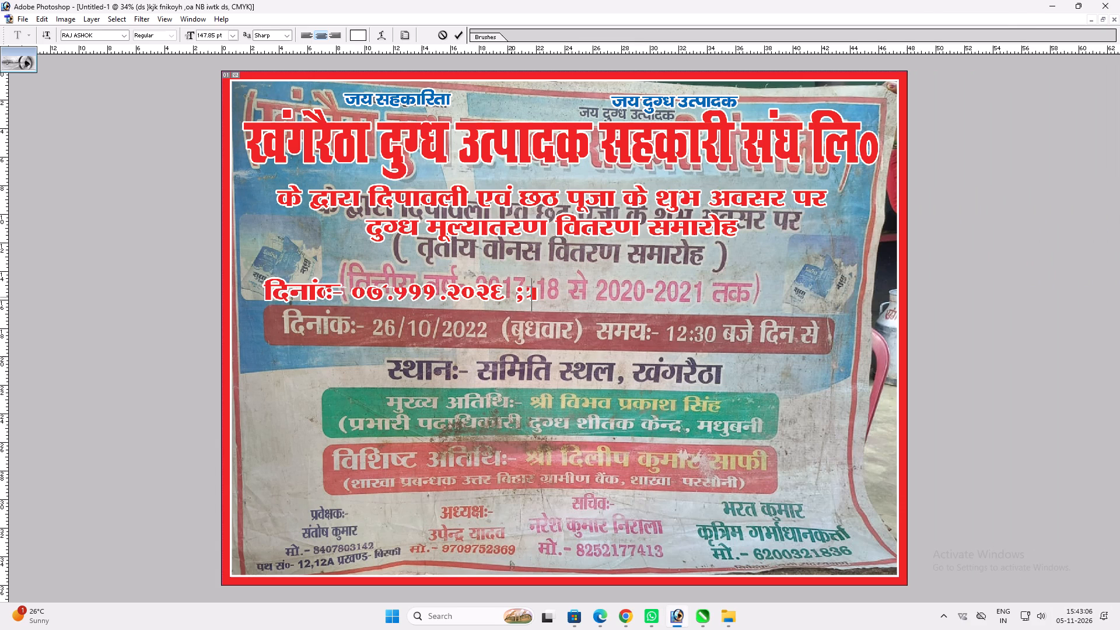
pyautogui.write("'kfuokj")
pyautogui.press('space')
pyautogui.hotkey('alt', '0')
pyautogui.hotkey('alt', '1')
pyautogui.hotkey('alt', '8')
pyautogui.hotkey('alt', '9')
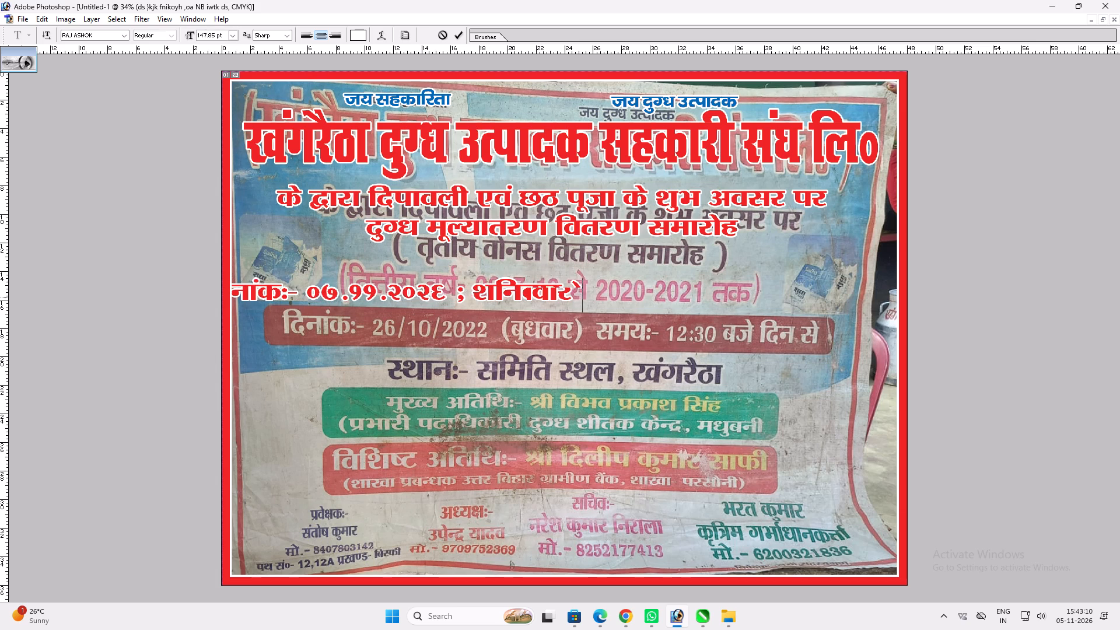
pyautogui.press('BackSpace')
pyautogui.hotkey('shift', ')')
# Change the whole date line's font to RAJ 04.
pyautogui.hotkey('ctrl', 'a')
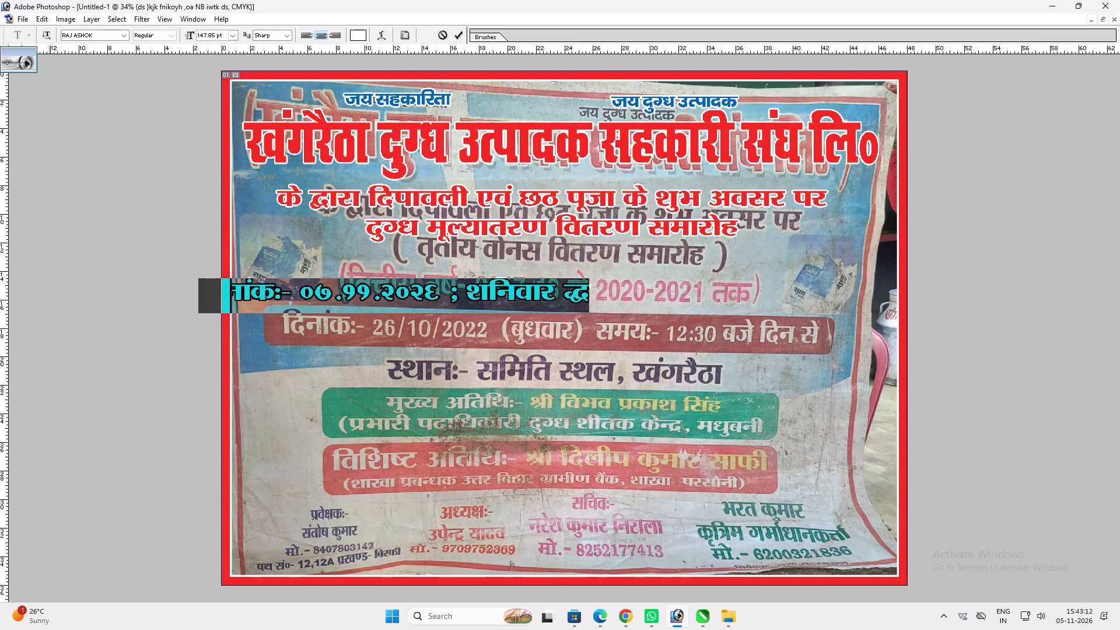
pyautogui.click(78, 37)
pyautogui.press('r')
pyautogui.press('Down')
pyautogui.press('Down')
pyautogui.press('Down')
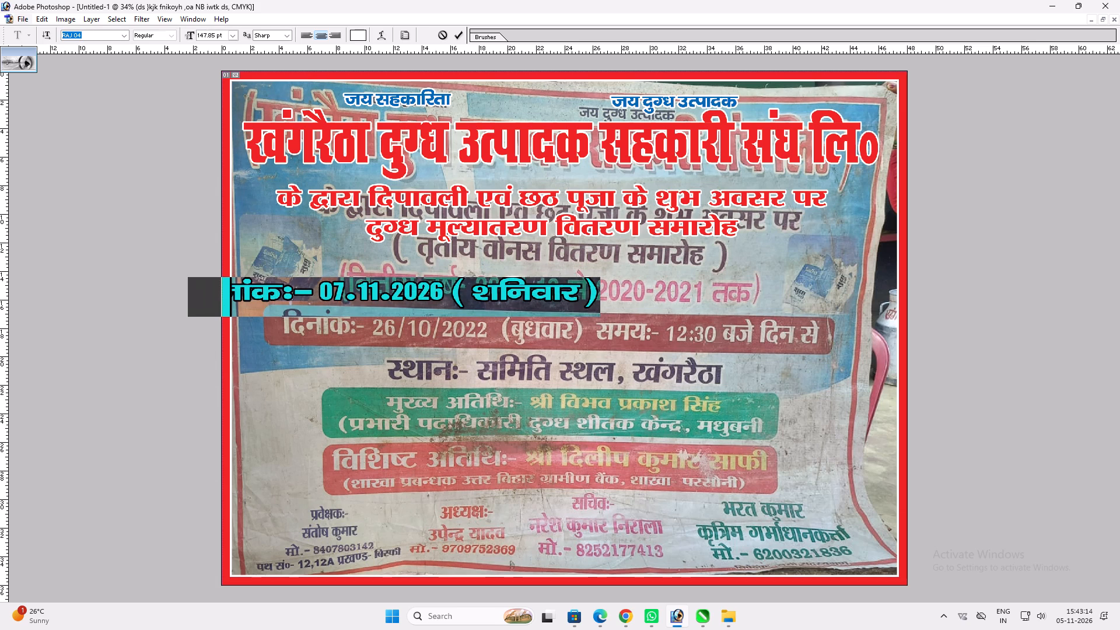
pyautogui.press('Return')
pyautogui.press('Return')
# Centre the date line just beneath the "दुग्ध मूल्यातरण वितरण समारोह" line.
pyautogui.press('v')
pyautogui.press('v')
pyautogui.moveTo(468, 314); pyautogui.dragTo(581, 309)
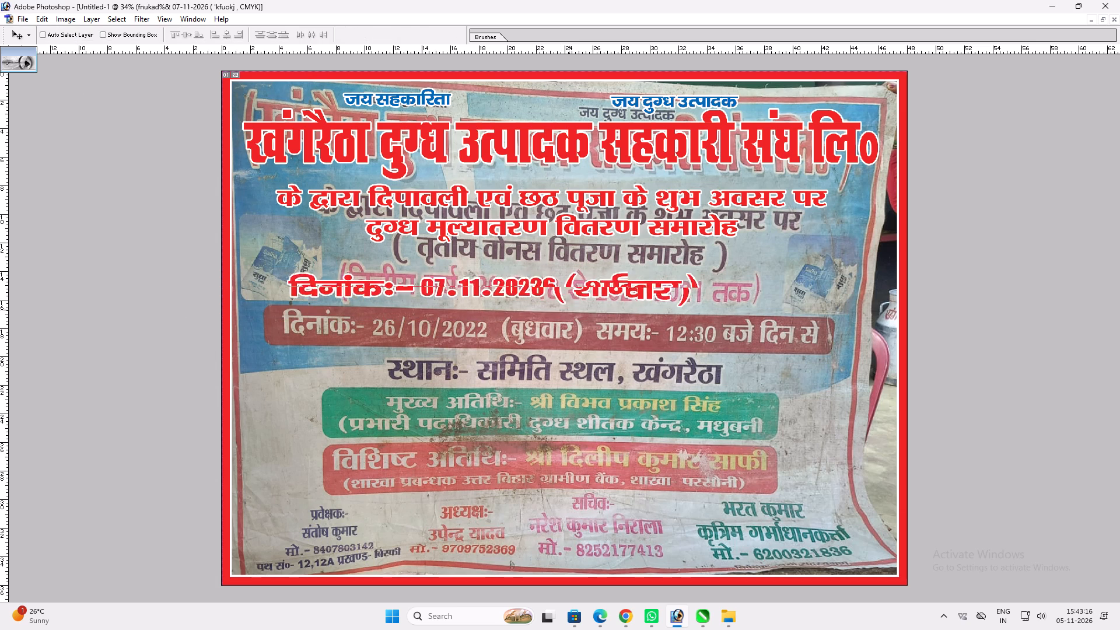
pyautogui.moveTo(581, 309); pyautogui.dragTo(632, 296)
pyautogui.keyDown('alt'); pyautogui.moveTo(607, 279); pyautogui.dragTo(600, 317); pyautogui.keyUp('alt')
pyautogui.hotkey('ctrl', 'z')
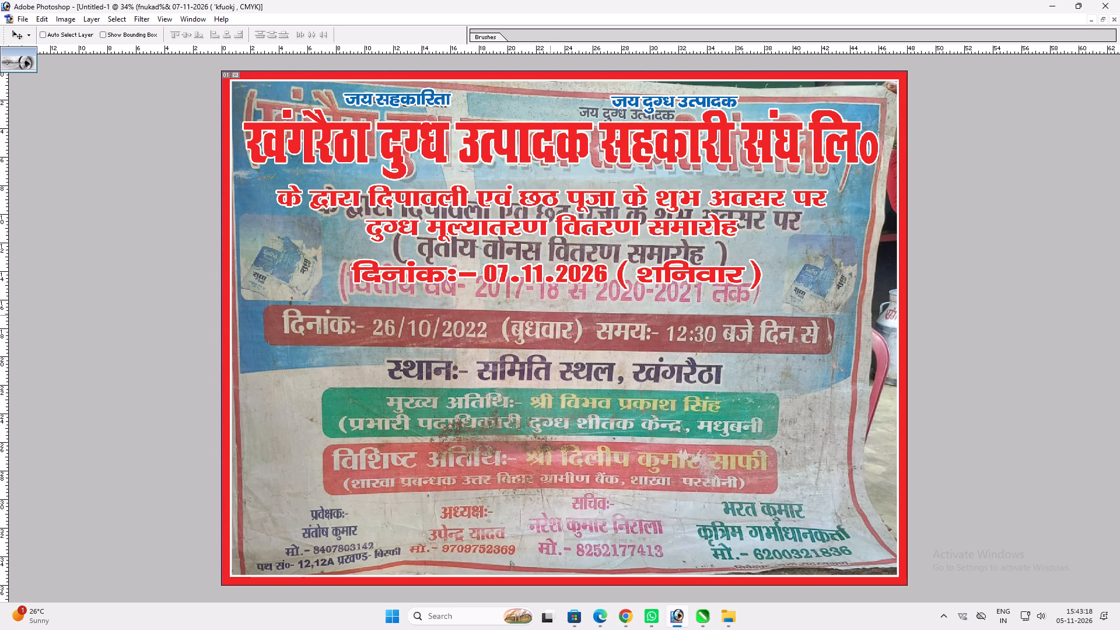
# Duplicate the date line onto the printed date band and replace its text with "स्थानः- समिति स्थल".
pyautogui.keyDown('alt'); pyautogui.moveTo(525, 273); pyautogui.dragTo(508, 332); pyautogui.keyUp('alt')
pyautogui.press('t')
pyautogui.click(501, 332)
pyautogui.hotkey('ctrl', 'a')
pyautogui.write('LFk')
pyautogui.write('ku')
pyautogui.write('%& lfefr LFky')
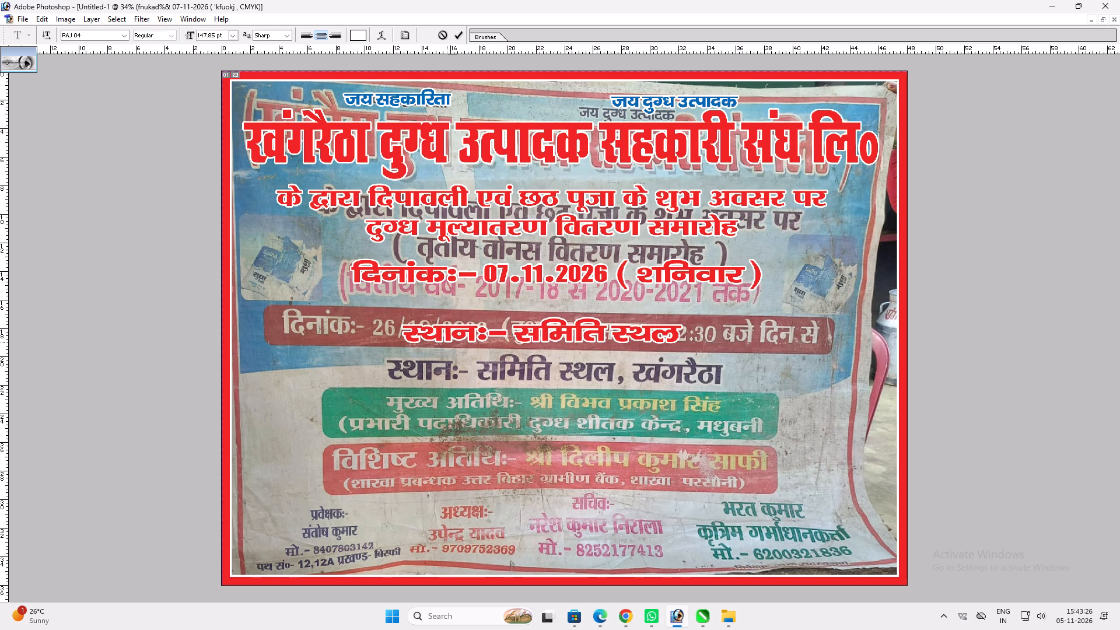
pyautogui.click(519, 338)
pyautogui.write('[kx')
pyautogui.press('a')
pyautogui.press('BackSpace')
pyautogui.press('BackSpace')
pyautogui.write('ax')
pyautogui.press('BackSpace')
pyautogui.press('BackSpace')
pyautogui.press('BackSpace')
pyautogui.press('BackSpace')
# Append ", खंगरैठा" to the end of the venue line.
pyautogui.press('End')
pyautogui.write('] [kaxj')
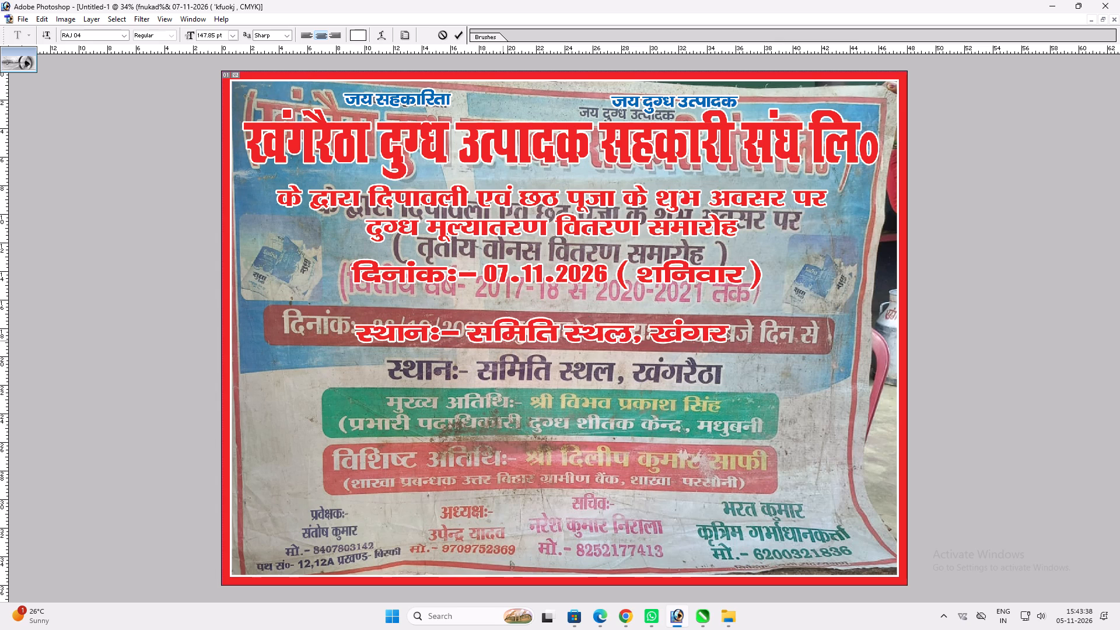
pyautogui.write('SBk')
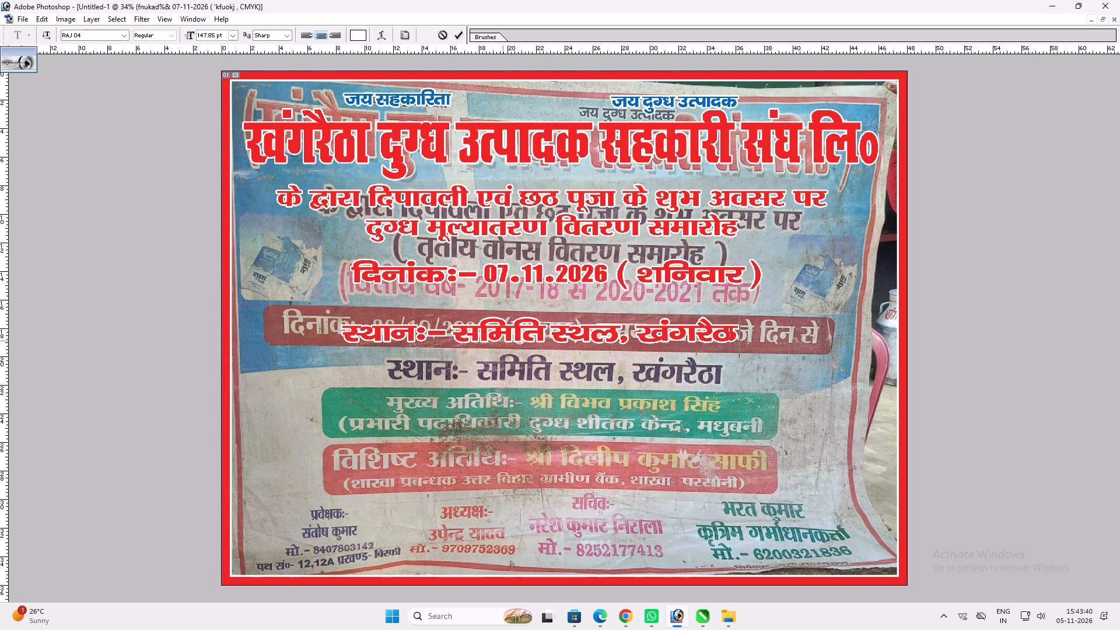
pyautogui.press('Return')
# Duplicate the venue line just below itself and replace the copy's text with "मुख्य अतिथिः-".
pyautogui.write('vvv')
pyautogui.keyDown('alt'); pyautogui.moveTo(426, 325); pyautogui.dragTo(433, 372); pyautogui.keyUp('alt')
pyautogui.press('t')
pyautogui.click(433, 375)
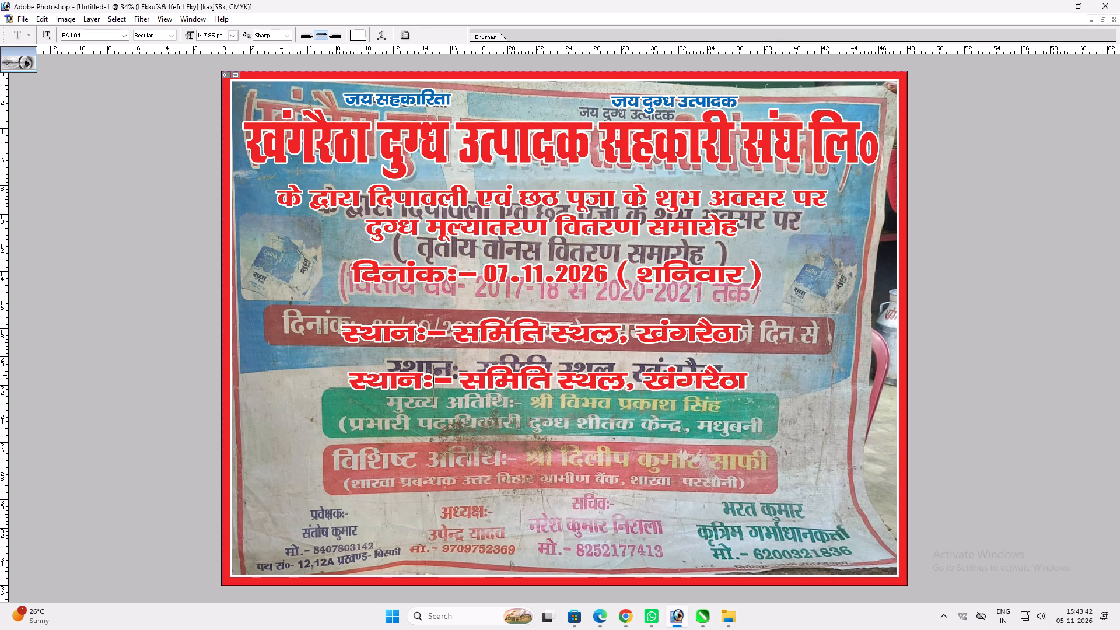
pyautogui.hotkey('ctrl', 'a')
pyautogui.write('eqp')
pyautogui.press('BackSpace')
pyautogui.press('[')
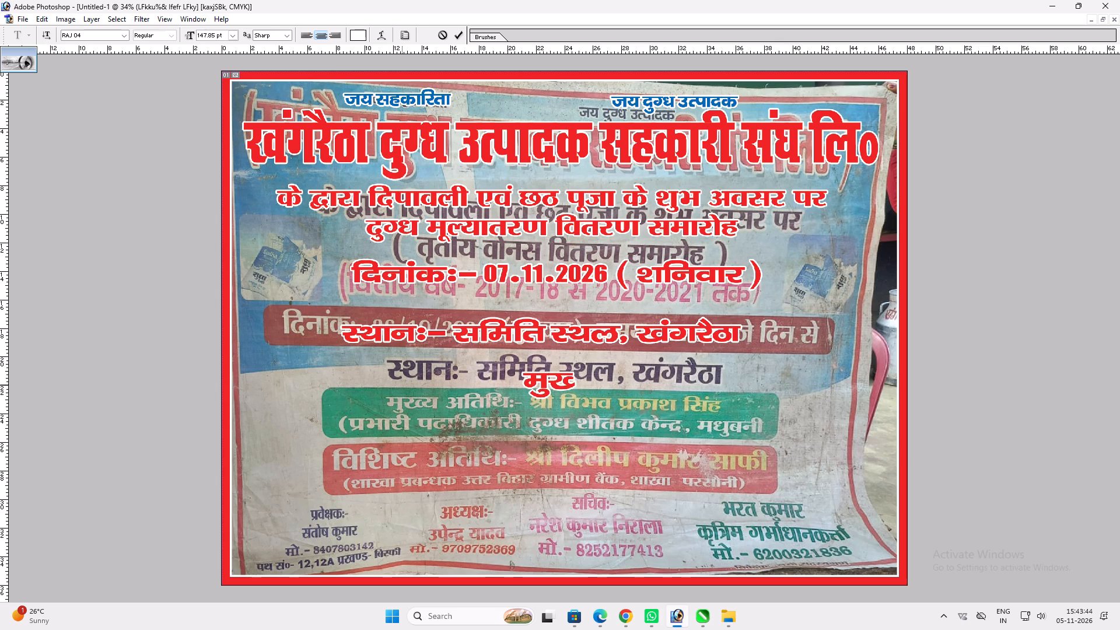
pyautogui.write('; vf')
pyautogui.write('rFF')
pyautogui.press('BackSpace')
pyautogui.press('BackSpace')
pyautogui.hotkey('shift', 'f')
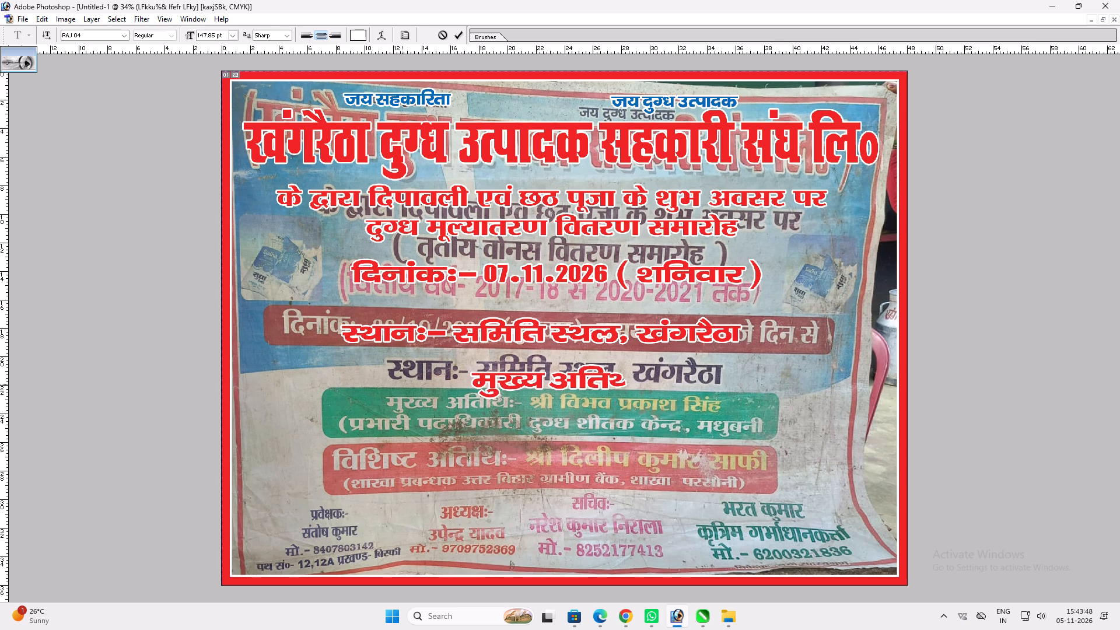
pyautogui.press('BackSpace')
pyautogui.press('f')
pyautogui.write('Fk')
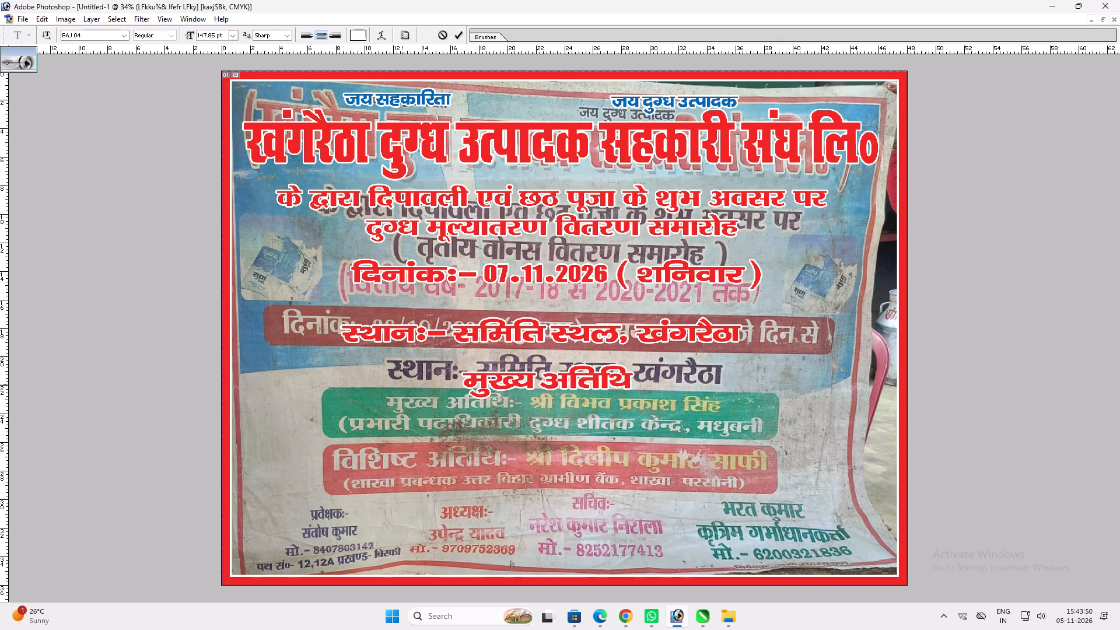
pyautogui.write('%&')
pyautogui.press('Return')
# Narrow the "मुख्य अतिथिः-" label horizontally and move it to the banner's left side.
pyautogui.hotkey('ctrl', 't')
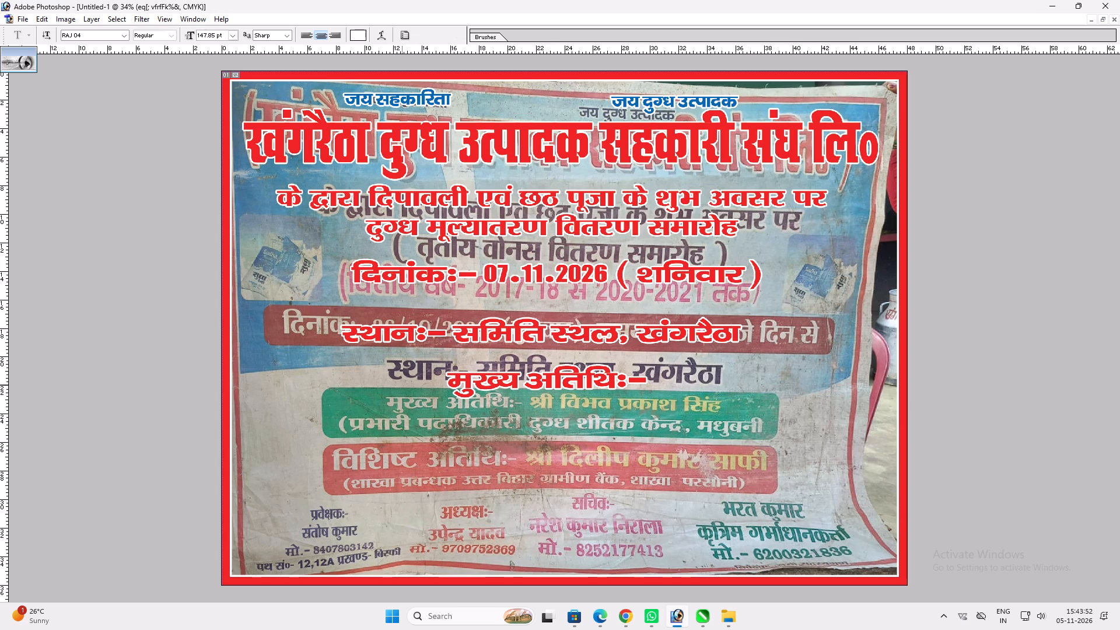
pyautogui.keyDown('shift'); pyautogui.moveTo(643, 372); pyautogui.dragTo(568, 363); pyautogui.keyUp('shift')
pyautogui.hotkey('shift', 'Return')
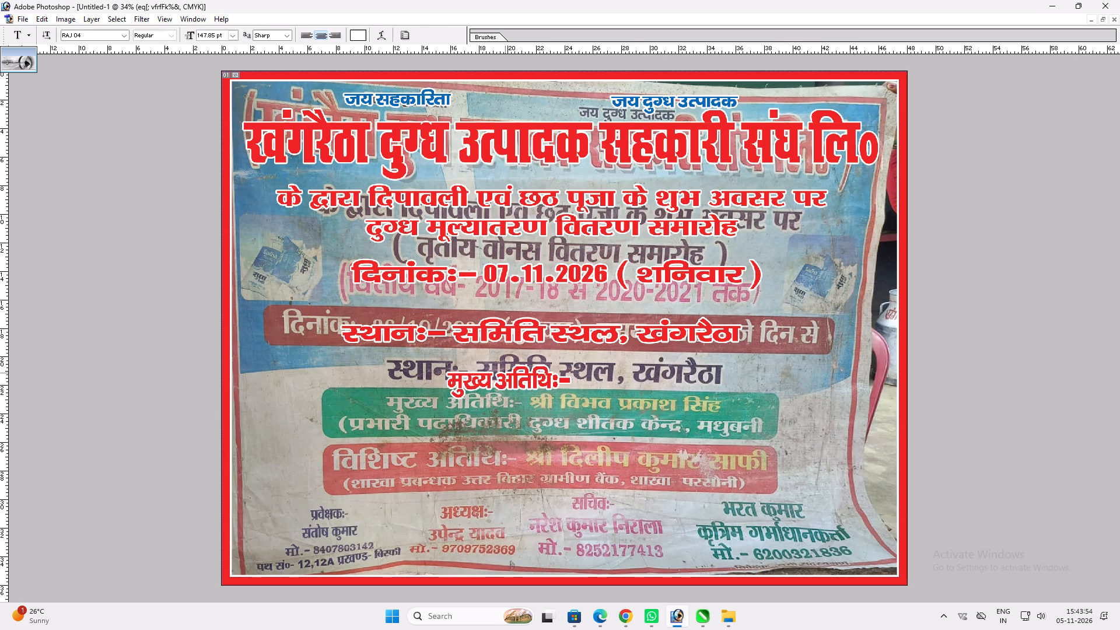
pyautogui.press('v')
pyautogui.moveTo(509, 384); pyautogui.dragTo(339, 378)
# Append "श्री" and the chief guest's name after "मुख्य अतिथिः-".
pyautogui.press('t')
pyautogui.click(400, 373)
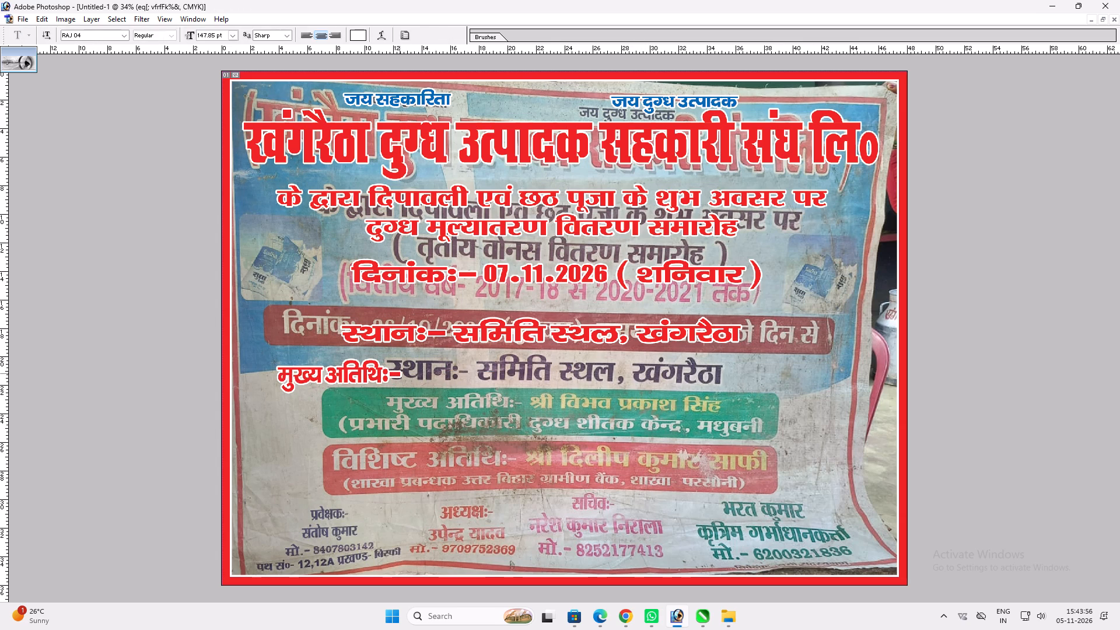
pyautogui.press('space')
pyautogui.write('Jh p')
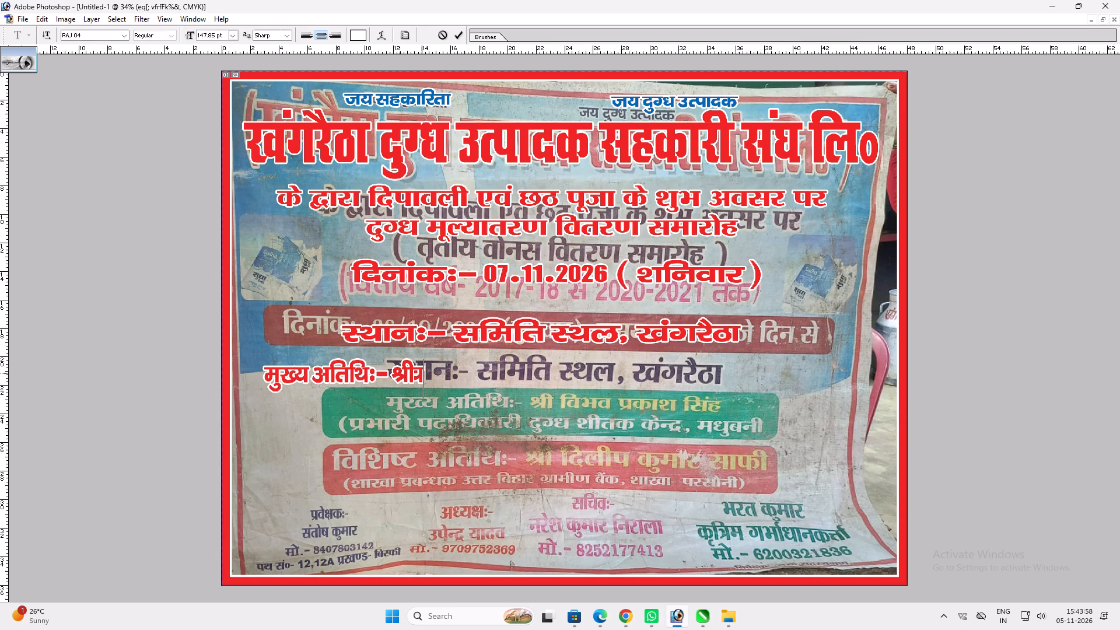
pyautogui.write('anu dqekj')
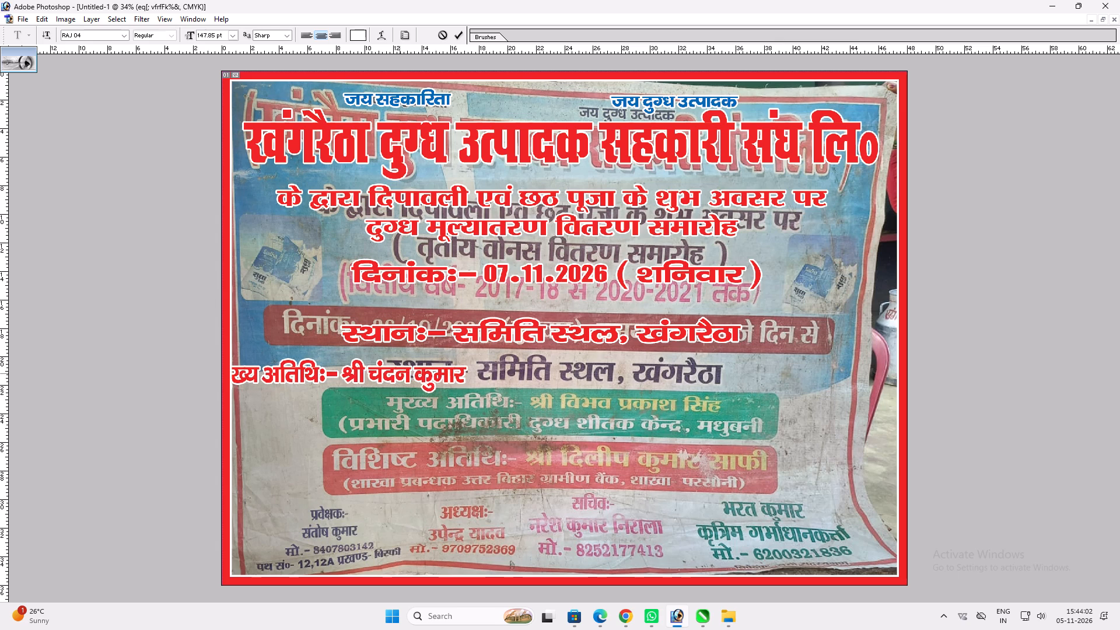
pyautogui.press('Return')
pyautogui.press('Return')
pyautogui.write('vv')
# Stretch the chief guest line wider and shift it right so it starts fully inside the banner's frame.
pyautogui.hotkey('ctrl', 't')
pyautogui.keyDown('shift'); pyautogui.moveTo(464, 369); pyautogui.dragTo(552, 369); pyautogui.keyUp('shift')
pyautogui.hotkey('shift', 'Return')
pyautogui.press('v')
pyautogui.moveTo(458, 390); pyautogui.dragTo(519, 390)
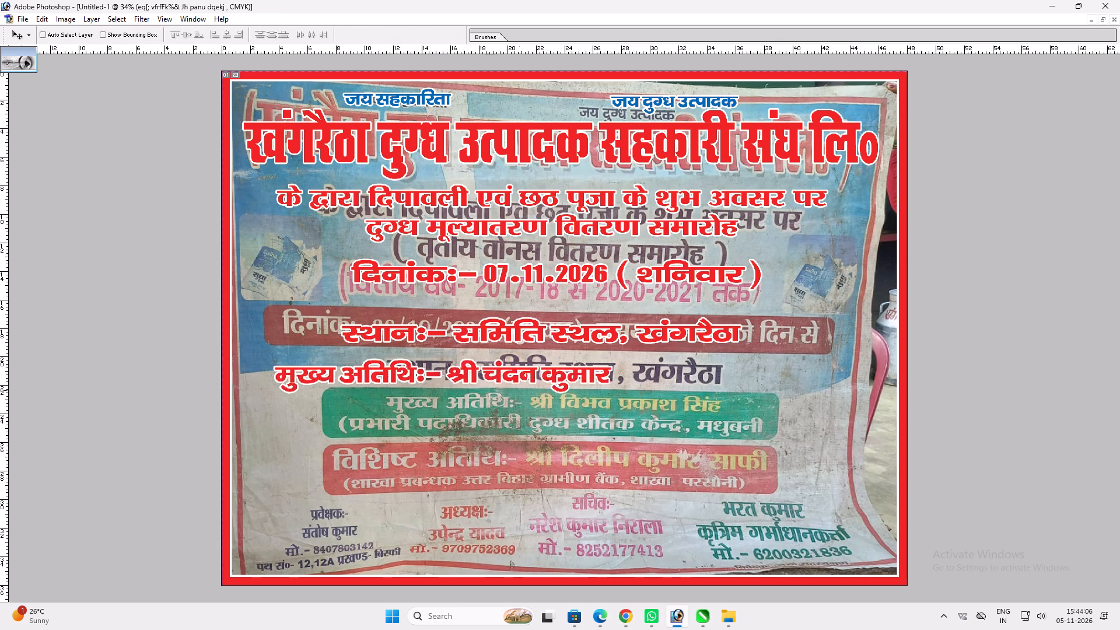
# Shift the chief guest line right and enlarge it to span about the middle two-thirds of the banner's width.
pyautogui.moveTo(519, 390); pyautogui.dragTo(551, 388)
pyautogui.hotkey('ctrl', 't')
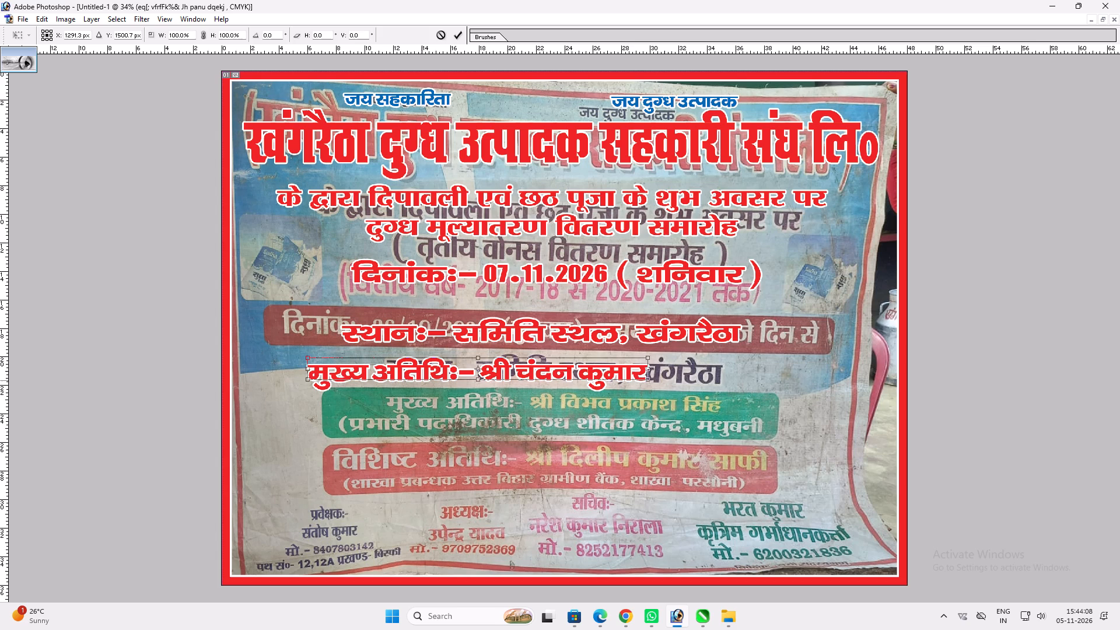
pyautogui.keyDown('shift'); pyautogui.moveTo(649, 380); pyautogui.dragTo(789, 407); pyautogui.keyUp('shift')
pyautogui.hotkey('shift', 'Return')
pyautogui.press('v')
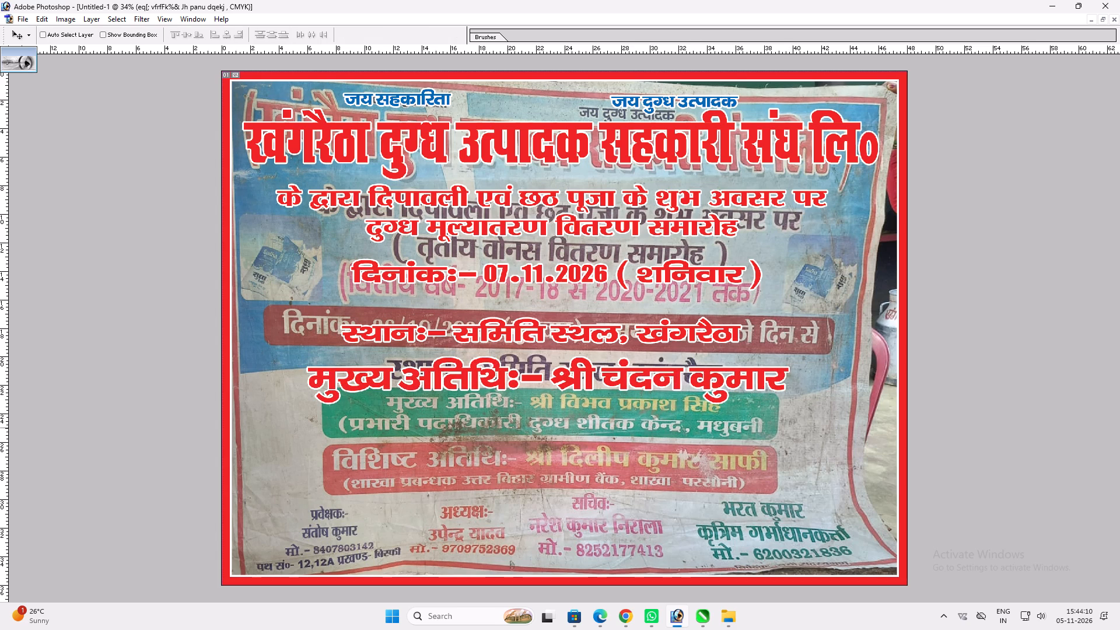
# Duplicate the chief guest line just below itself and shrink the copy to about 60% around its centre.
pyautogui.keyDown('alt'); pyautogui.keyDown('shift'); pyautogui.moveTo(545, 366); pyautogui.dragTo(546, 397); pyautogui.keyUp('shift'); pyautogui.keyUp('alt')
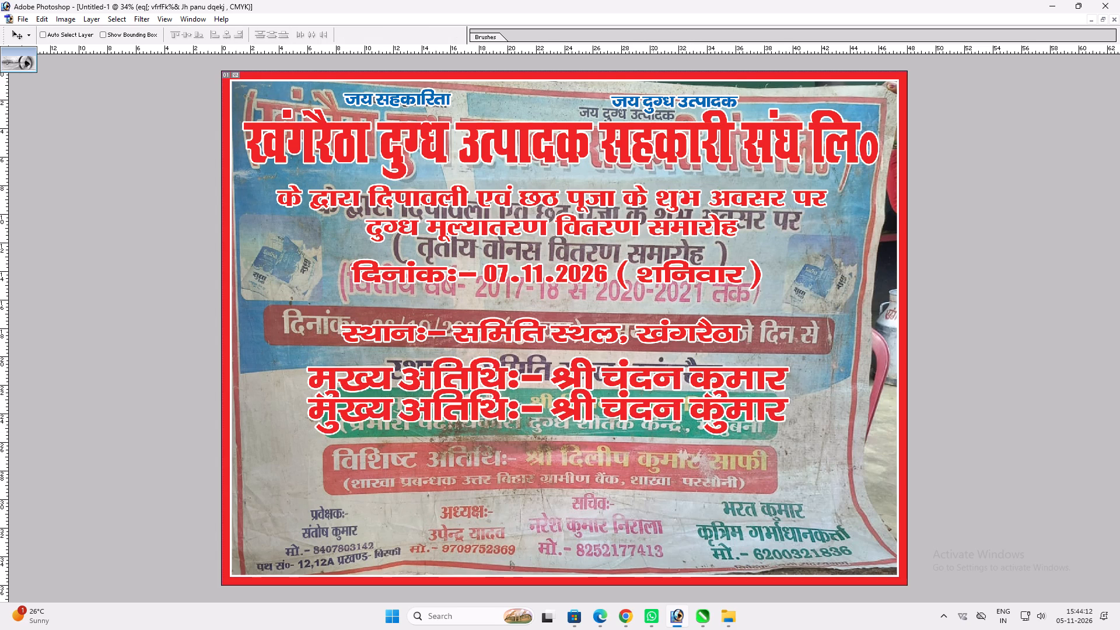
pyautogui.hotkey('ctrl', 't')
pyautogui.keyDown('alt'); pyautogui.keyDown('shift'); pyautogui.moveTo(787, 421); pyautogui.dragTo(691, 418); pyautogui.keyUp('shift'); pyautogui.keyUp('alt')
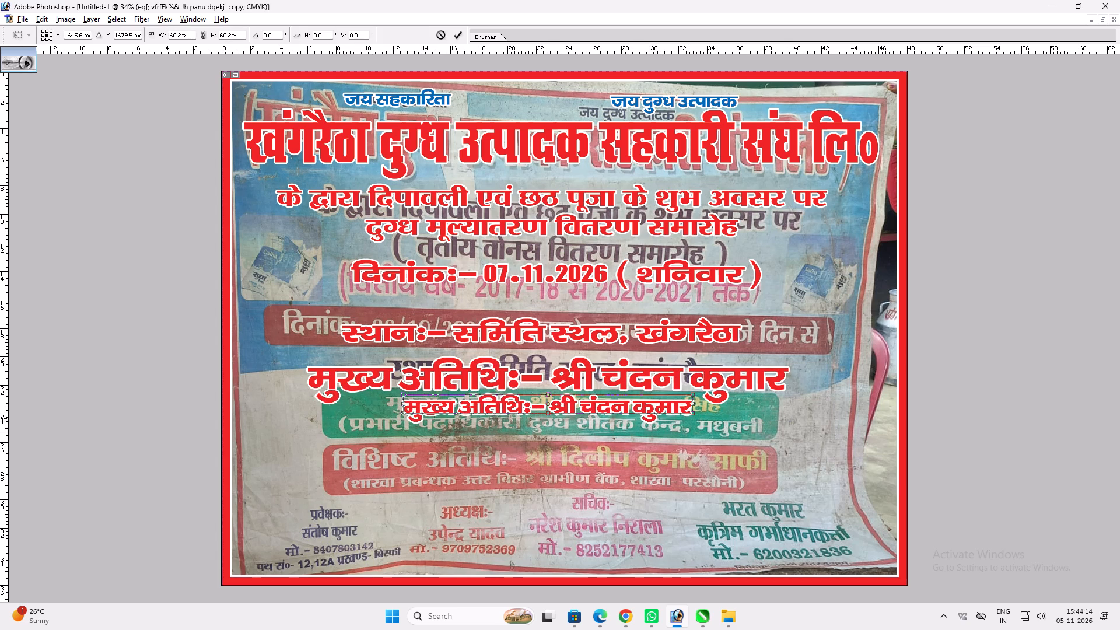
pyautogui.hotkey('shift', 'Return')
# Replace the smaller copy's text with "प्रभारी पदाधिकारी दुग्ध शीतक केन्द्र, मधुबनी".
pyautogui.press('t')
pyautogui.click(649, 411)
pyautogui.hotkey('ctrl', 'a')
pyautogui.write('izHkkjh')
pyautogui.moveTo(797, 420); pyautogui.dragTo(657, 428)
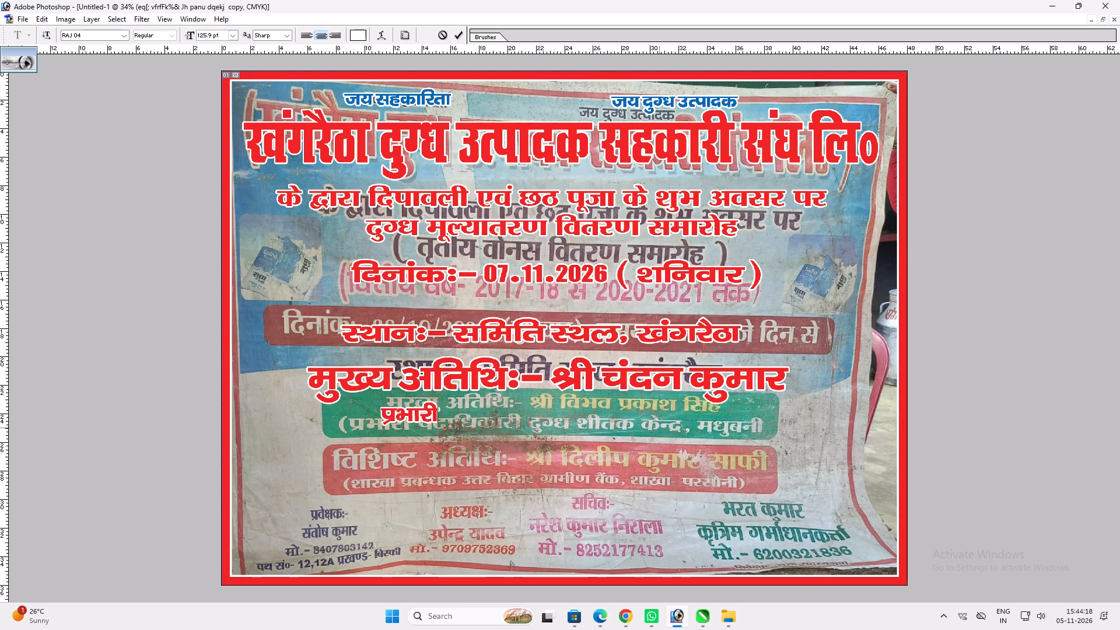
pyautogui.moveTo(657, 428); pyautogui.dragTo(619, 435)
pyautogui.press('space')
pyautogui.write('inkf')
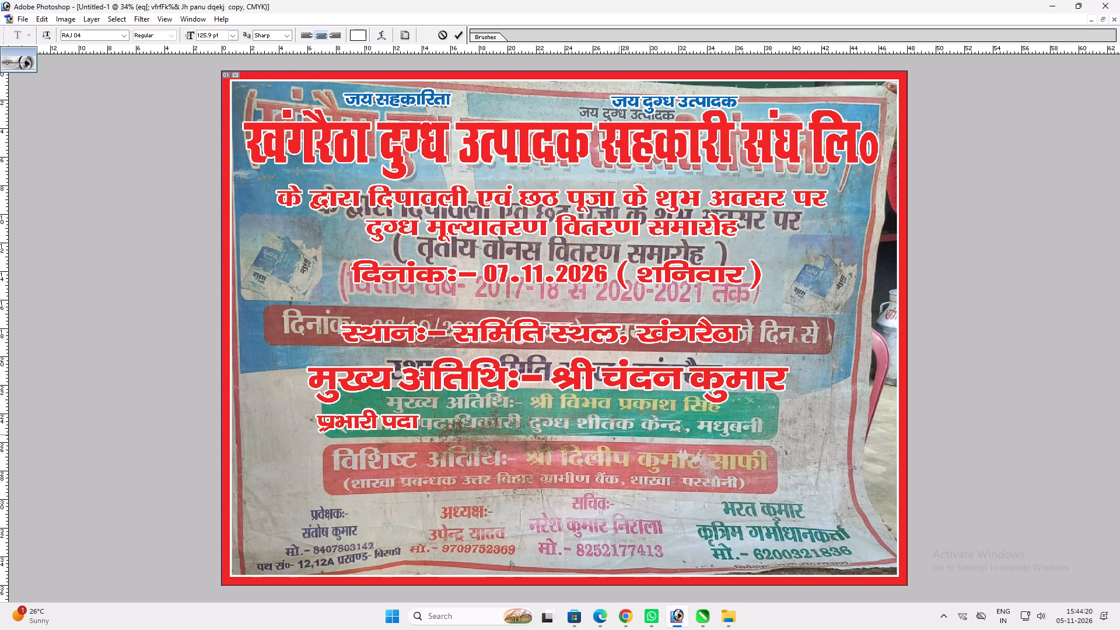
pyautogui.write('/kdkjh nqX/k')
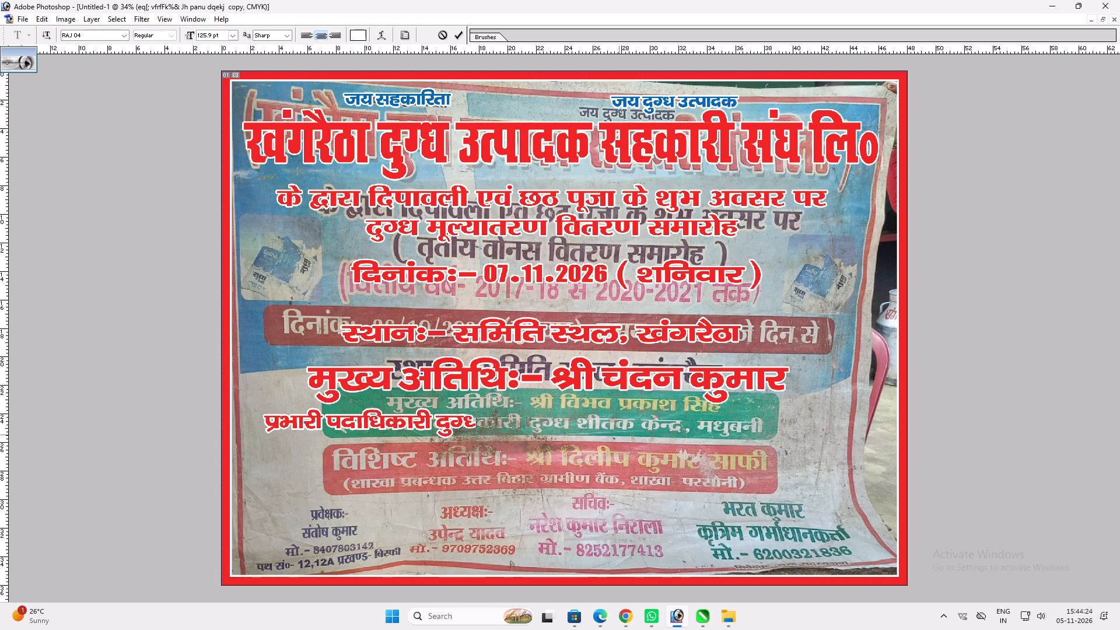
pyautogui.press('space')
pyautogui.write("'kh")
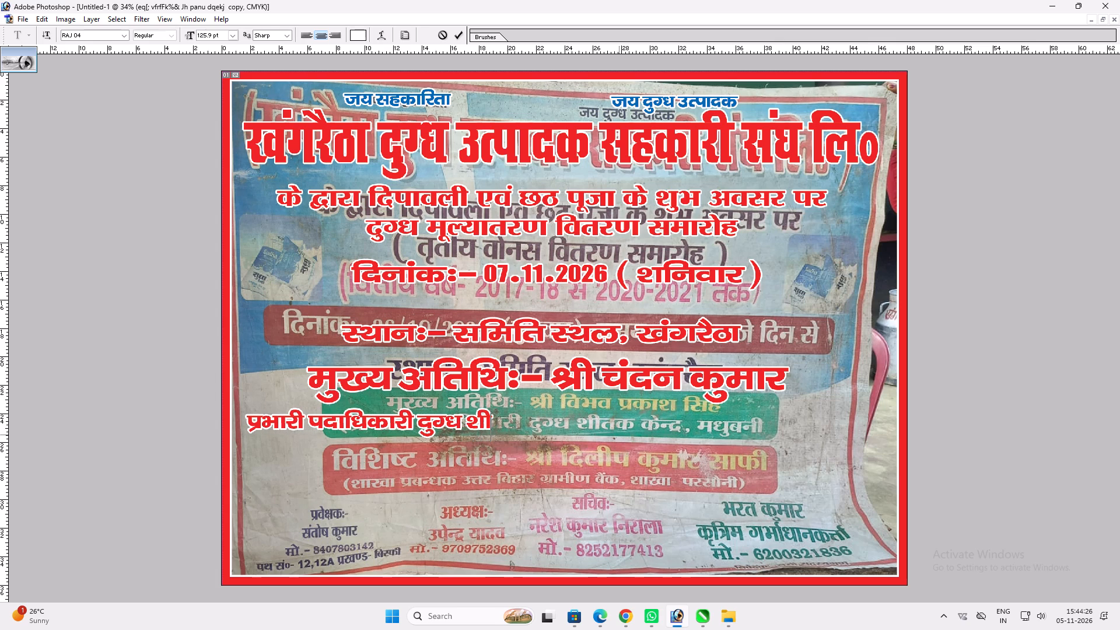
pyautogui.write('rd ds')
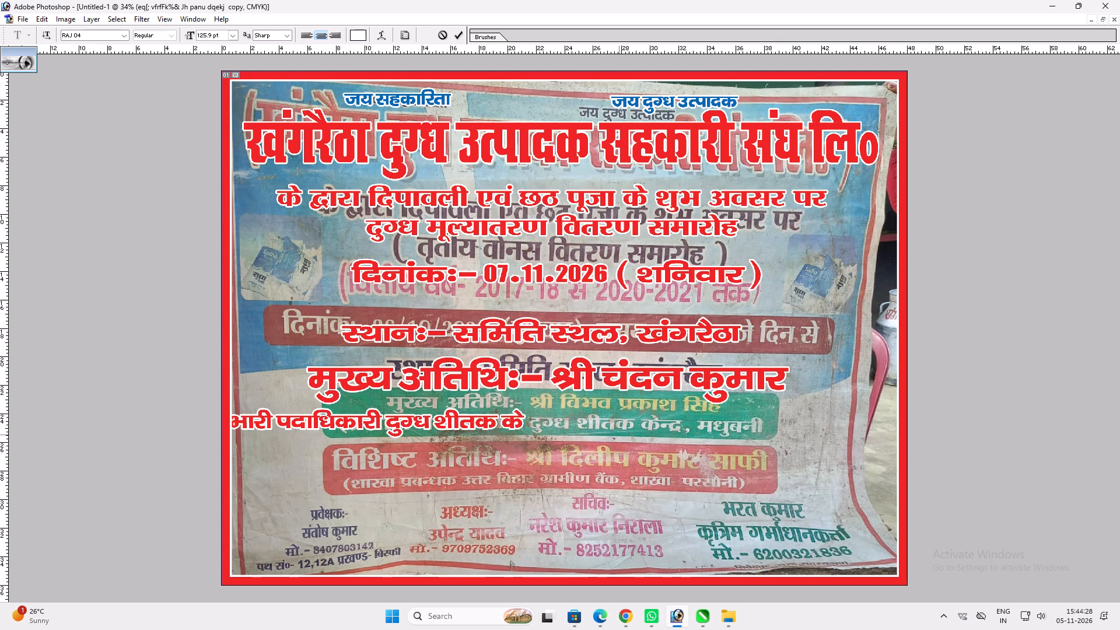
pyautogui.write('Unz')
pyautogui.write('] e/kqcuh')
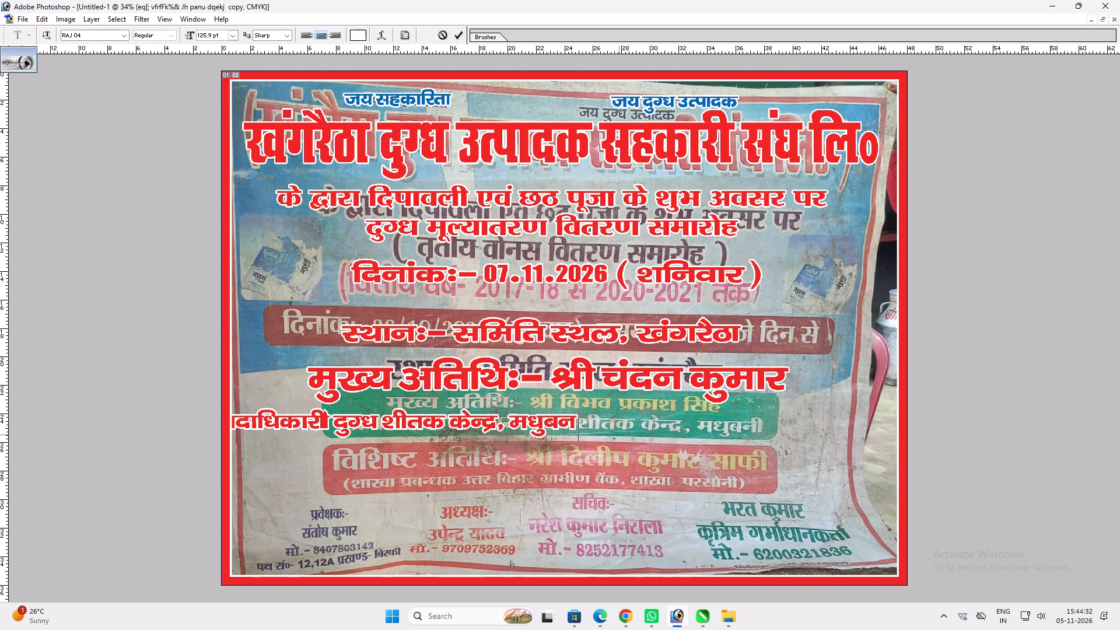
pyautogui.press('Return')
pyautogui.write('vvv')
# Centre the "प्रभारी पदाधिकारी" designation line beneath the chief guest line.
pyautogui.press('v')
pyautogui.moveTo(521, 412); pyautogui.dragTo(698, 411)
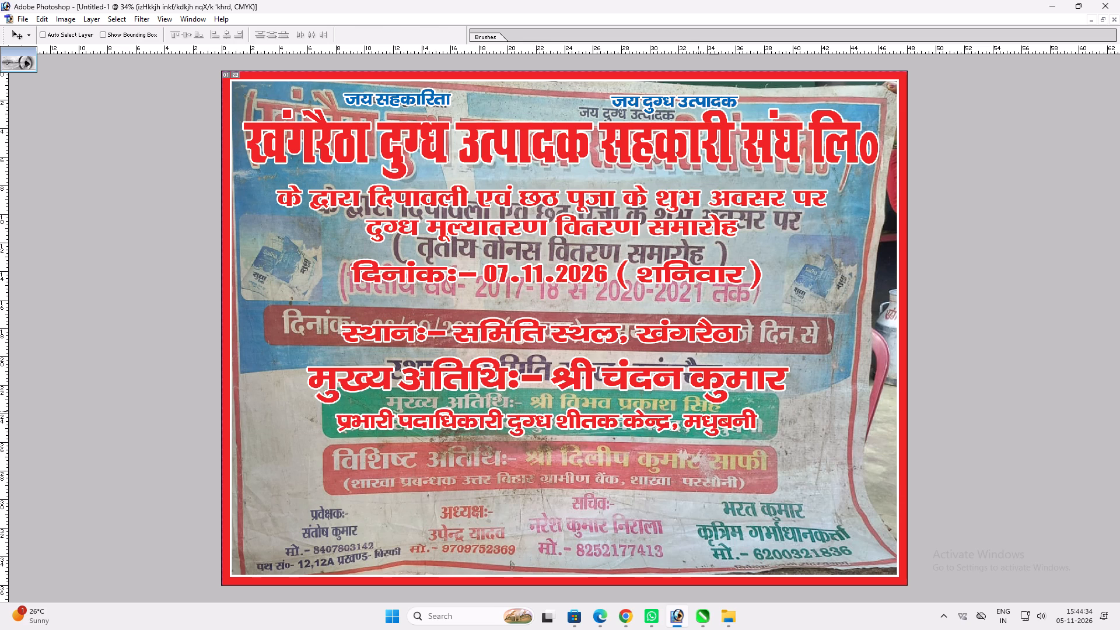
pyautogui.moveTo(698, 411); pyautogui.dragTo(698, 410)
# Duplicate the designation line and turn the copy into a two-line block, "प्रवेक्षक" above the supervisor's name, inside the banner's lower-left corner.
pyautogui.keyDown('alt'); pyautogui.moveTo(690, 434); pyautogui.dragTo(690, 472); pyautogui.keyUp('alt')
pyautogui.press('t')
pyautogui.click(400, 464)
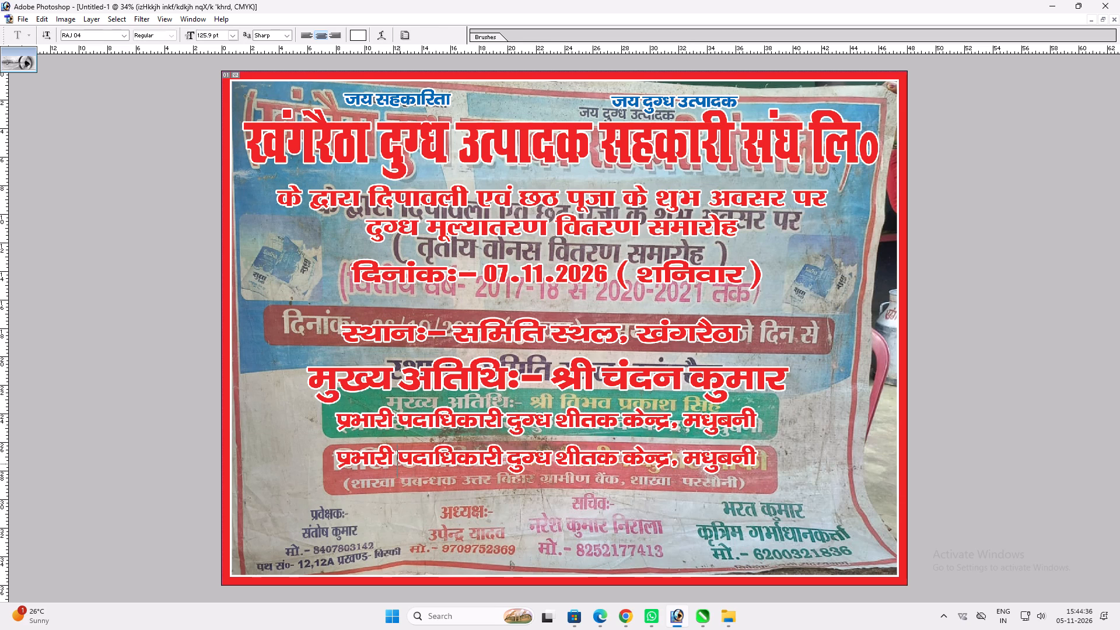
pyautogui.hotkey('ctrl', 'a')
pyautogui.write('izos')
pyautogui.moveTo(588, 471); pyautogui.dragTo(337, 518)
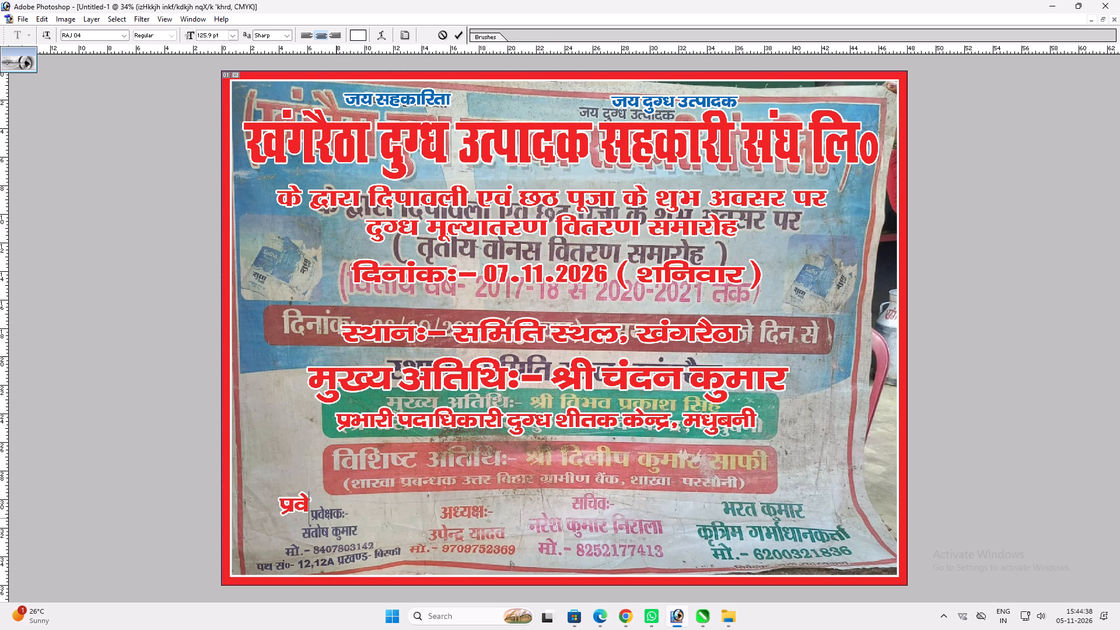
pyautogui.moveTo(337, 518); pyautogui.dragTo(328, 521)
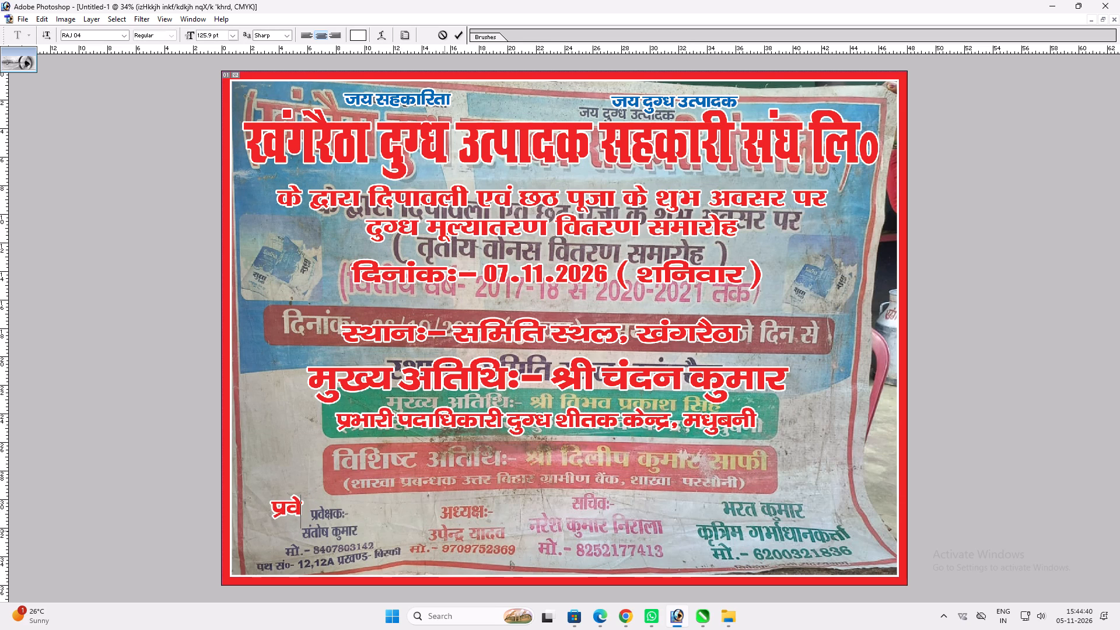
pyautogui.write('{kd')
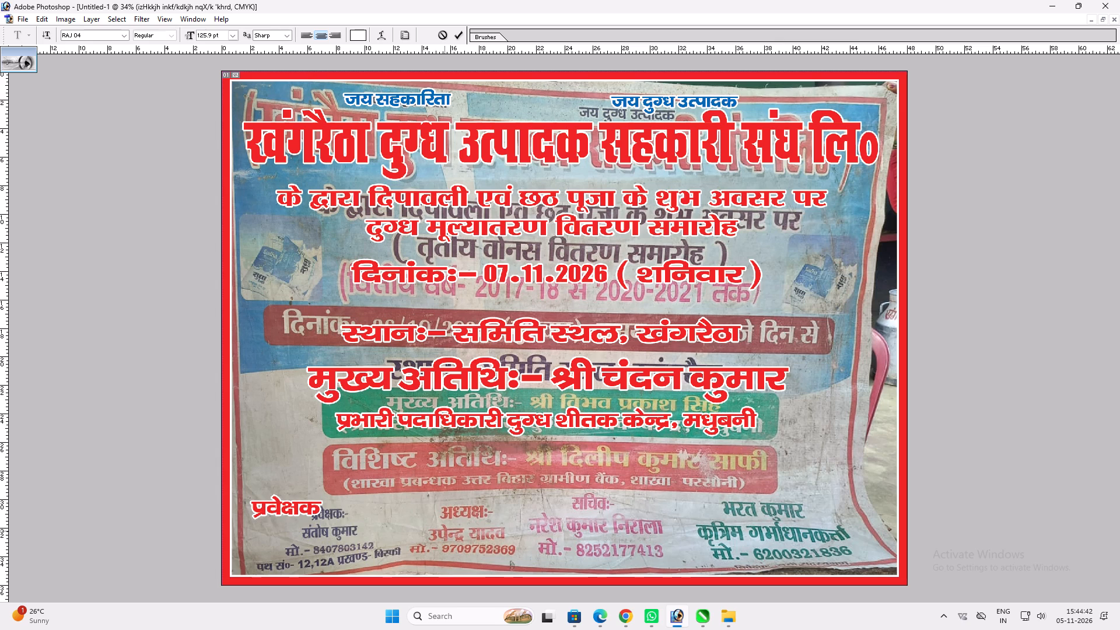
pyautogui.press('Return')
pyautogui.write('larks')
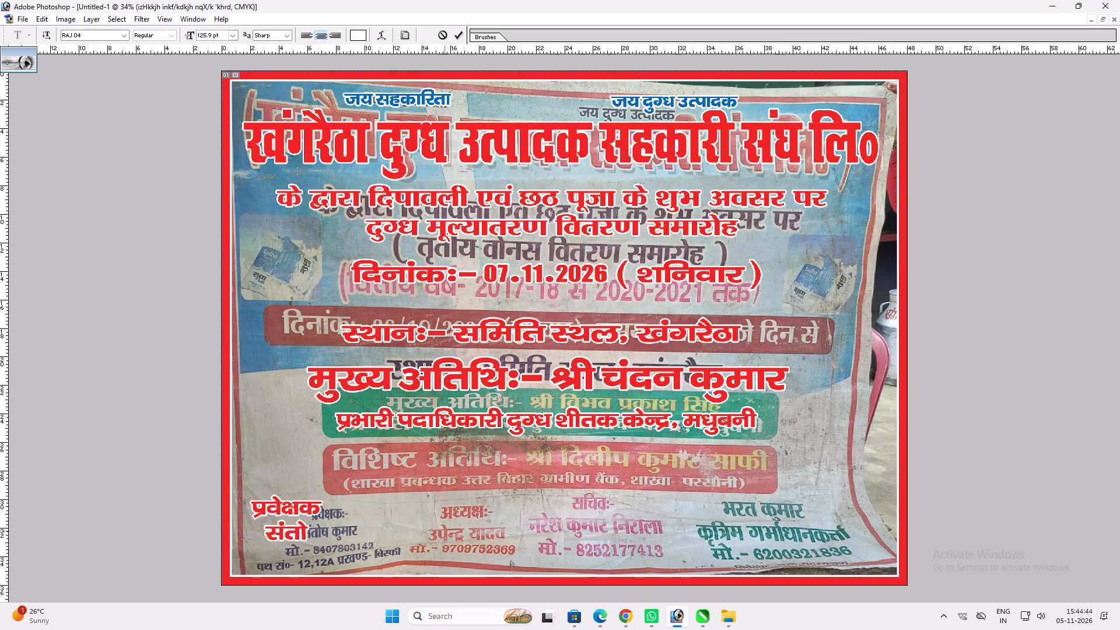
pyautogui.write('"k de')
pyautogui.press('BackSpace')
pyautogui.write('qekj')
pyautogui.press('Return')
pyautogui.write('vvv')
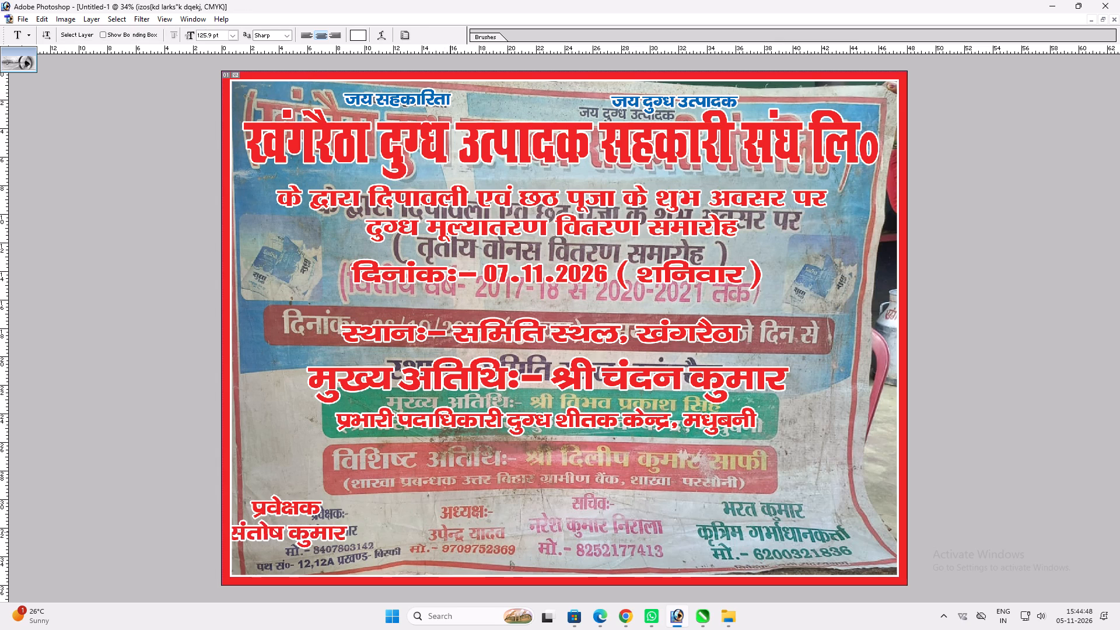
pyautogui.moveTo(247, 545); pyautogui.dragTo(265, 538)
# Add a horizontal guide across the banner just above the "प्रवेक्षक" label.
pyautogui.moveTo(453, 50); pyautogui.dragTo(374, 423)
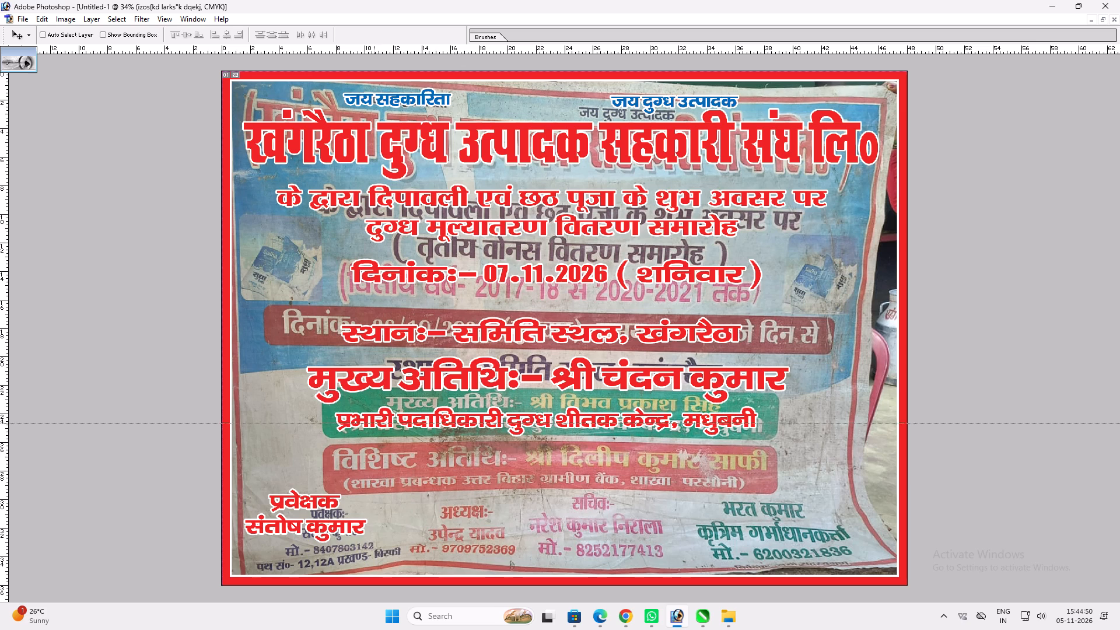
pyautogui.moveTo(374, 423); pyautogui.dragTo(350, 491)
# Duplicate the supervisor block downward, replace the copy's text with "मो०" and place it beneath the supervisor's name, near the frame's left edge.
pyautogui.keyDown('alt'); pyautogui.keyDown('shift'); pyautogui.moveTo(330, 529); pyautogui.dragTo(324, 554); pyautogui.keyUp('shift'); pyautogui.keyUp('alt')
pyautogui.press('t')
pyautogui.click(323, 561)
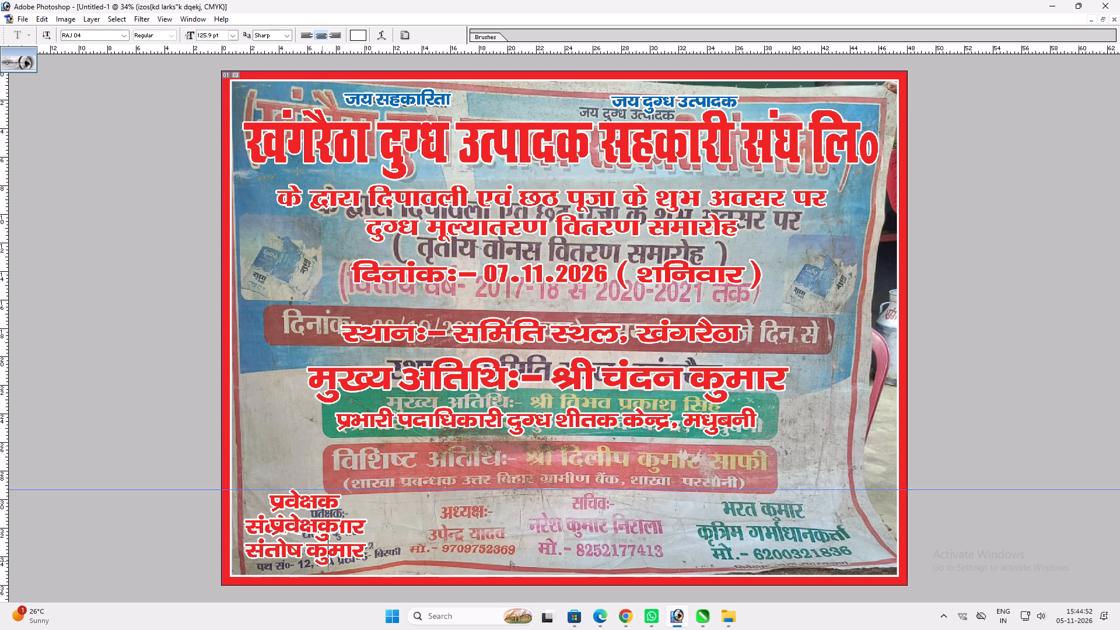
pyautogui.hotkey('ctrl', 'a')
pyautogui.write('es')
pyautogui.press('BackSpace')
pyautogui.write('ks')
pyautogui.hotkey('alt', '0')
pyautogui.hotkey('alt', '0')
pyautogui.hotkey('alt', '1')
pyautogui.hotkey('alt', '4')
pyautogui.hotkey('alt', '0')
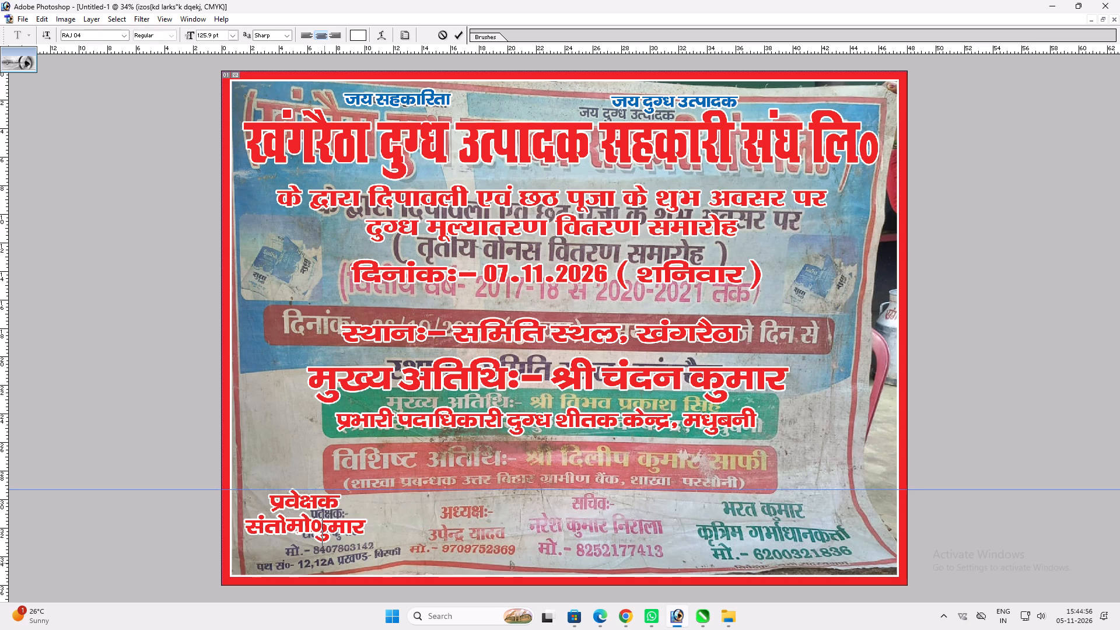
pyautogui.moveTo(482, 528); pyautogui.dragTo(439, 554)
# Change the font of the whole "मो०" label.
pyautogui.hotkey('ctrl', 'a')
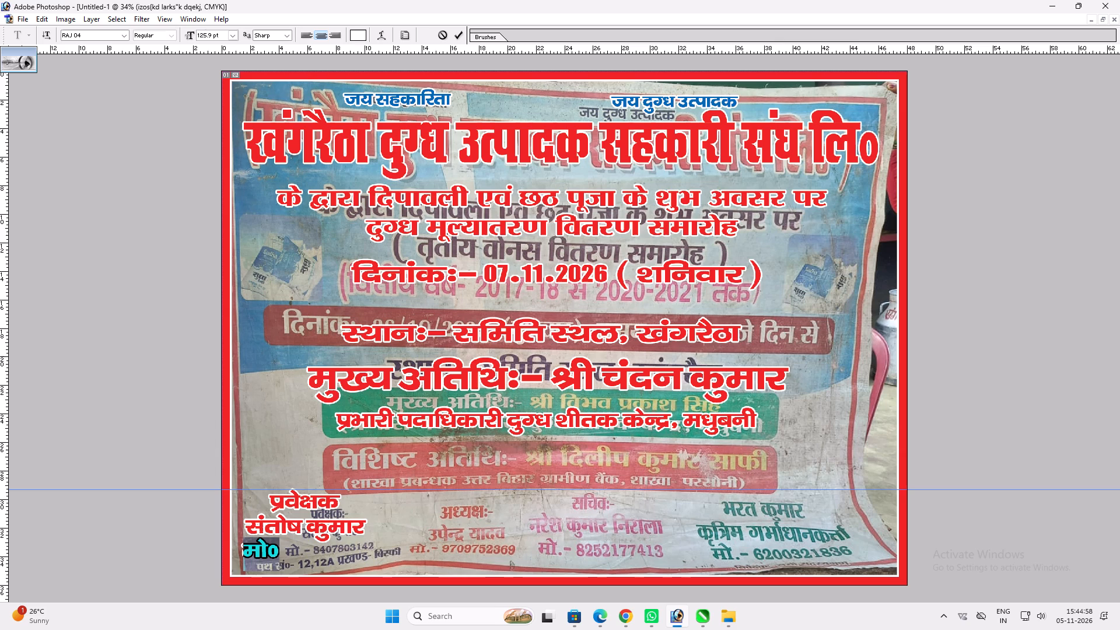
pyautogui.click(76, 40)
pyautogui.doubleClick(77, 34)
pyautogui.press('Down')
pyautogui.press('Down')
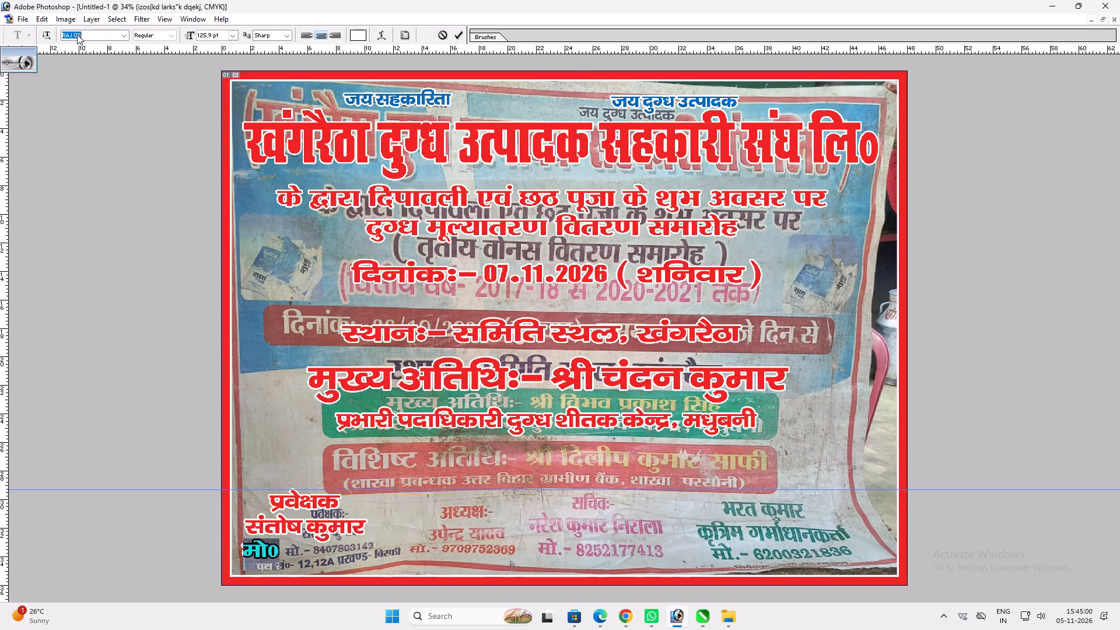
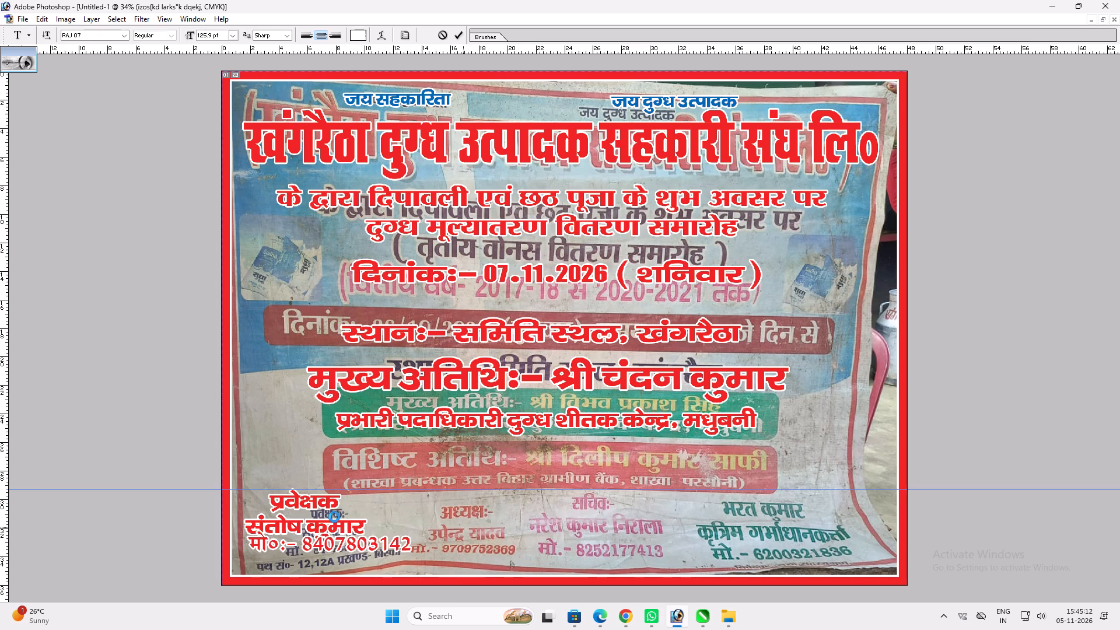
# Move the supervisor block slightly up, shrink the "मो०" line and place it just beneath the supervisor's name.
pyautogui.keyDown('ctrl'); pyautogui.click(326, 506); pyautogui.keyUp('ctrl')
pyautogui.moveTo(326, 505); pyautogui.dragTo(324, 489)
pyautogui.keyDown('ctrl'); pyautogui.click(326, 546); pyautogui.keyUp('ctrl')
pyautogui.hotkey('ctrl', 't')
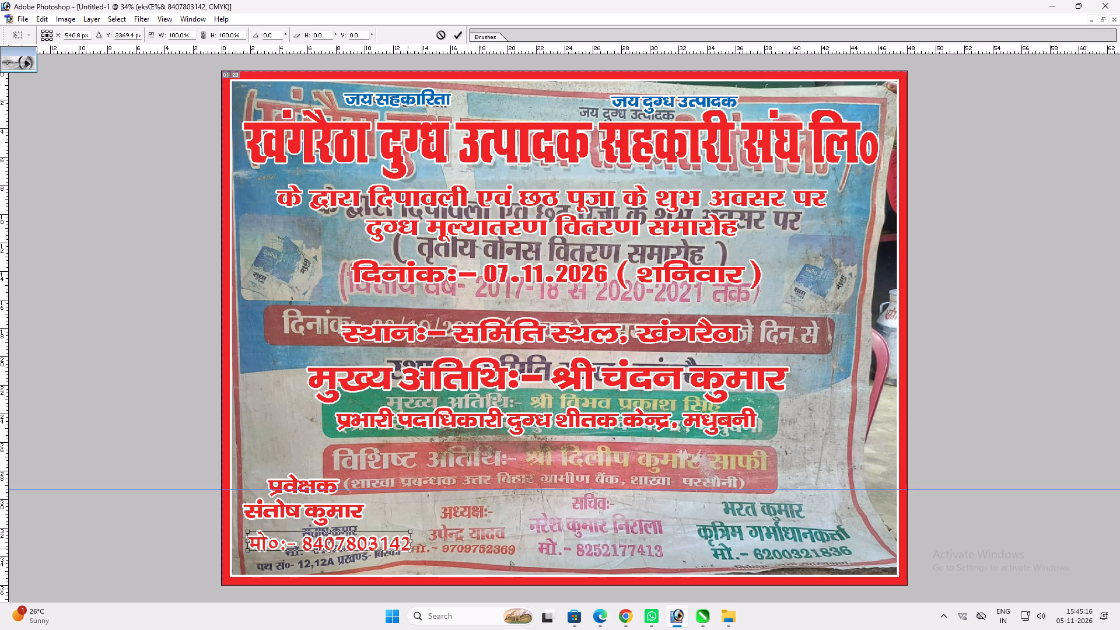
pyautogui.keyDown('shift'); pyautogui.moveTo(409, 547); pyautogui.dragTo(389, 549); pyautogui.keyUp('shift')
pyautogui.hotkey('shift', 'Return')
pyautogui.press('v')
pyautogui.moveTo(345, 542); pyautogui.dragTo(340, 539)
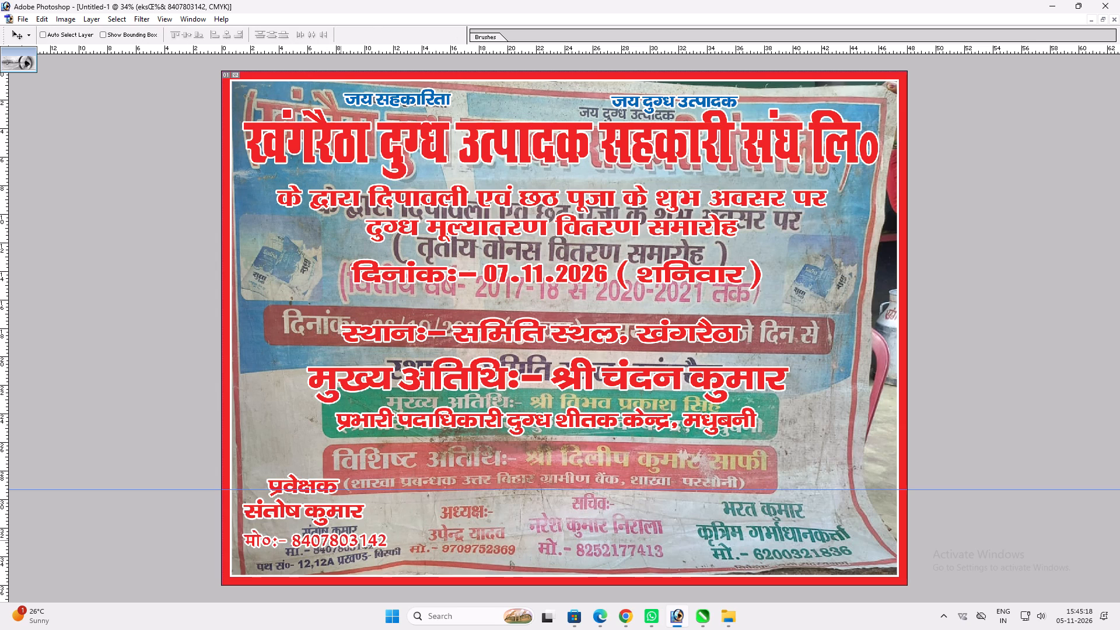
pyautogui.moveTo(340, 539); pyautogui.dragTo(339, 537)
# Add a second line beginning "पथ सं०" under the supervisor's mobile number in the same text block.
pyautogui.keyDown('alt'); pyautogui.keyDown('shift'); pyautogui.moveTo(324, 545); pyautogui.dragTo(320, 565); pyautogui.keyUp('shift'); pyautogui.keyUp('alt')
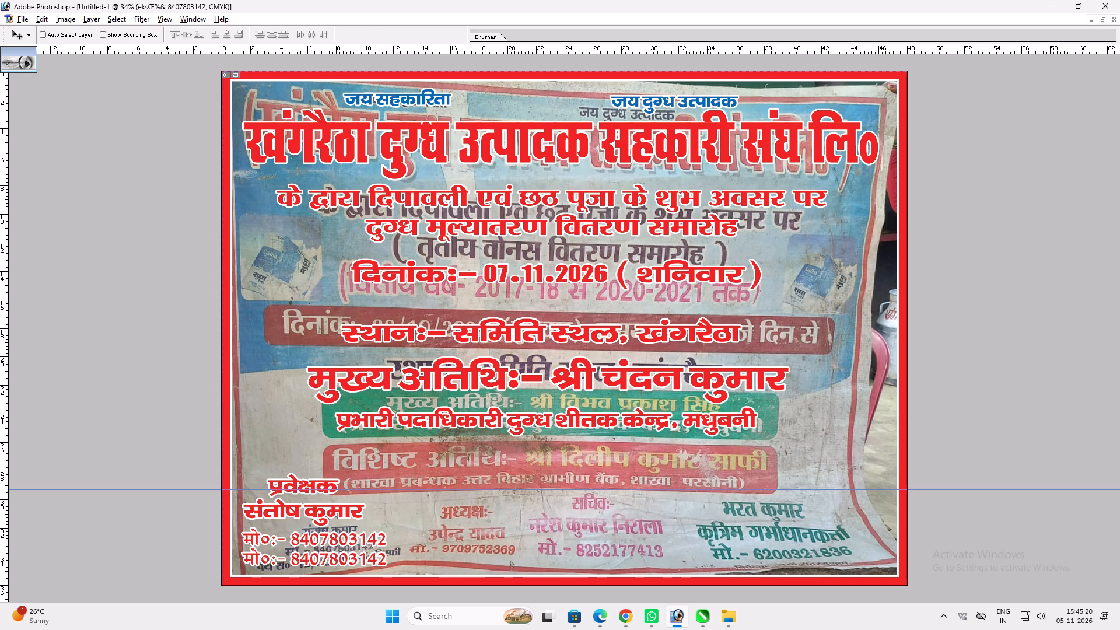
pyautogui.hotkey('ctrl', 'z')
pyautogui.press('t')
pyautogui.click(309, 552)
pyautogui.press('End')
pyautogui.press('Return')
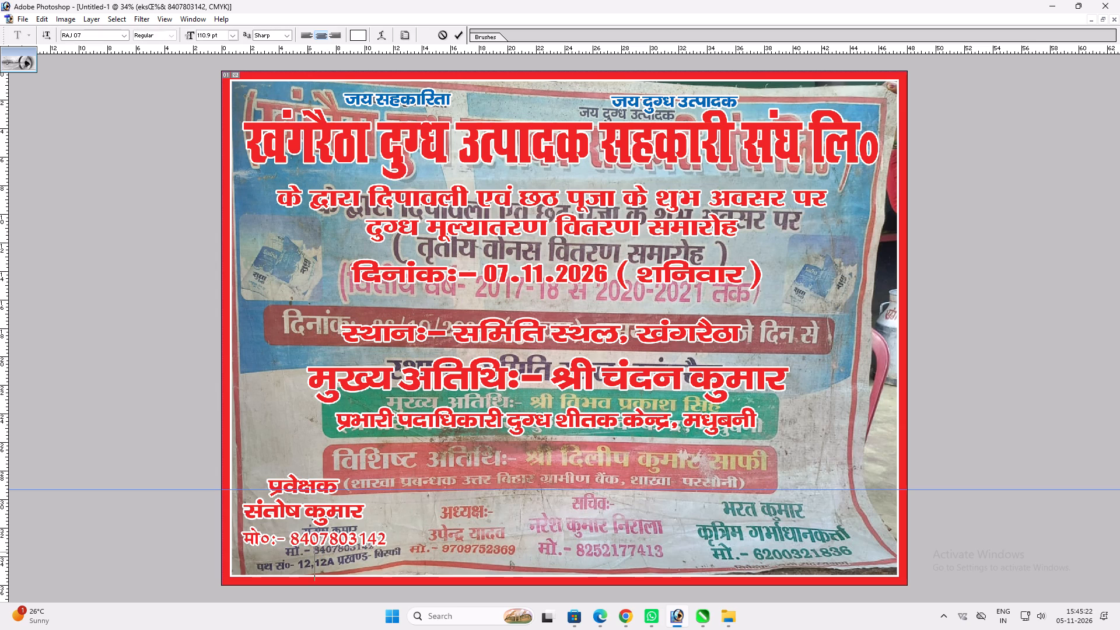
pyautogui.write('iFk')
pyautogui.moveTo(438, 560); pyautogui.dragTo(491, 556)
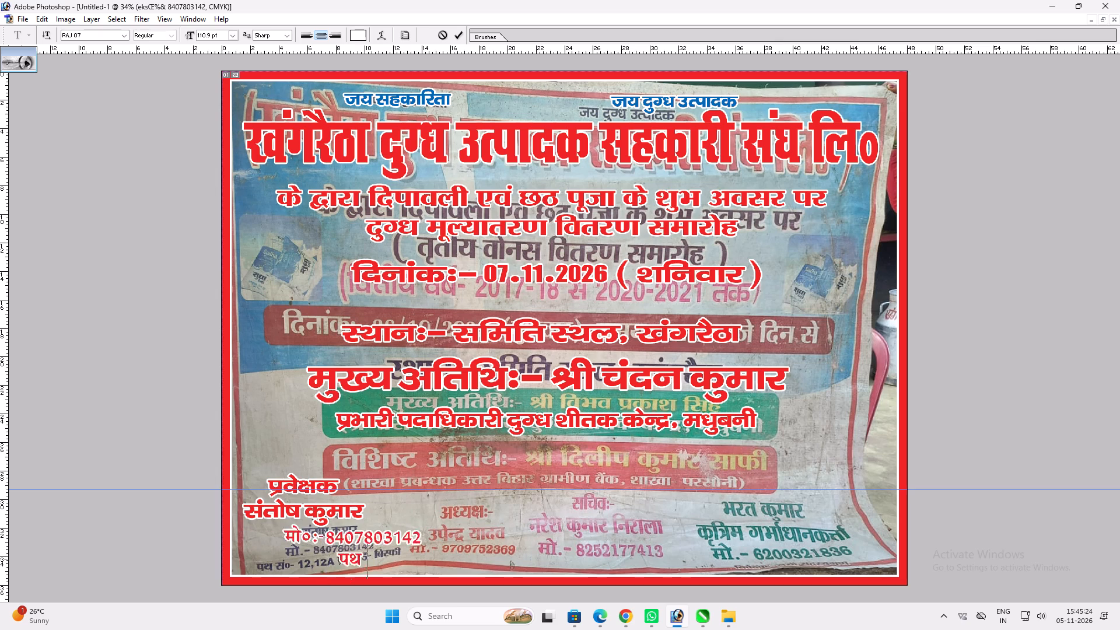
pyautogui.moveTo(491, 556); pyautogui.dragTo(529, 492)
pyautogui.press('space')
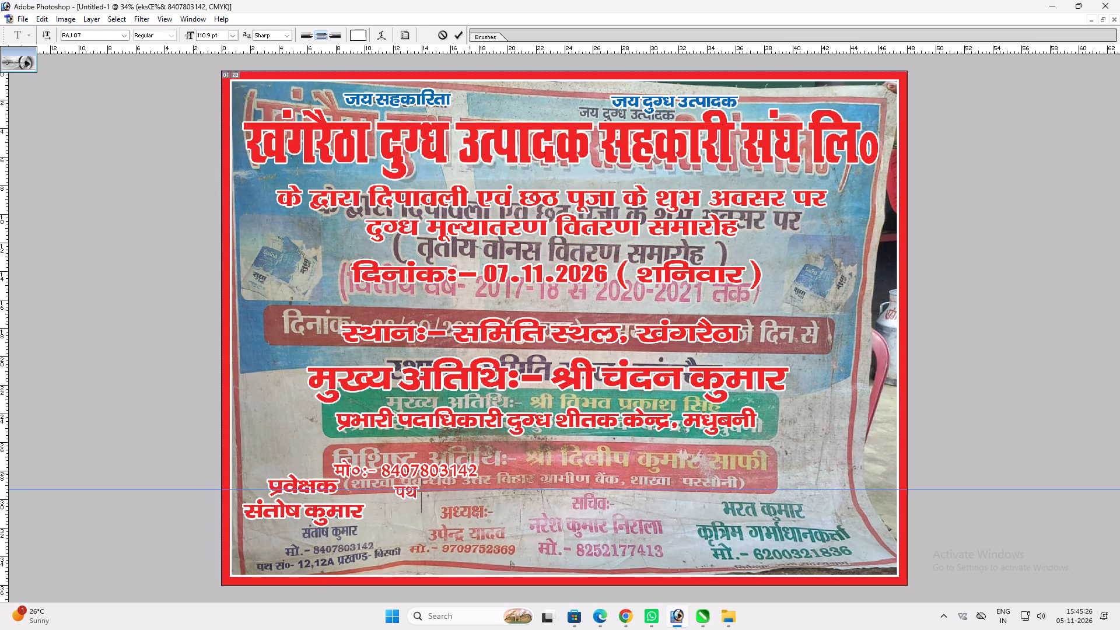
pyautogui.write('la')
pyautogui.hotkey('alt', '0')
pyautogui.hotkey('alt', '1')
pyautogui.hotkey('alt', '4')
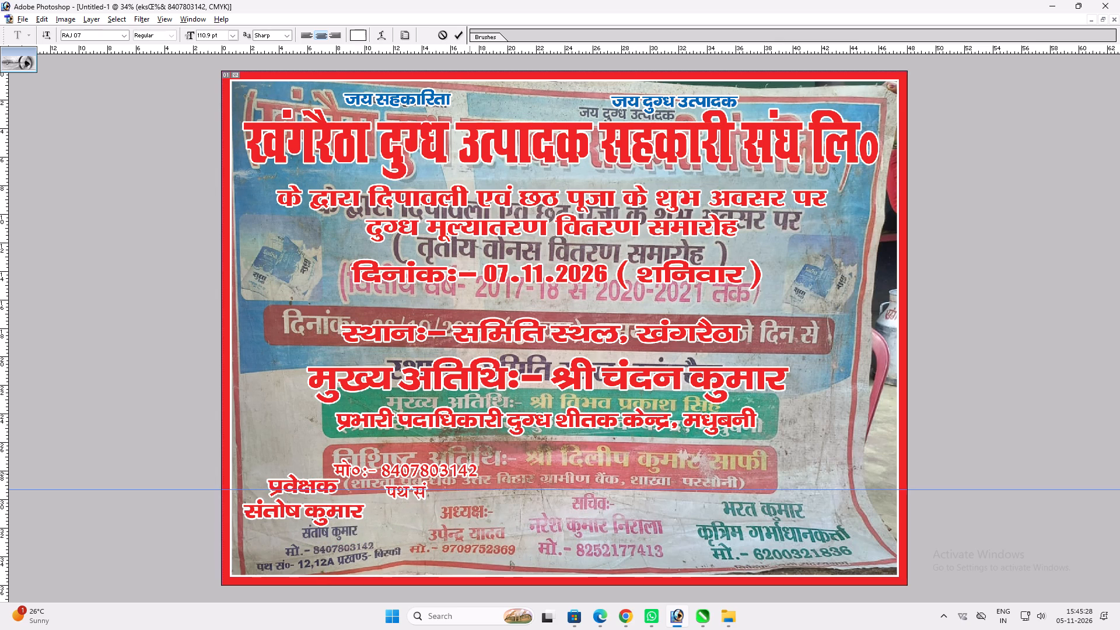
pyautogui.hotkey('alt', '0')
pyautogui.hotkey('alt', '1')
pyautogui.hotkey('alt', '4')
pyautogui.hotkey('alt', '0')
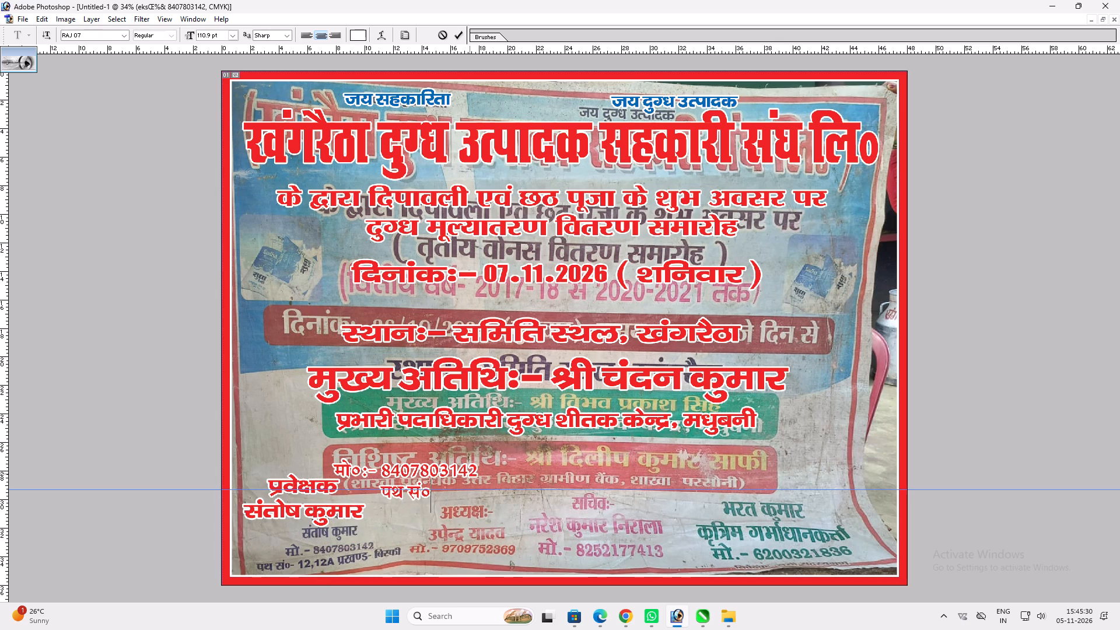
# Complete the new line with "12, 12 प्रखण्ड – बिस्फी" and position the contact block beneath the supervisor's name.
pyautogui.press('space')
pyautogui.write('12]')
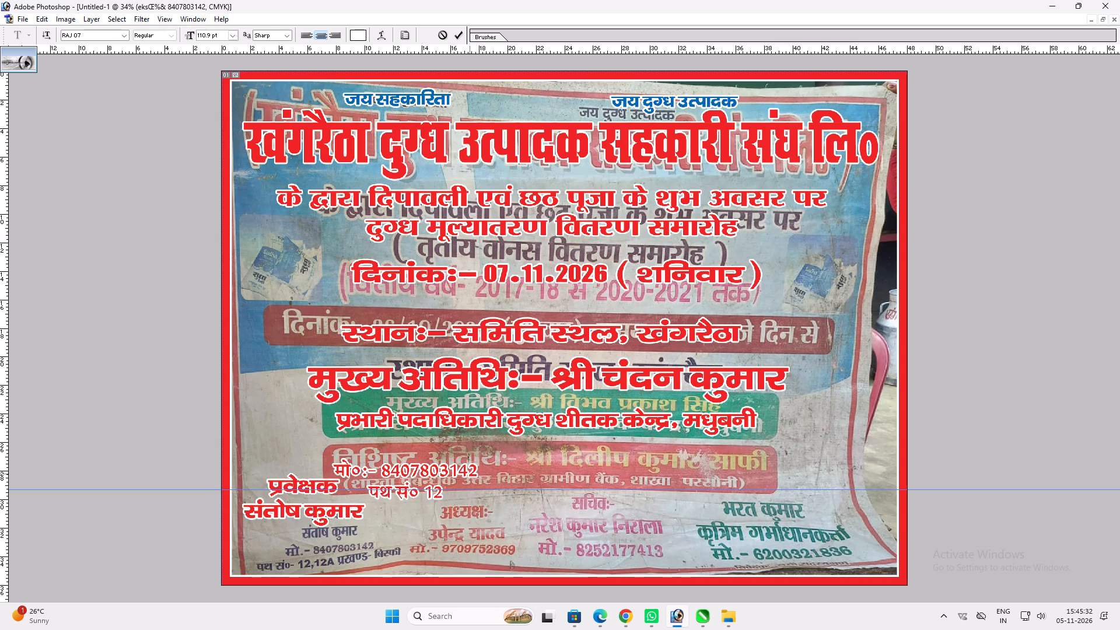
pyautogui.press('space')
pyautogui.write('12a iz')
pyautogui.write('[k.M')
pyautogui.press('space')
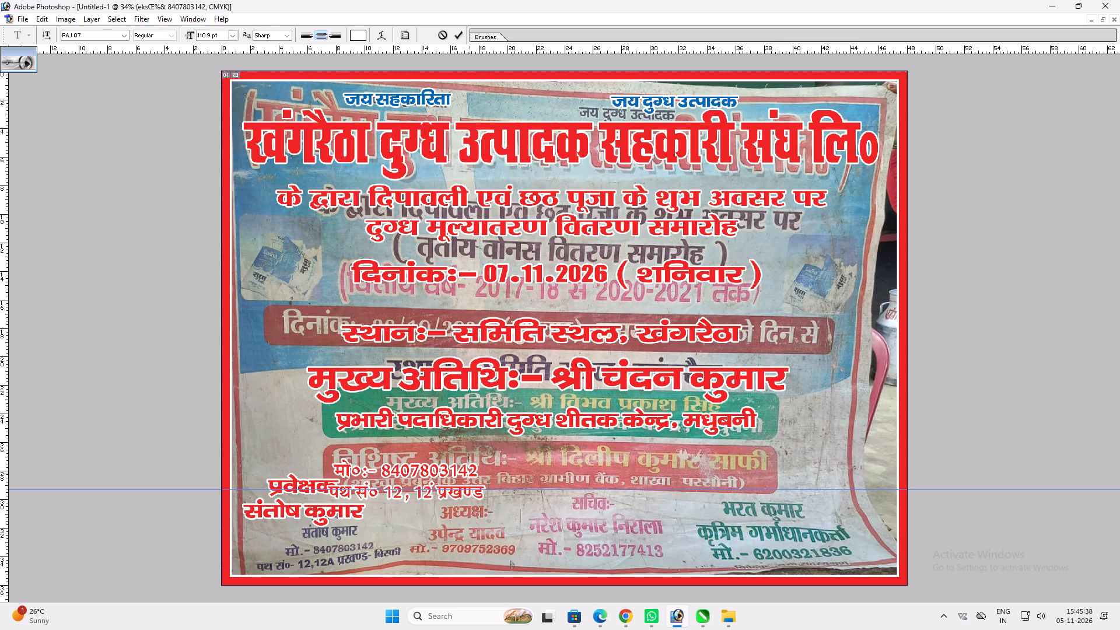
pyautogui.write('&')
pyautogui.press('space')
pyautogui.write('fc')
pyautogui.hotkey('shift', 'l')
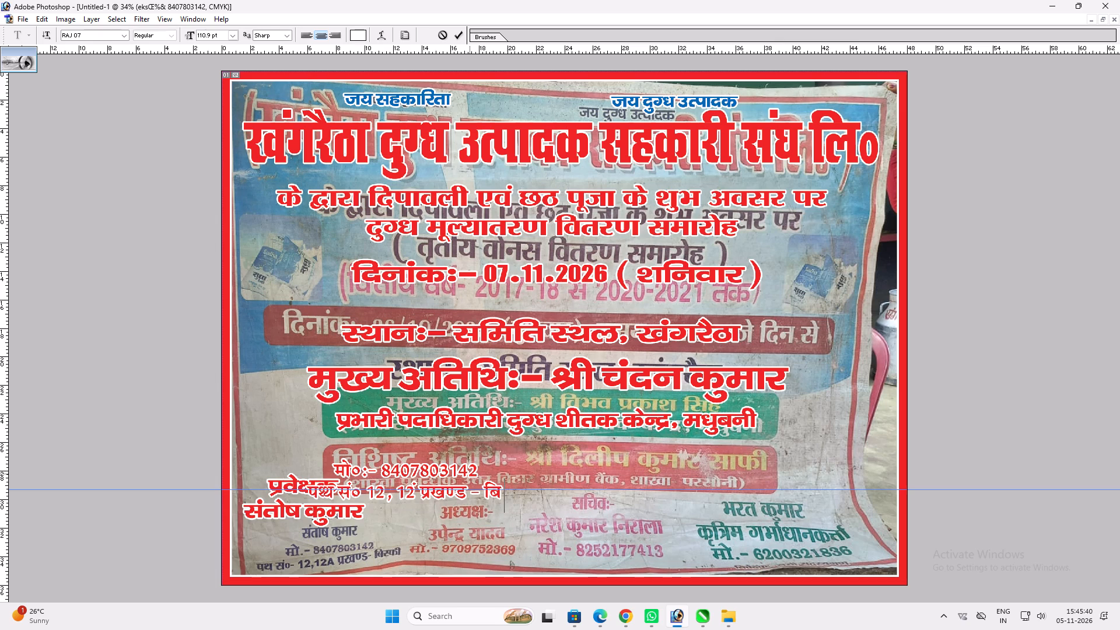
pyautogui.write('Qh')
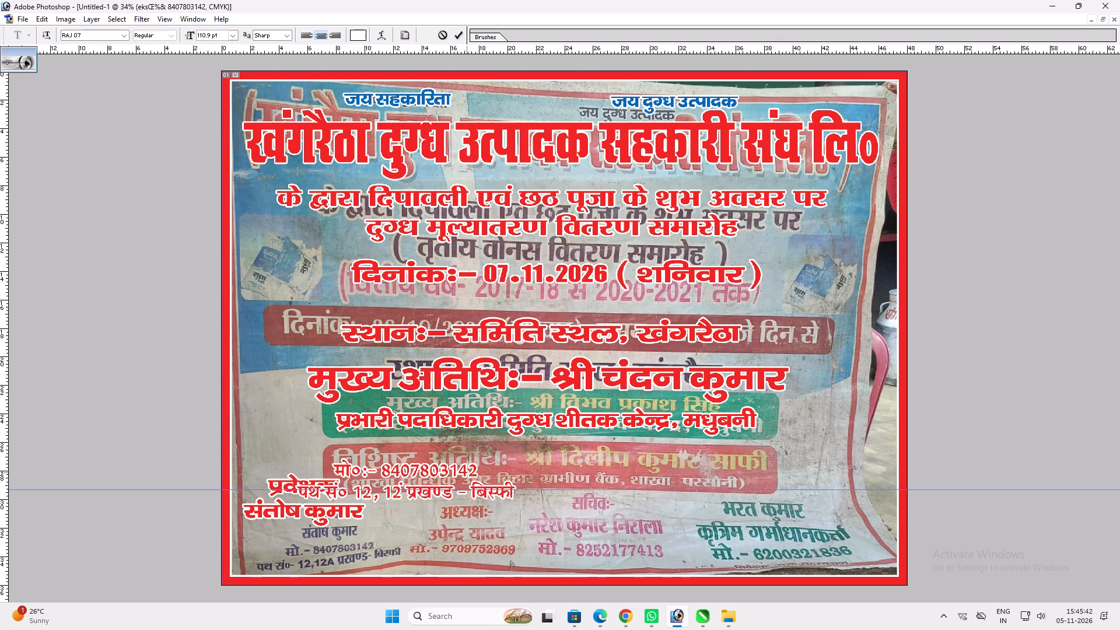
pyautogui.moveTo(649, 418); pyautogui.dragTo(570, 485)
pyautogui.hotkey('ctrl', 'Return')
# Scale the two-line contact block proportionally to 86.3%.
pyautogui.hotkey('ctrl', 't')
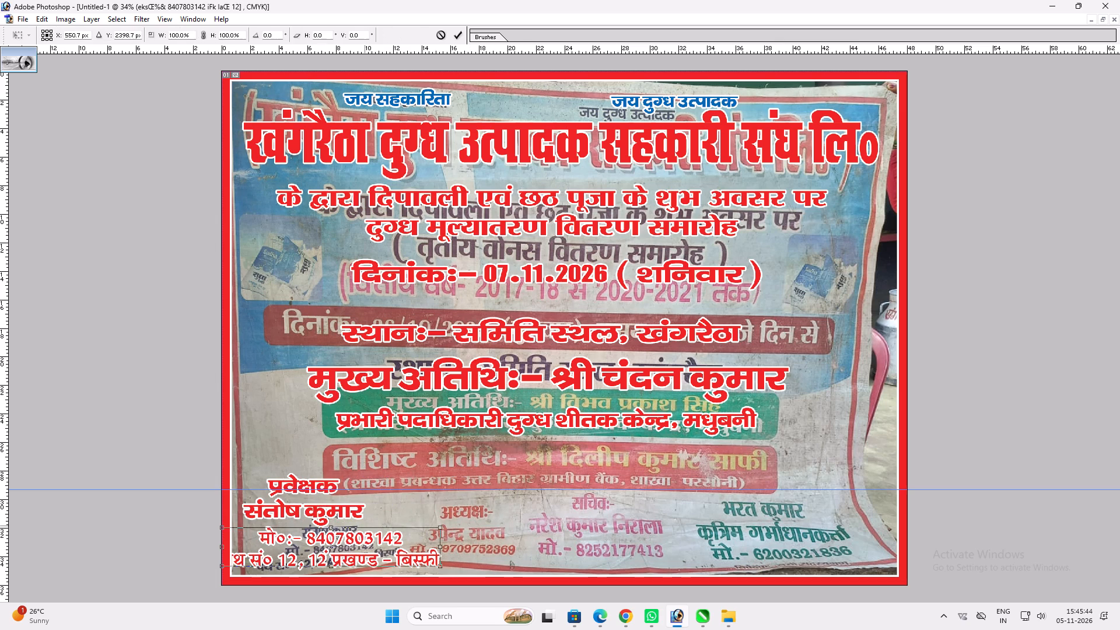
pyautogui.keyDown('alt'); pyautogui.keyDown('shift'); pyautogui.moveTo(440, 559); pyautogui.dragTo(425, 558); pyautogui.keyUp('shift'); pyautogui.keyUp('alt')
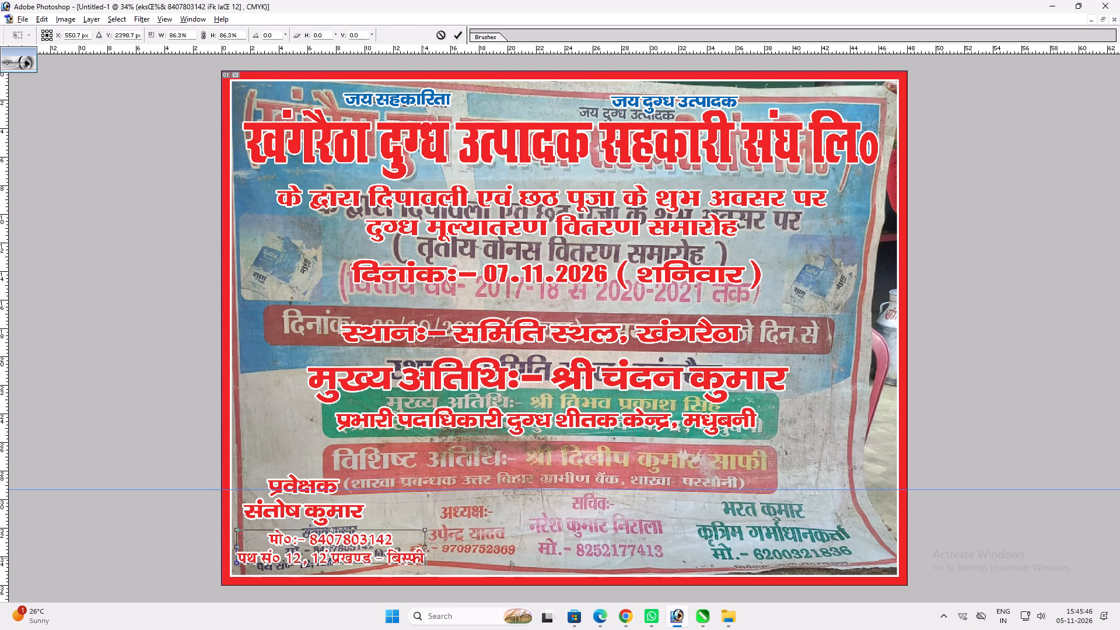
pyautogui.press('Return')
# Centre the supervisor block and contact block on a common vertical axis and place them together in the banner's lower-left corner.
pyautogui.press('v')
pyautogui.click(401, 556)
pyautogui.keyDown('ctrl'); pyautogui.keyDown('shift'); pyautogui.click(332, 509); pyautogui.keyUp('shift'); pyautogui.keyUp('ctrl')
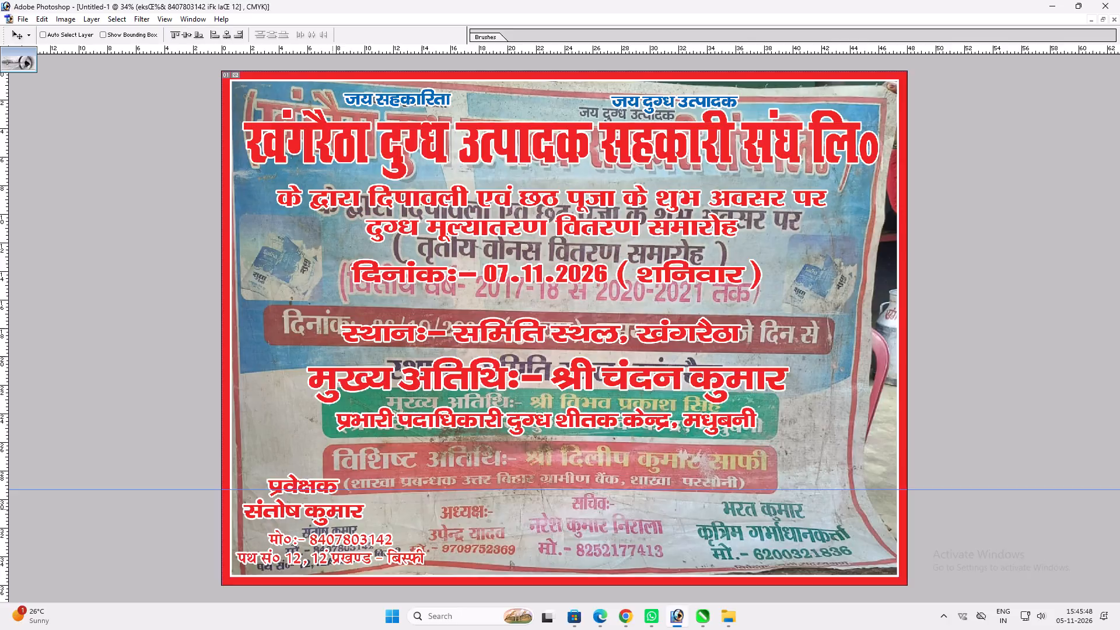
pyautogui.hotkey('ctrl', 'a')
pyautogui.hotkey('alt', 'l')
pyautogui.hotkey('alt', 'i')
pyautogui.hotkey('alt', 'h')
pyautogui.hotkey('ctrl', 'd')
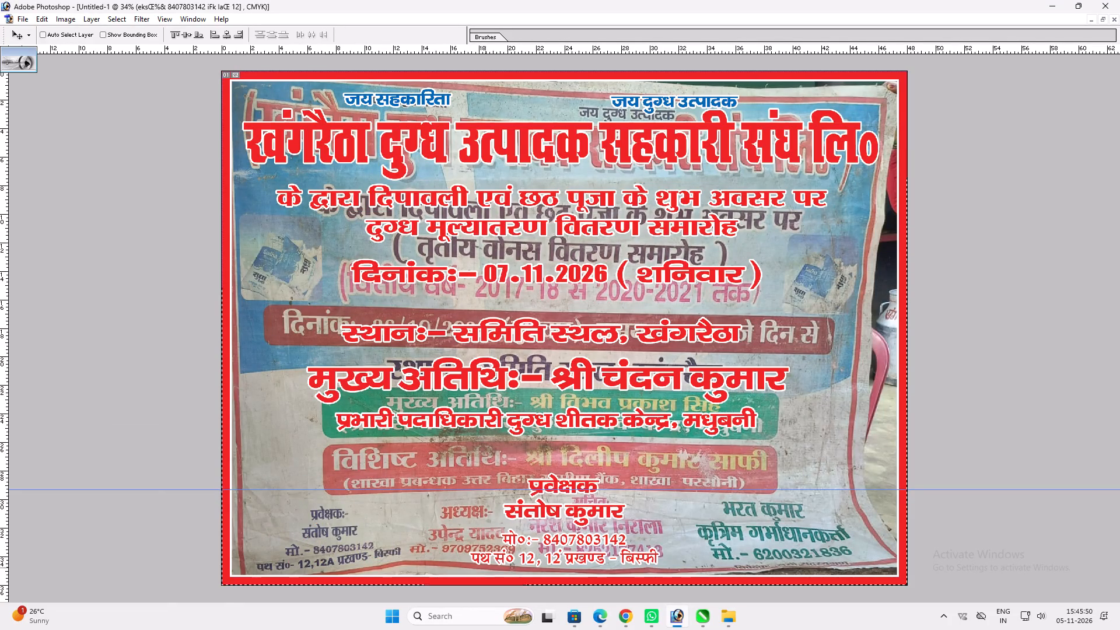
pyautogui.keyDown('shift'); pyautogui.moveTo(565, 547); pyautogui.dragTo(323, 533); pyautogui.keyUp('shift')
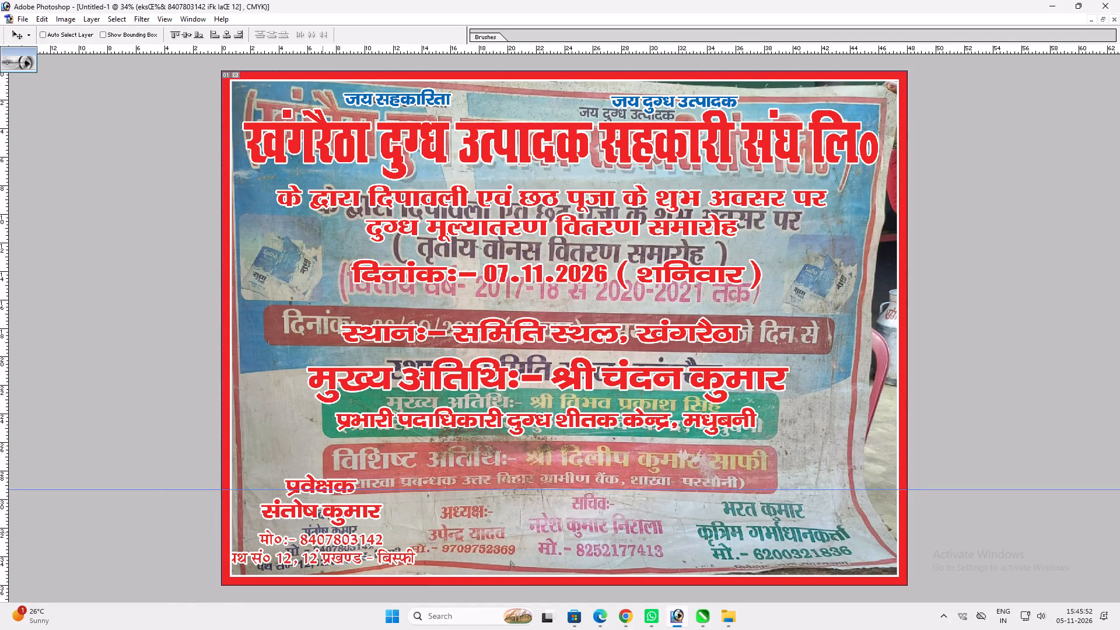
pyautogui.keyDown('shift'); pyautogui.moveTo(323, 533); pyautogui.dragTo(330, 530); pyautogui.keyUp('shift')
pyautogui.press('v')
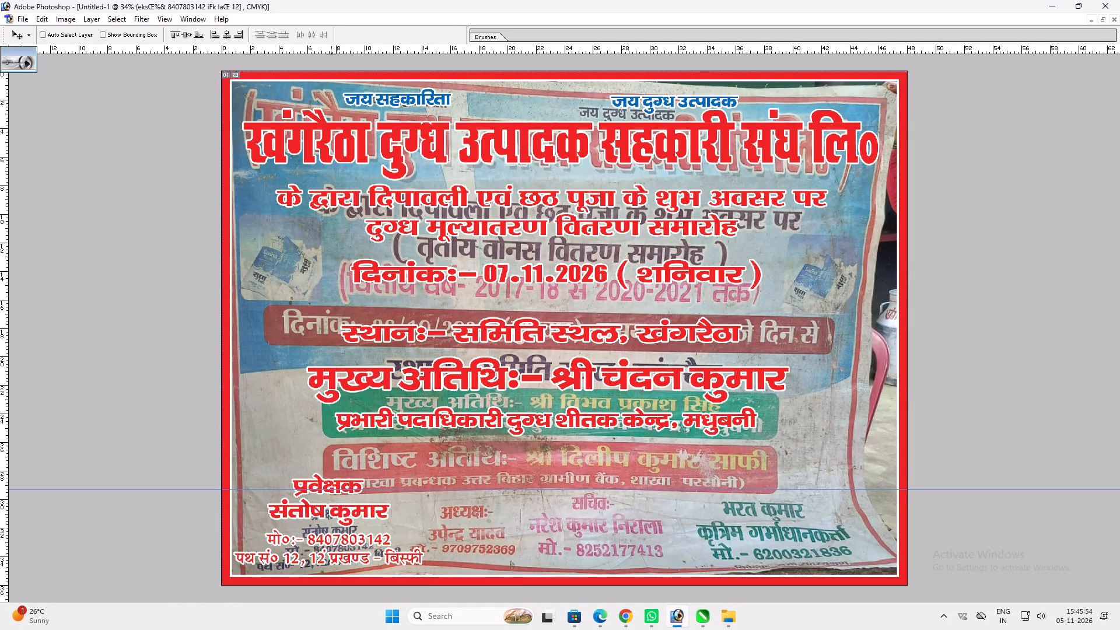
# Select the "प्रवेक्षक" and name text on its own and shift it slightly down toward the contact lines.
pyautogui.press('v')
pyautogui.rightClick(339, 510)
pyautogui.click(351, 518)
pyautogui.keyDown('ctrl'); pyautogui.keyDown('shift'); pyautogui.rightClick(338, 514); pyautogui.keyUp('shift'); pyautogui.keyUp('ctrl')
pyautogui.keyDown('ctrl'); pyautogui.keyDown('shift'); pyautogui.click(349, 517); pyautogui.keyUp('shift'); pyautogui.keyUp('ctrl')
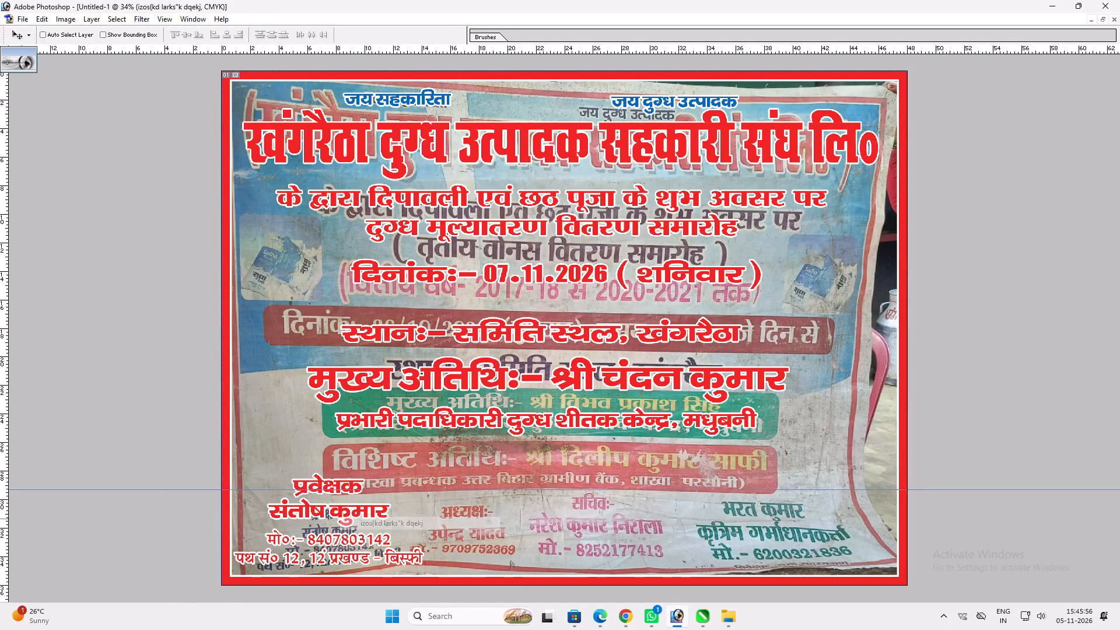
pyautogui.keyDown('shift'); pyautogui.click(347, 518); pyautogui.keyUp('shift')
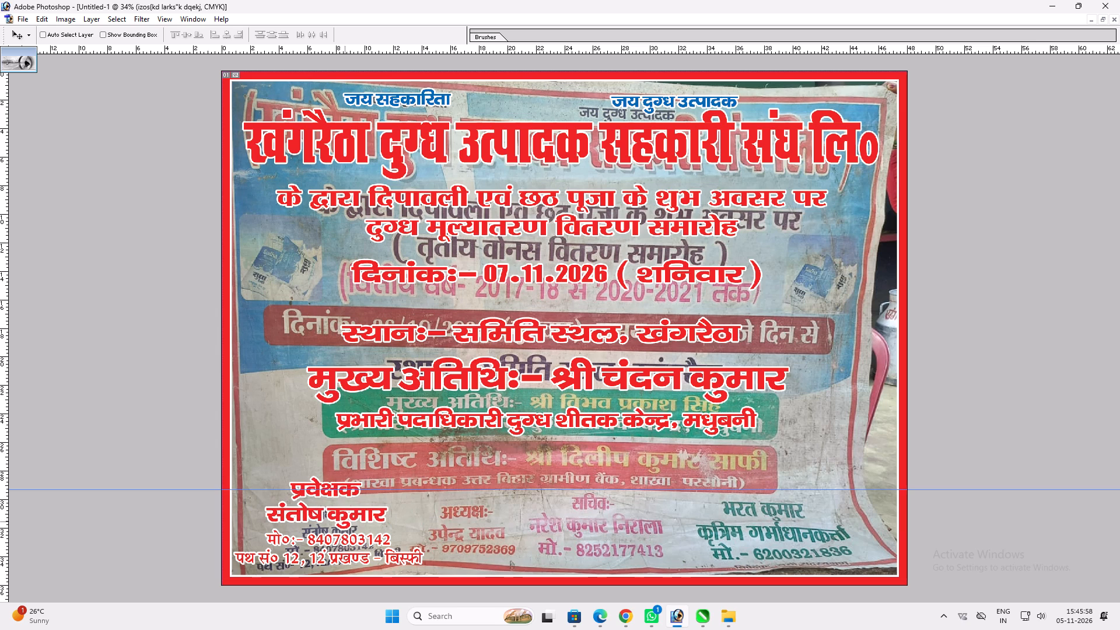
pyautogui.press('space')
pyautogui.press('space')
pyautogui.moveTo(476, 551); pyautogui.dragTo(401, 527)
# Duplicate the "प्रवेक्षक" and name text to the right, over the photographed president entry.
pyautogui.rightClick(348, 494)
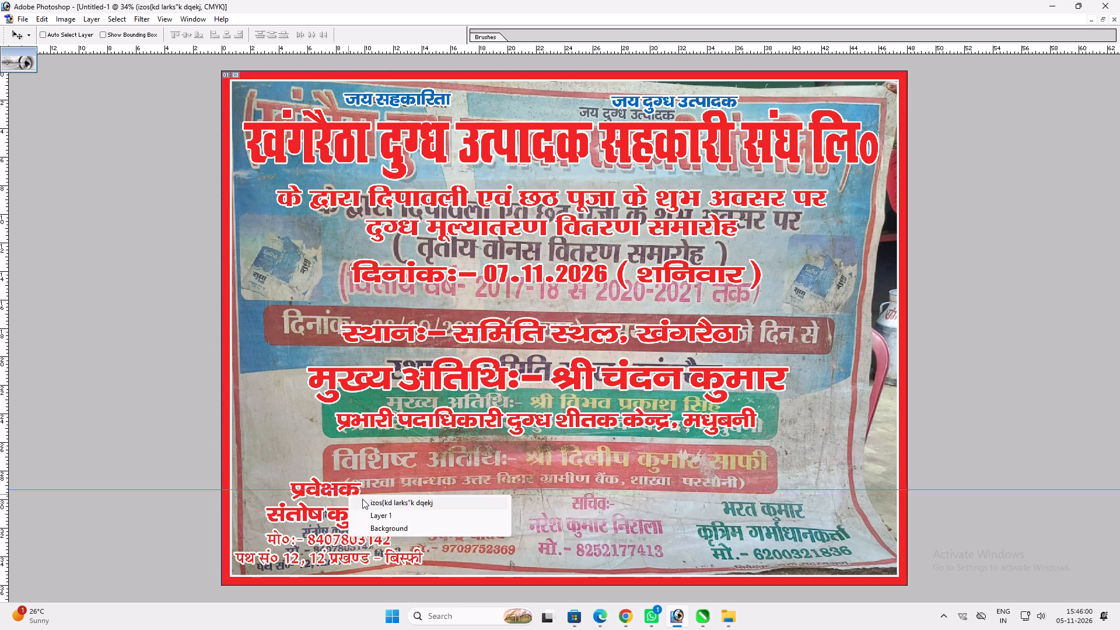
pyautogui.click(363, 499)
pyautogui.keyDown('ctrl'); pyautogui.keyDown('shift'); pyautogui.rightClick(348, 492); pyautogui.keyUp('shift'); pyautogui.keyUp('ctrl')
pyautogui.keyDown('ctrl'); pyautogui.keyDown('shift'); pyautogui.click(362, 496); pyautogui.keyUp('shift'); pyautogui.keyUp('ctrl')
pyautogui.keyDown('alt'); pyautogui.moveTo(354, 498); pyautogui.dragTo(511, 505); pyautogui.keyUp('alt')
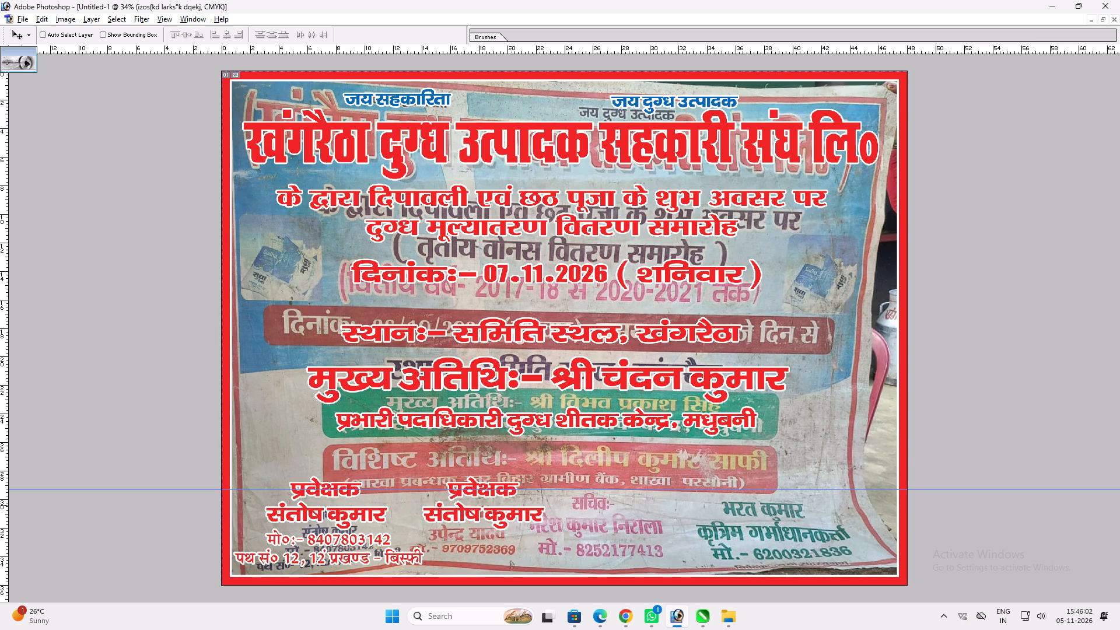
pyautogui.keyDown('alt'); pyautogui.moveTo(511, 505); pyautogui.dragTo(513, 505); pyautogui.keyUp('alt')
# Replace the copy's text with "अध्यक्ष" above the president's name and place it beside the supervisor block.
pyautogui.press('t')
pyautogui.click(473, 509)
pyautogui.hotkey('ctrl', 'a')
pyautogui.tripleClick(464, 494)
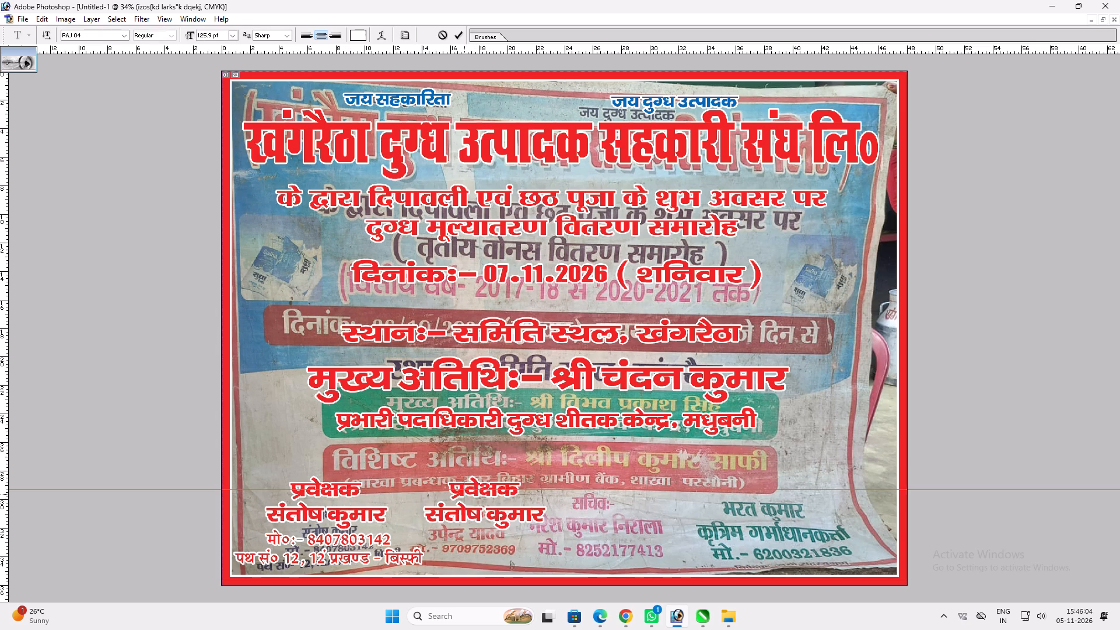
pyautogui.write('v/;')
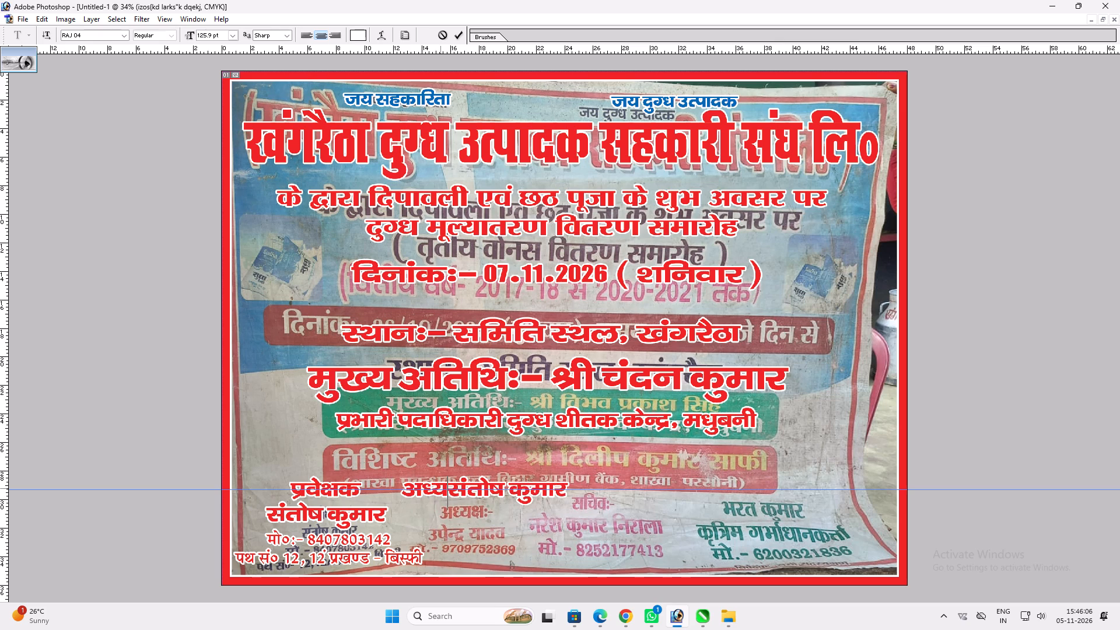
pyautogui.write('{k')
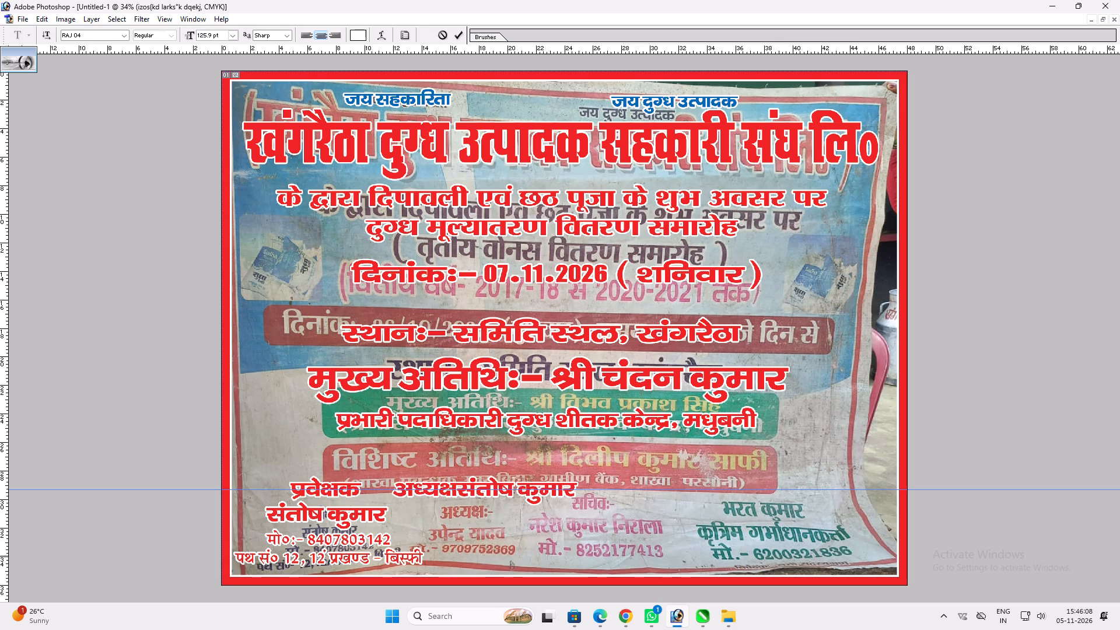
pyautogui.moveTo(514, 551); pyautogui.dragTo(515, 510)
pyautogui.press('Return')
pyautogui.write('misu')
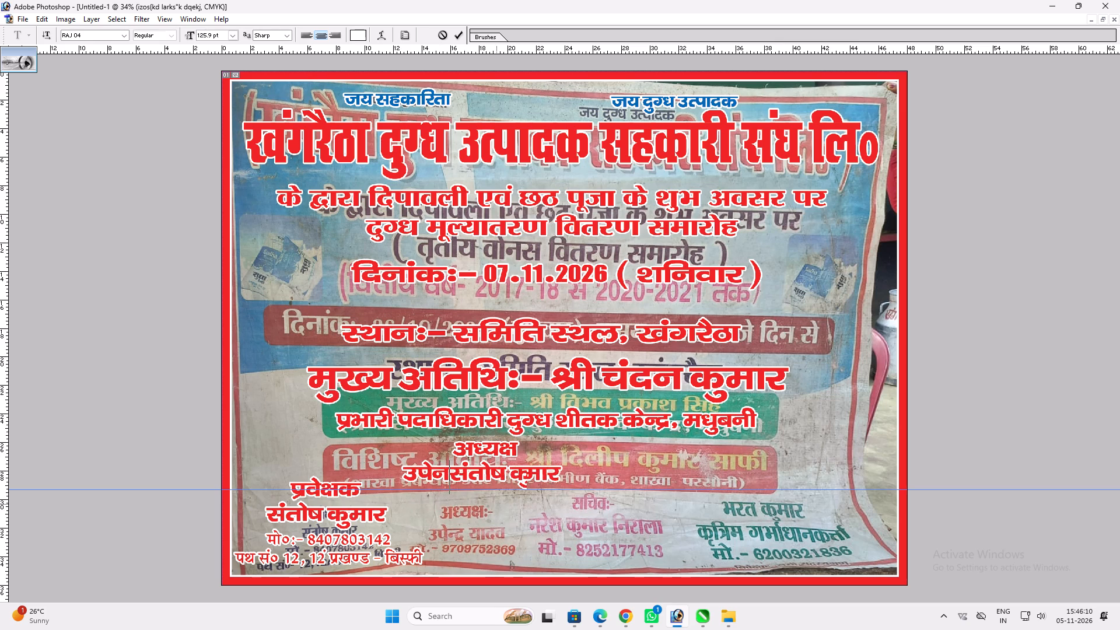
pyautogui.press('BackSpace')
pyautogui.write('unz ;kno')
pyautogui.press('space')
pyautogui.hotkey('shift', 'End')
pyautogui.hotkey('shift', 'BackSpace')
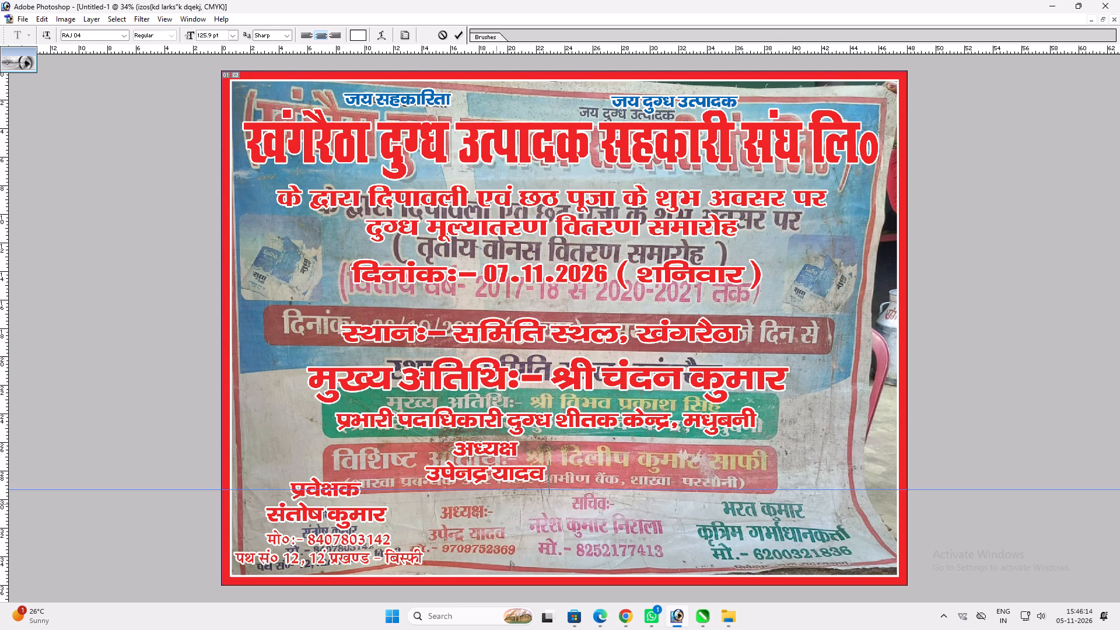
pyautogui.moveTo(679, 516); pyautogui.dragTo(665, 565)
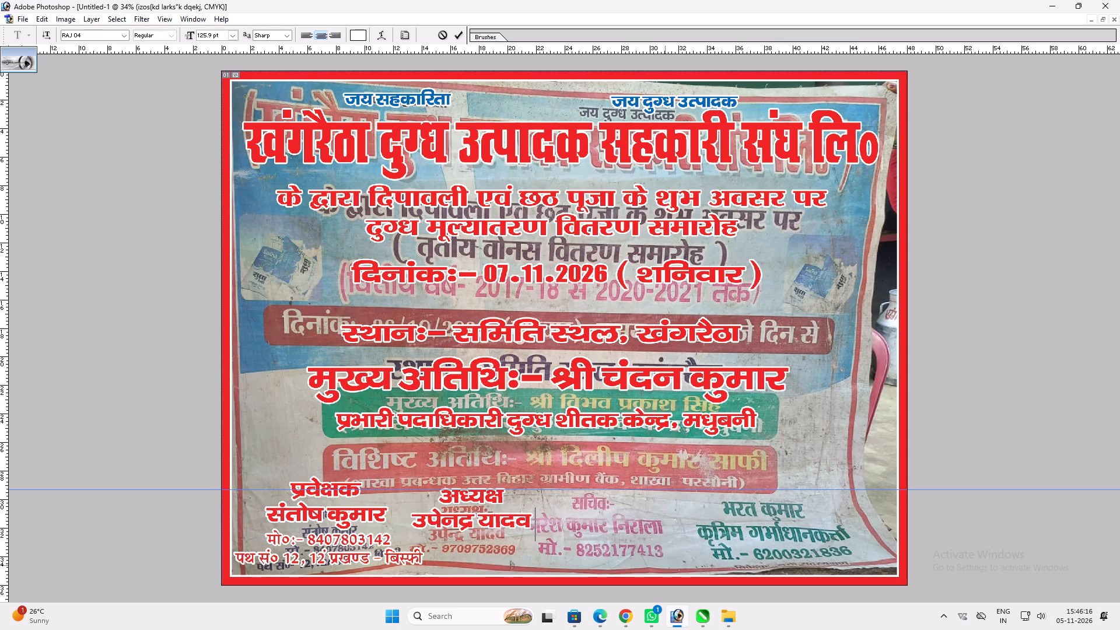
pyautogui.moveTo(665, 565); pyautogui.dragTo(668, 565)
pyautogui.press('Return')
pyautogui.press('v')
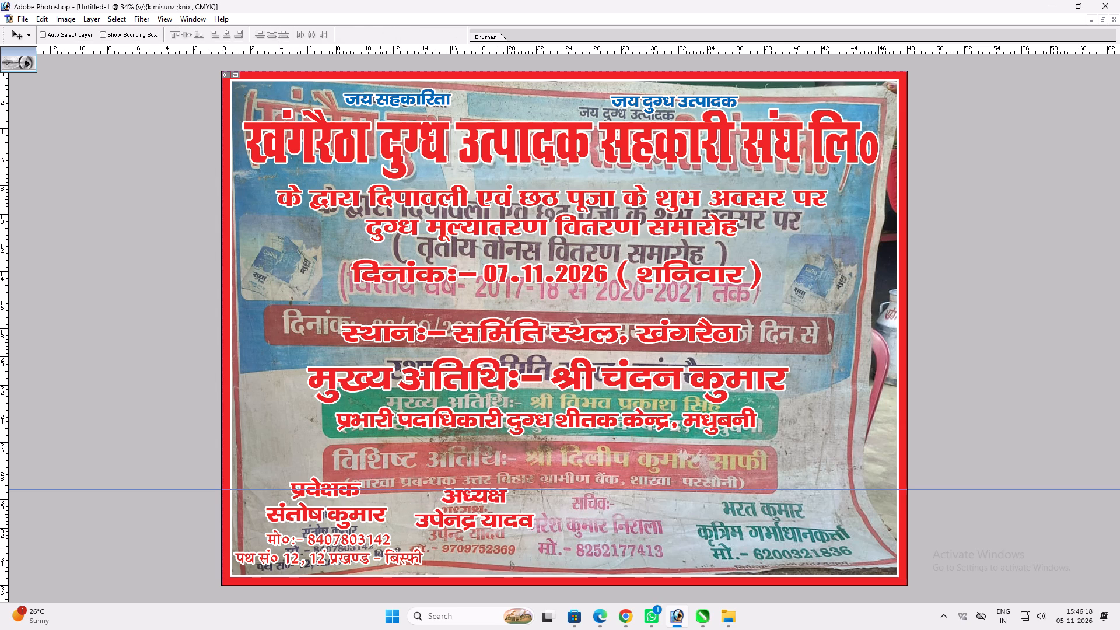
# Scale down the supervisor heading and contact lines together and fit them inside the frame's lower-left corner.
pyautogui.keyDown('ctrl'); pyautogui.click(381, 512); pyautogui.keyUp('ctrl')
pyautogui.hotkey('ctrl', 't')
pyautogui.press('Return')
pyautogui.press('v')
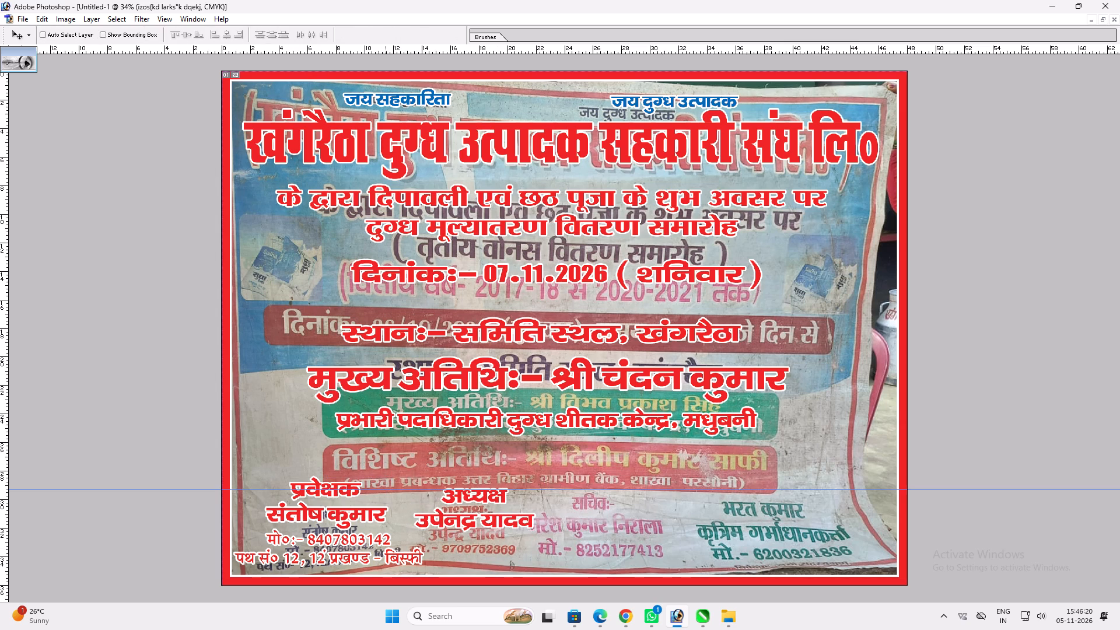
pyautogui.keyDown('ctrl'); pyautogui.keyDown('shift'); pyautogui.click(386, 544); pyautogui.keyUp('shift'); pyautogui.keyUp('ctrl')
pyautogui.hotkey('ctrl', 't')
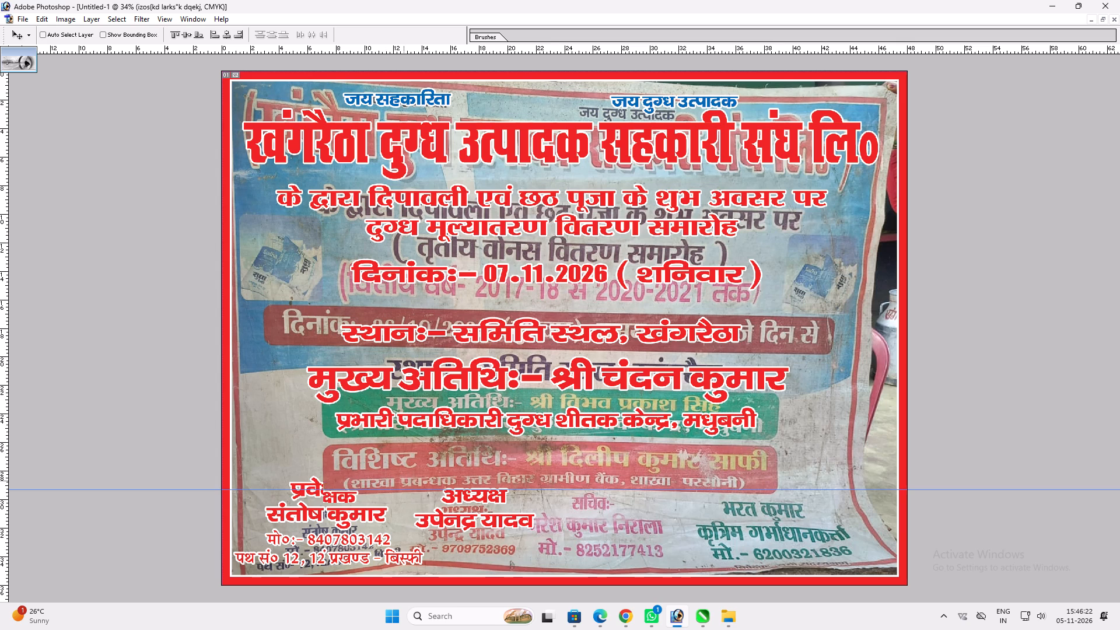
pyautogui.moveTo(372, 521); pyautogui.dragTo(355, 524)
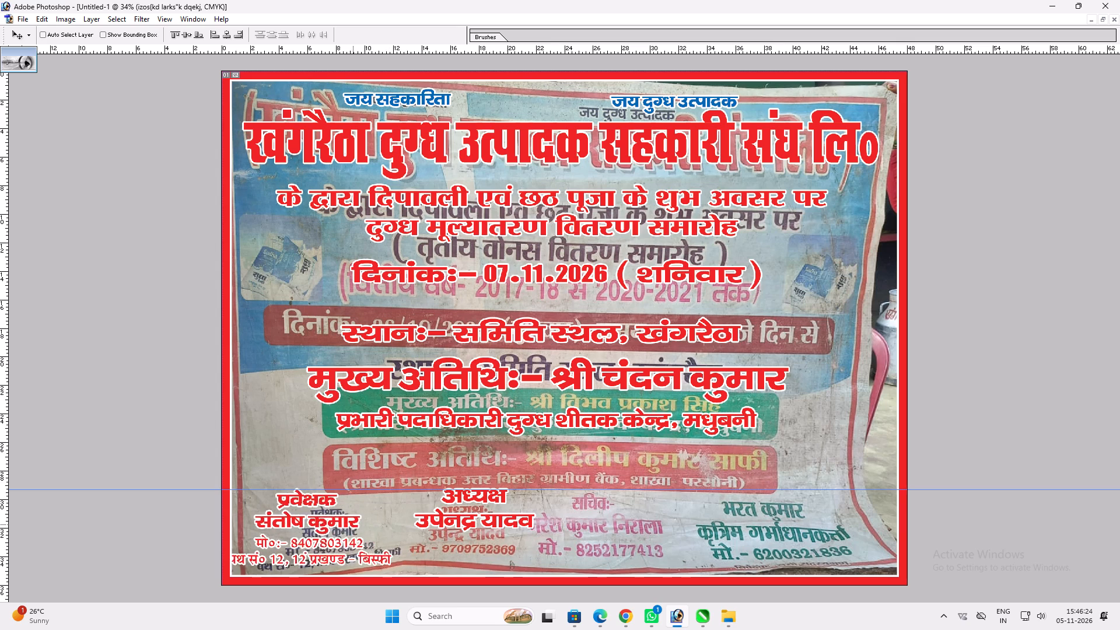
pyautogui.moveTo(355, 524); pyautogui.dragTo(363, 523)
pyautogui.hotkey('ctrl', 't')
pyautogui.keyDown('shift'); pyautogui.moveTo(398, 488); pyautogui.dragTo(392, 489); pyautogui.keyUp('shift')
pyautogui.hotkey('shift', 'Return')
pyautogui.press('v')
# Move the president block down and left, over the photographed president entry.
pyautogui.keyDown('ctrl'); pyautogui.click(471, 524); pyautogui.keyUp('ctrl')
pyautogui.moveTo(468, 527); pyautogui.dragTo(455, 537)
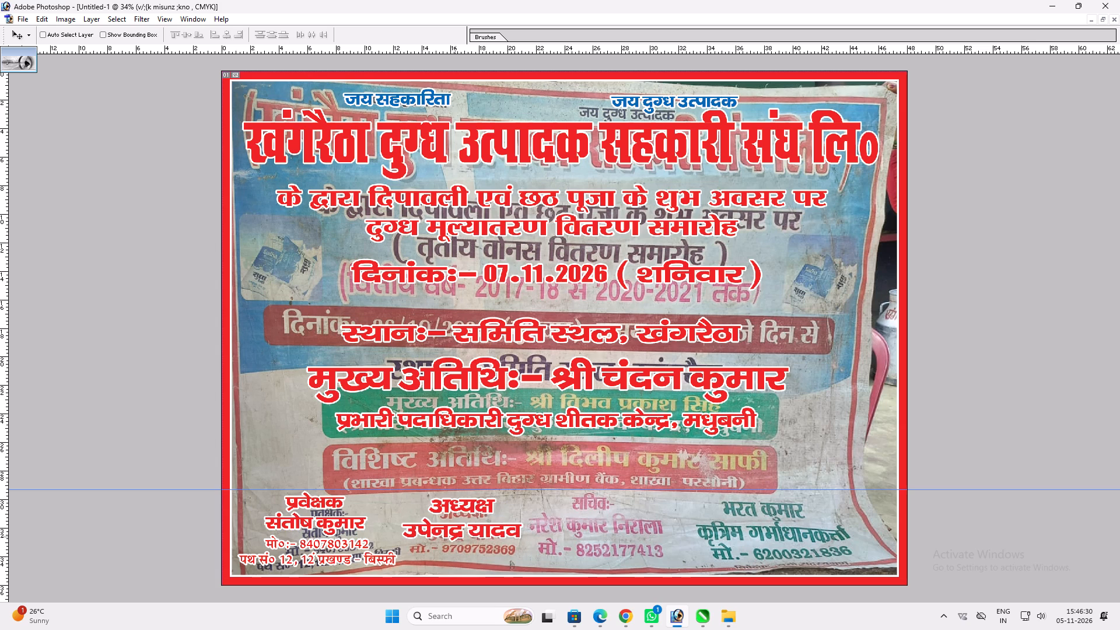
pyautogui.moveTo(455, 537); pyautogui.dragTo(453, 536)
# Duplicate the president block over the photographed secretary entry and change the copy's heading to "सचिव".
pyautogui.keyDown('alt'); pyautogui.keyDown('shift'); pyautogui.moveTo(452, 534); pyautogui.dragTo(586, 518); pyautogui.keyUp('shift'); pyautogui.keyUp('alt')
pyautogui.doubleClick(586, 505)
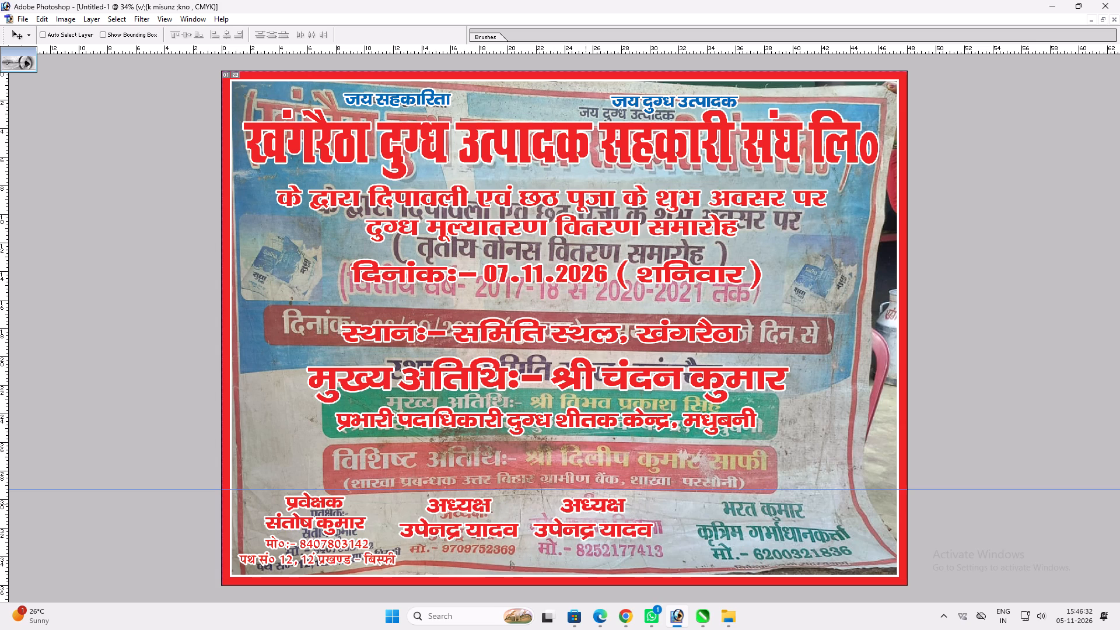
pyautogui.doubleClick(582, 511)
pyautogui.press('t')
pyautogui.tripleClick(580, 512)
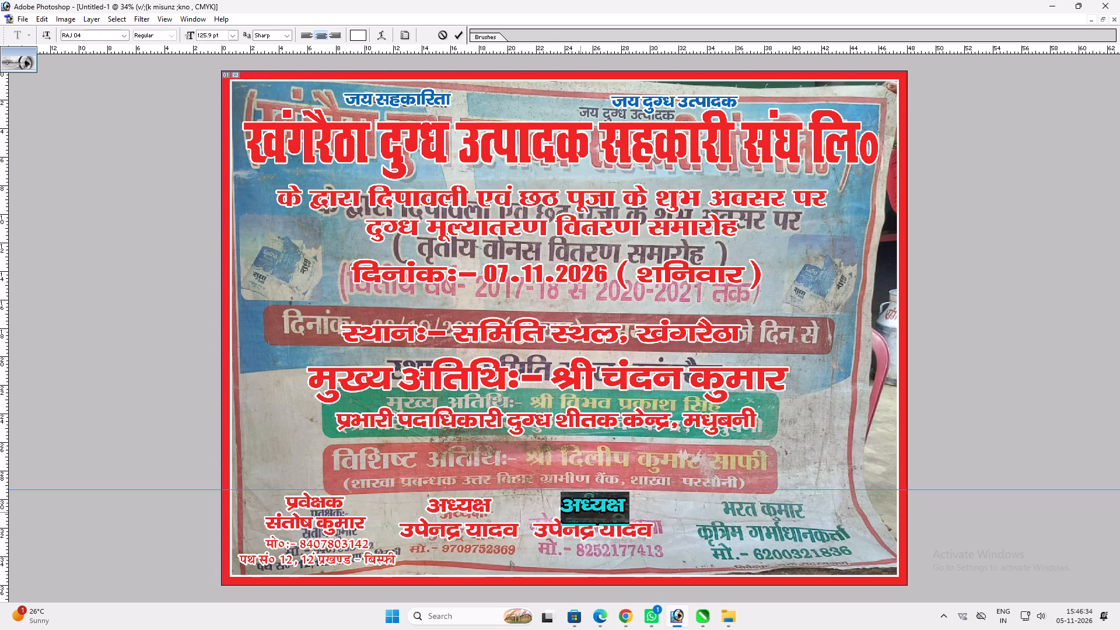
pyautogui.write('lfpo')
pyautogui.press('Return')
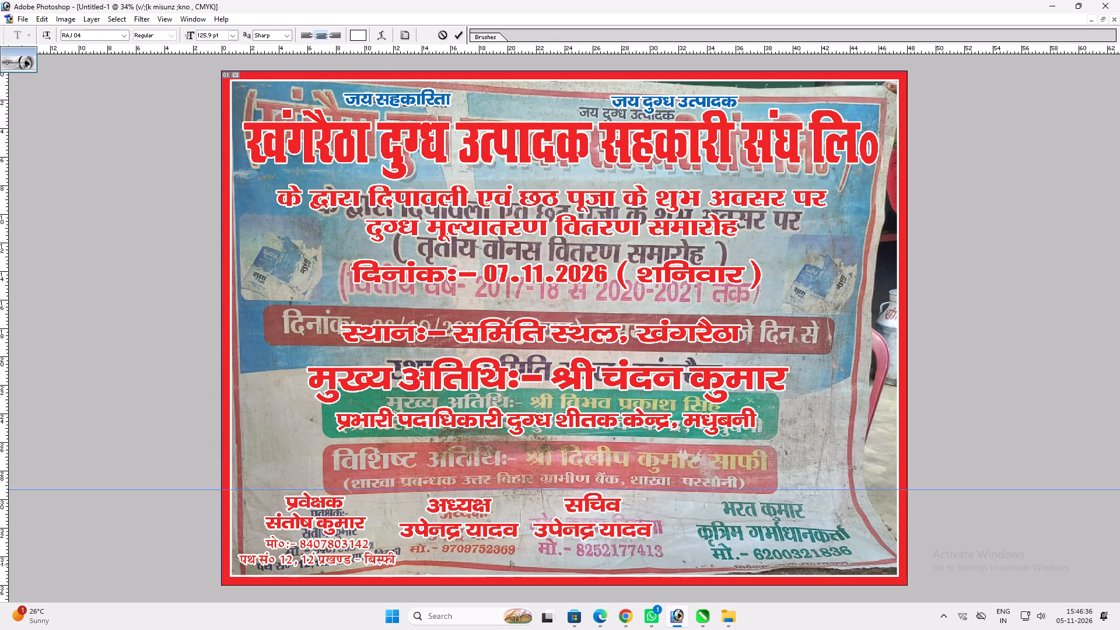
# Replace the name under "सचिव" with the photographed secretary's name and align the block beside the president block.
pyautogui.moveTo(744, 534); pyautogui.dragTo(742, 516)
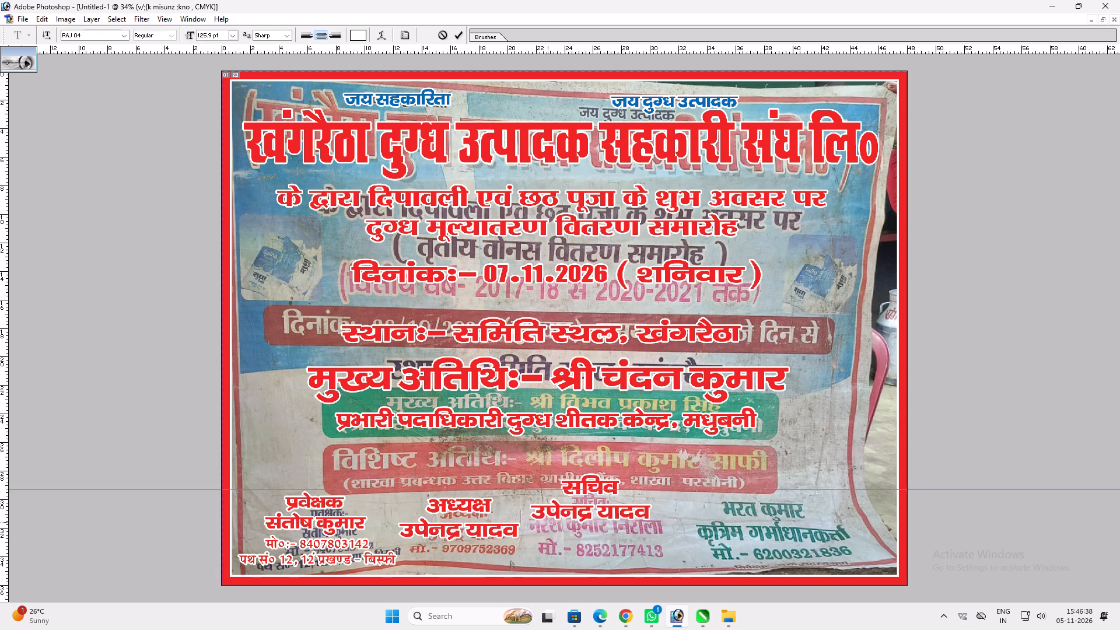
pyautogui.doubleClick(546, 521)
pyautogui.hotkey('shift', 'End')
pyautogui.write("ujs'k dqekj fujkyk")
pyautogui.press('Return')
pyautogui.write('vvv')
pyautogui.moveTo(581, 530); pyautogui.dragTo(593, 536)
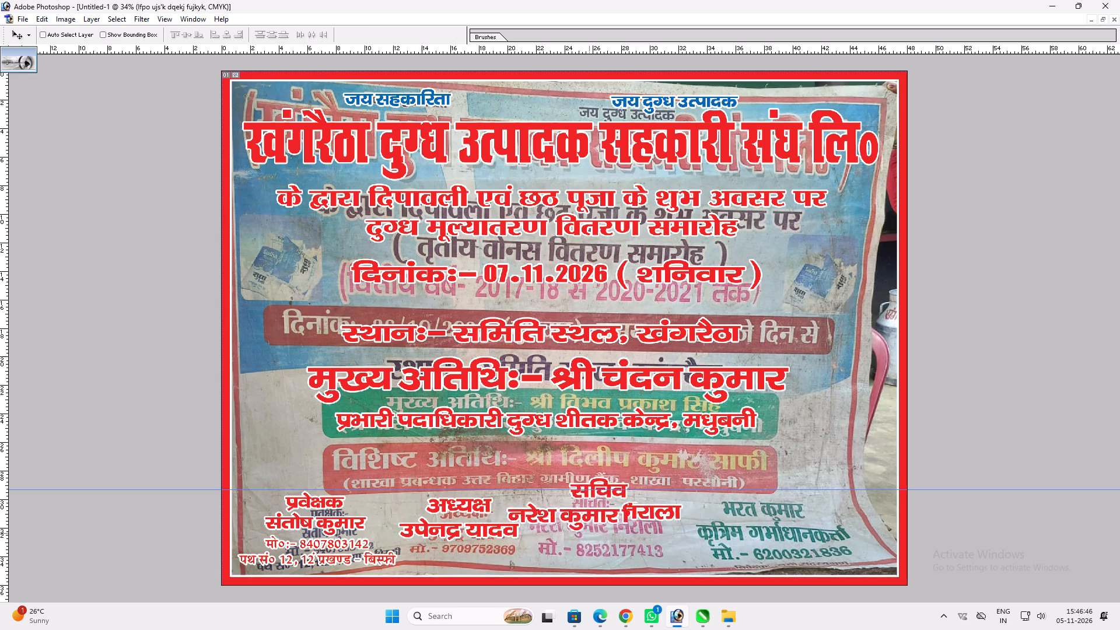
pyautogui.moveTo(593, 536); pyautogui.dragTo(608, 546)
# Duplicate the secretary block to the right, over the photographed insemination worker entry.
pyautogui.keyDown('alt'); pyautogui.keyDown('shift'); pyautogui.moveTo(608, 537); pyautogui.dragTo(790, 534); pyautogui.keyUp('shift'); pyautogui.keyUp('alt')
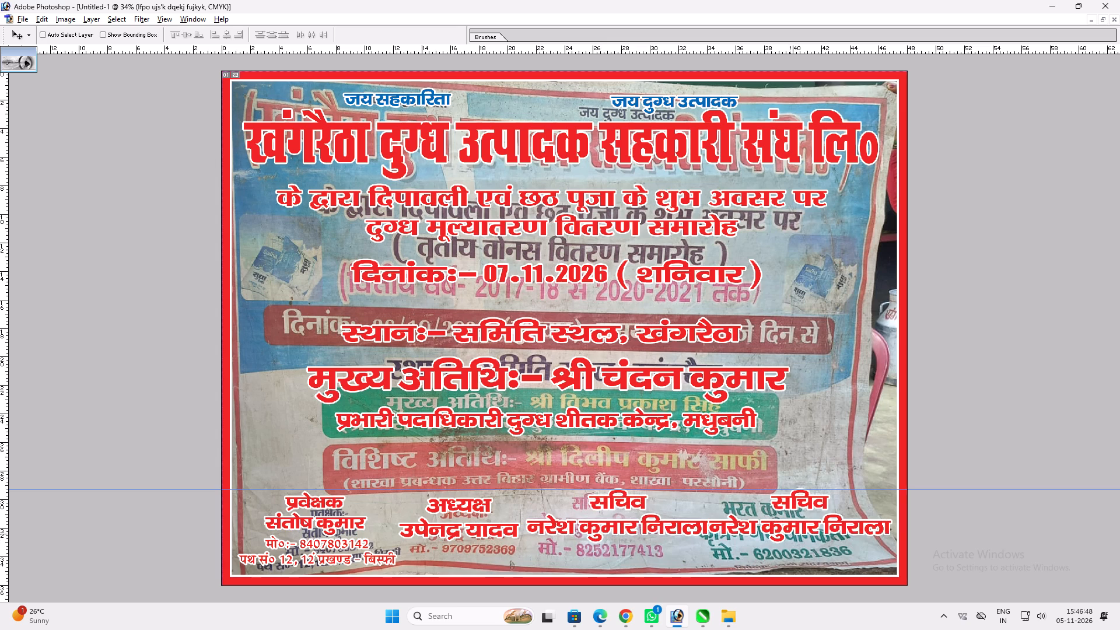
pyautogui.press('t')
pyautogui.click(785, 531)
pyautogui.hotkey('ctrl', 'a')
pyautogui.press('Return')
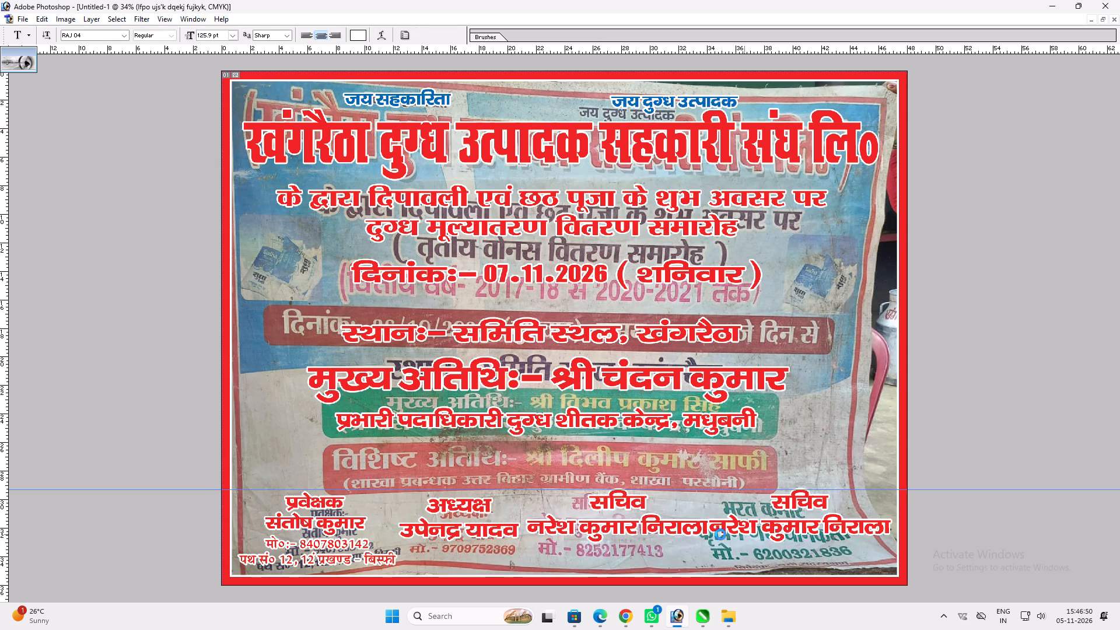
# Add a mobile-number line beginning with "मो०" below the secretary's name in the original "सचिव" block.
pyautogui.click(645, 535)
pyautogui.press('End')
pyautogui.press('Return')
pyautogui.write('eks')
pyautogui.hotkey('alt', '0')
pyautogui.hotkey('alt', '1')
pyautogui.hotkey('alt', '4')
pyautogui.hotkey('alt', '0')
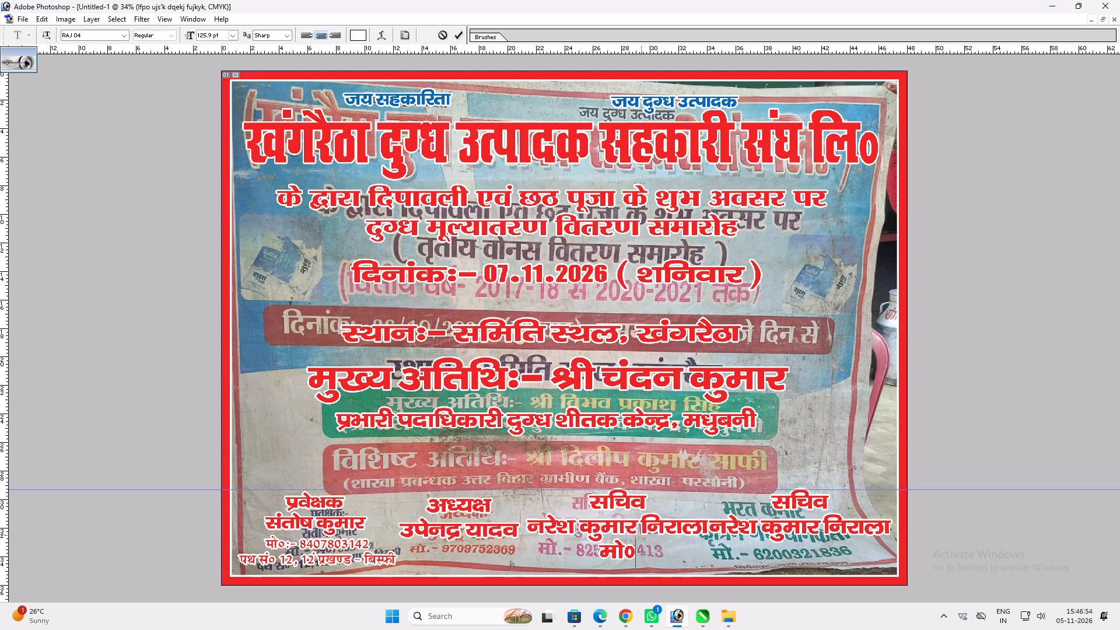
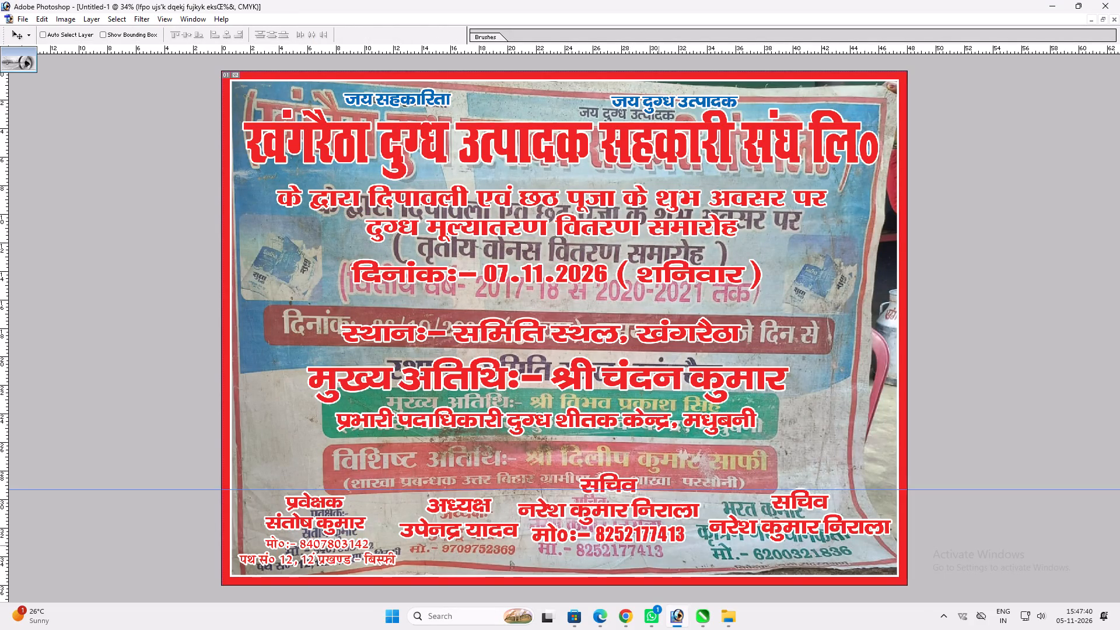
# Nudge the original "सचिव" block slightly to the right.
pyautogui.moveTo(659, 545); pyautogui.dragTo(660, 547)
# Remove the duplicated "सचिव" block covering the photographed insemination worker entry by clearing all its text.
pyautogui.press('t')
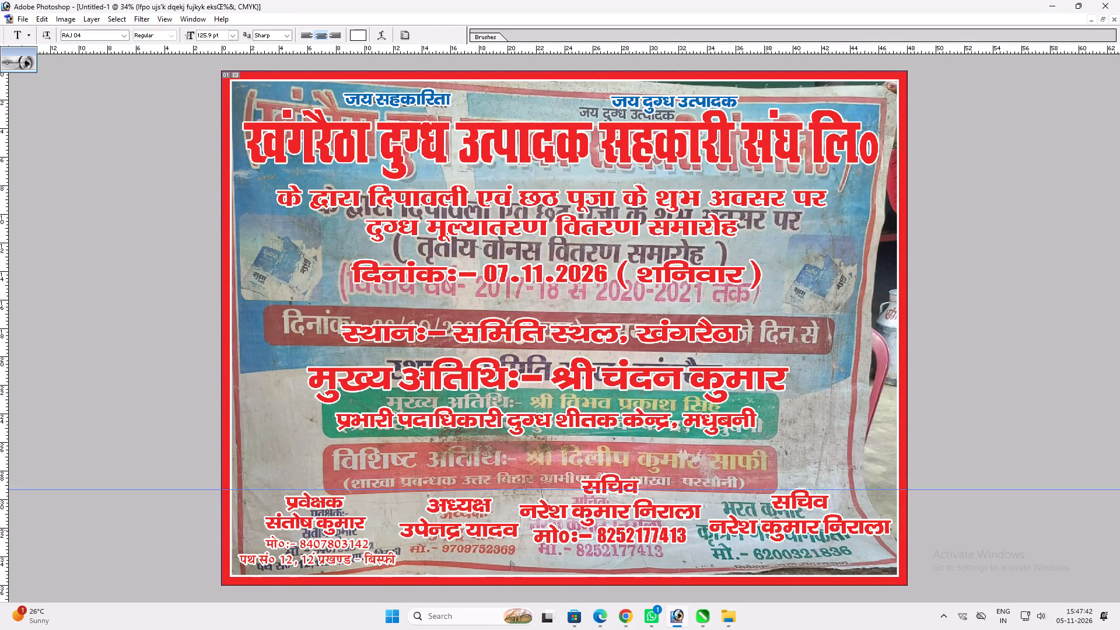
pyautogui.tripleClick(766, 530)
pyautogui.moveTo(766, 530); pyautogui.dragTo(769, 469)
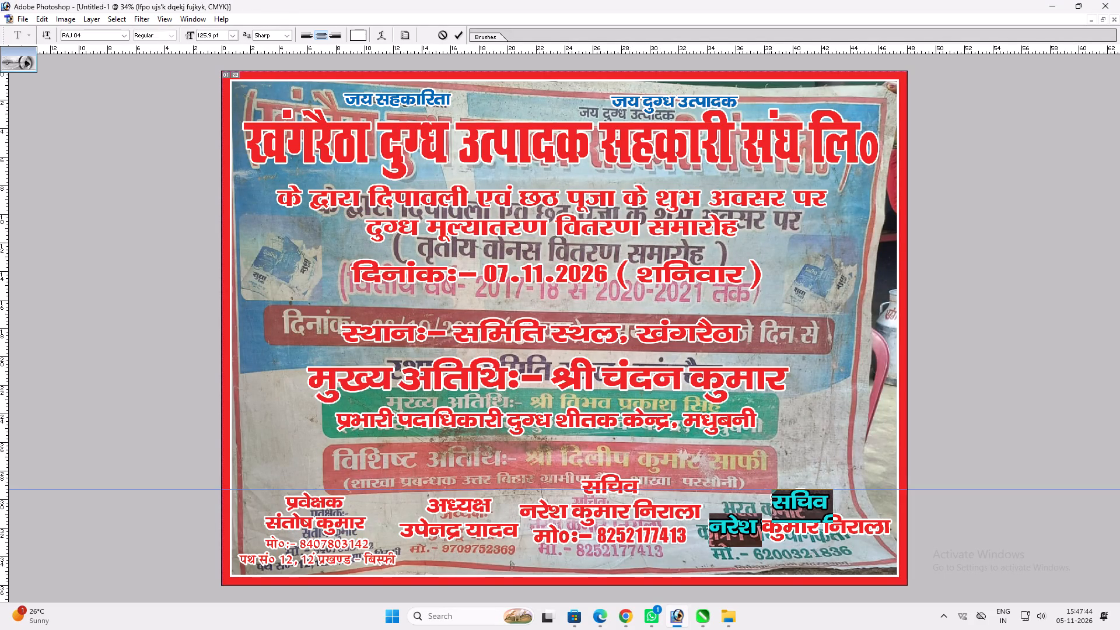
pyautogui.hotkey('ctrl', 'a')
pyautogui.press('BackSpace')
pyautogui.press('Return')
pyautogui.press('v')
pyautogui.press('v')
pyautogui.press('v')
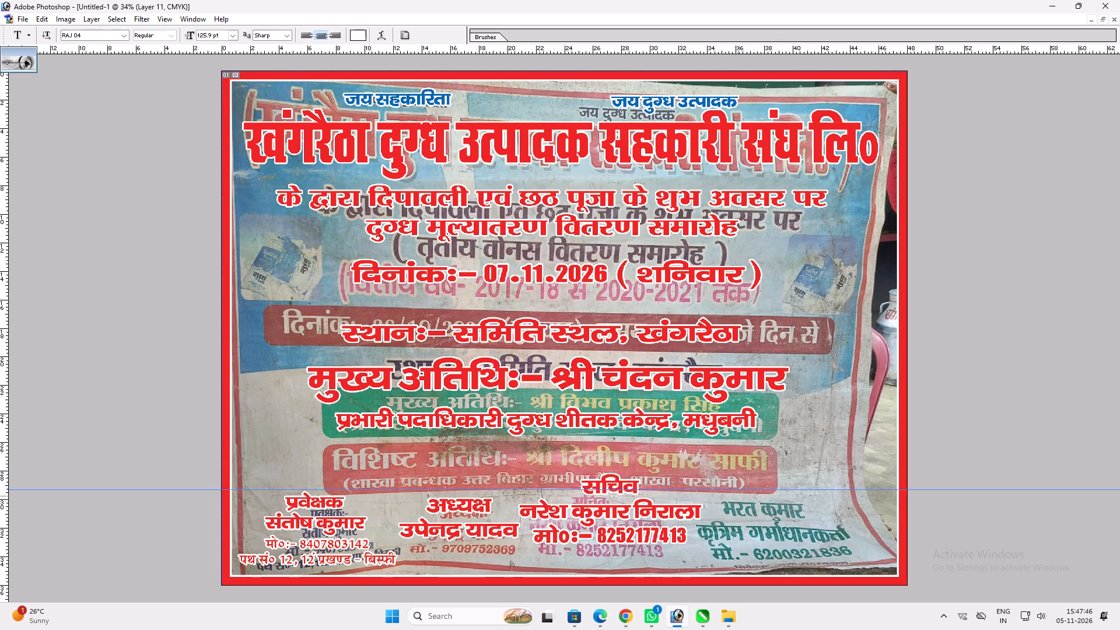
# Open the "5x3= 1 pc DStr" design from the "Avinash Press 1" folder inside 05.11.2026's "ok Print" folder.
pyautogui.hotkey('ctrl', 'o')
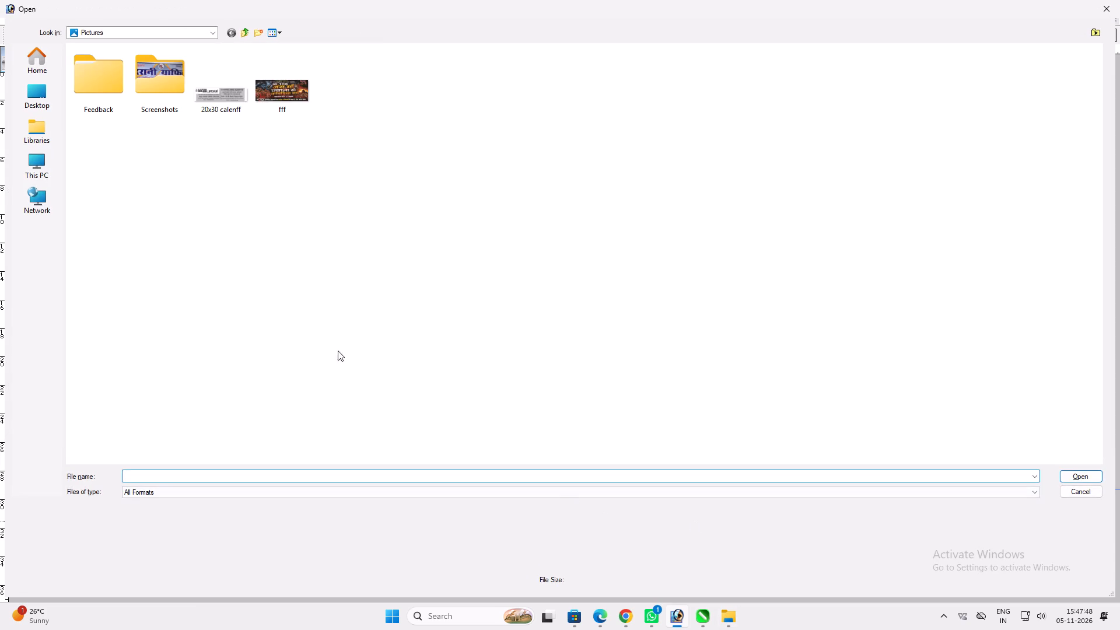
pyautogui.click(44, 170)
pyautogui.doubleClick(790, 78)
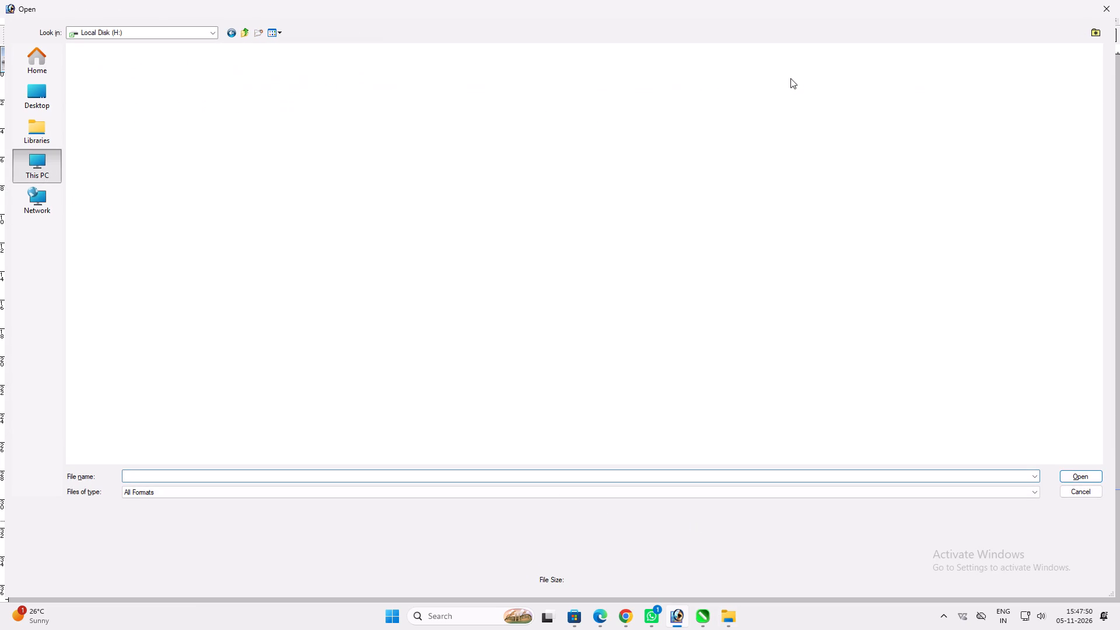
pyautogui.doubleClick(113, 96)
pyautogui.doubleClick(642, 87)
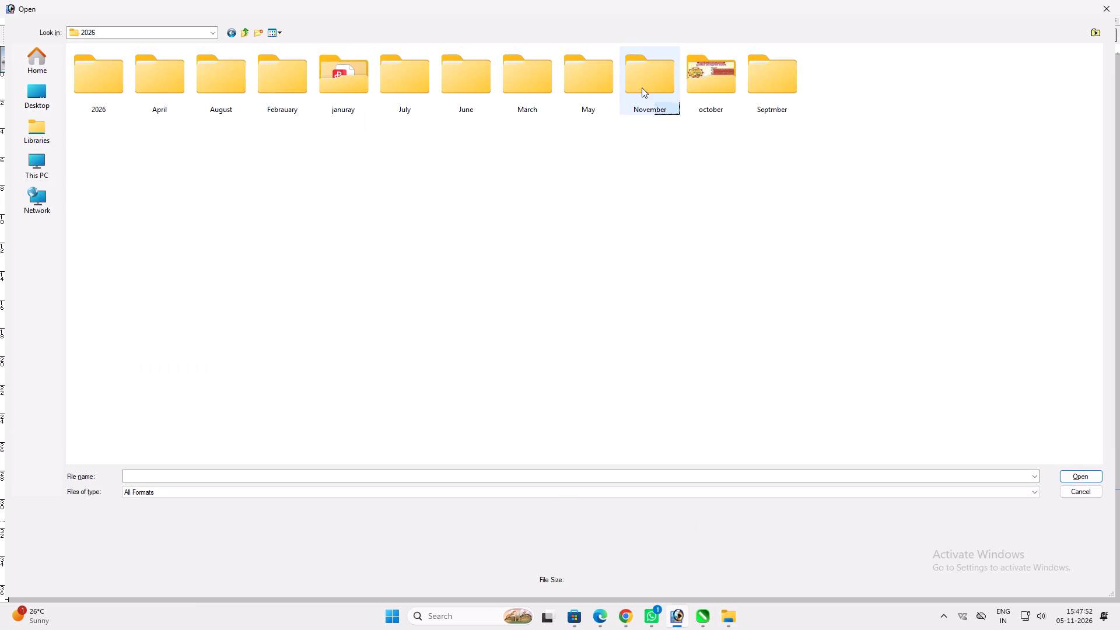
pyautogui.doubleClick(357, 97)
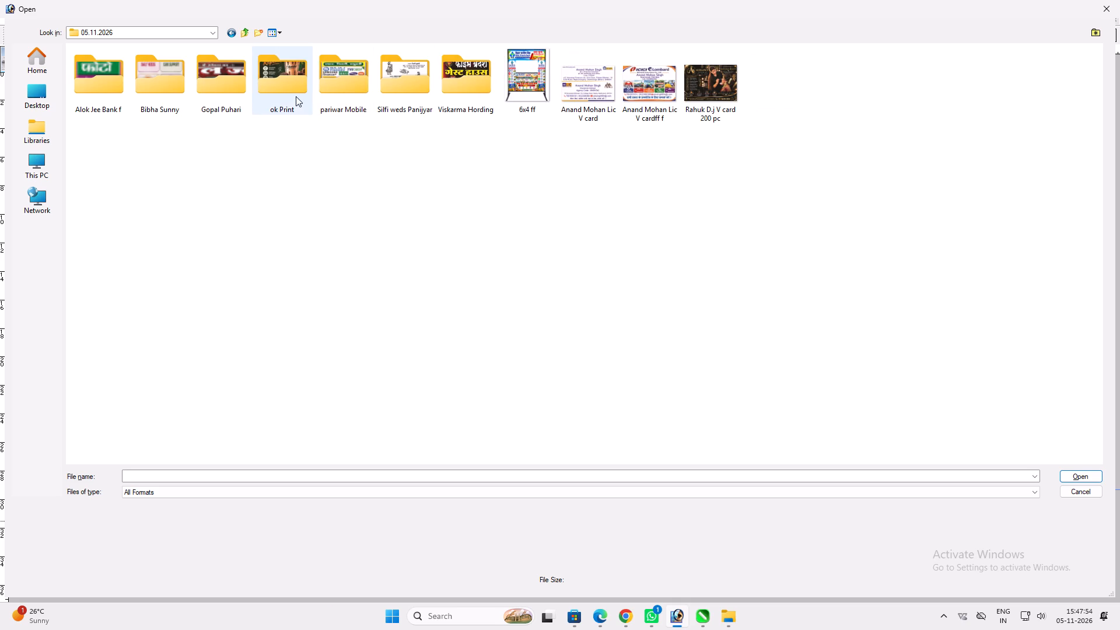
pyautogui.doubleClick(271, 86)
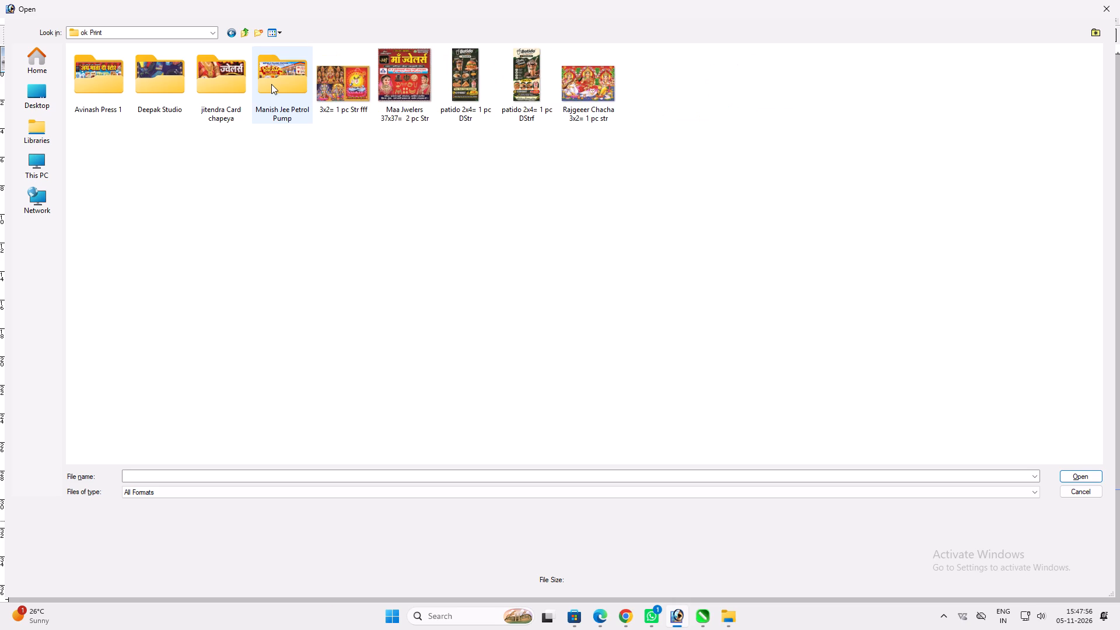
pyautogui.doubleClick(79, 94)
pyautogui.click(90, 81)
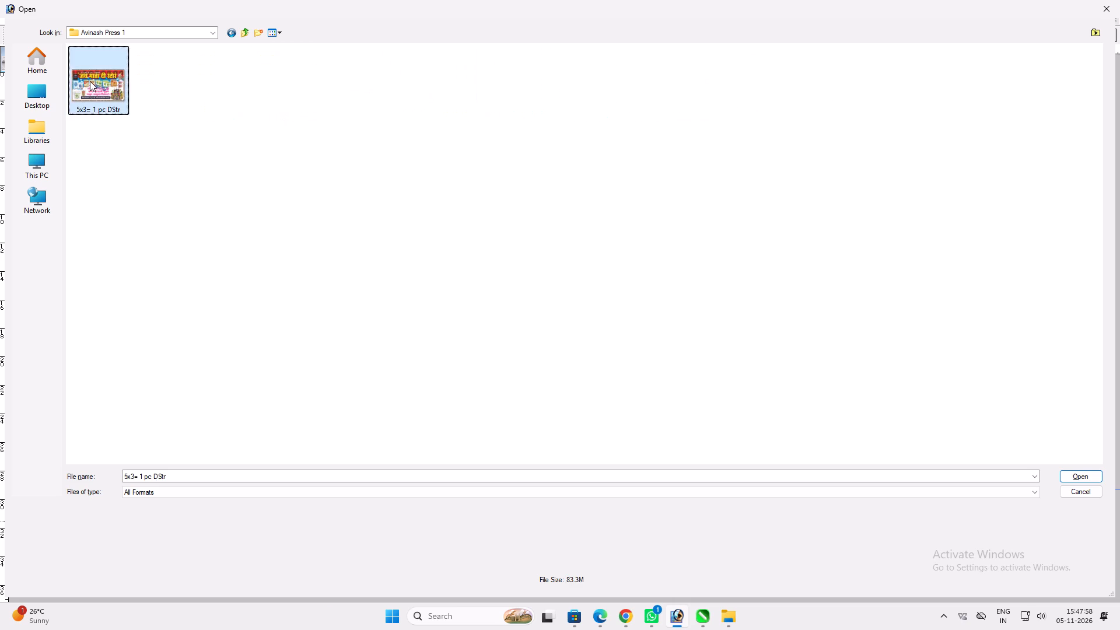
pyautogui.press('Return')
pyautogui.press('v')
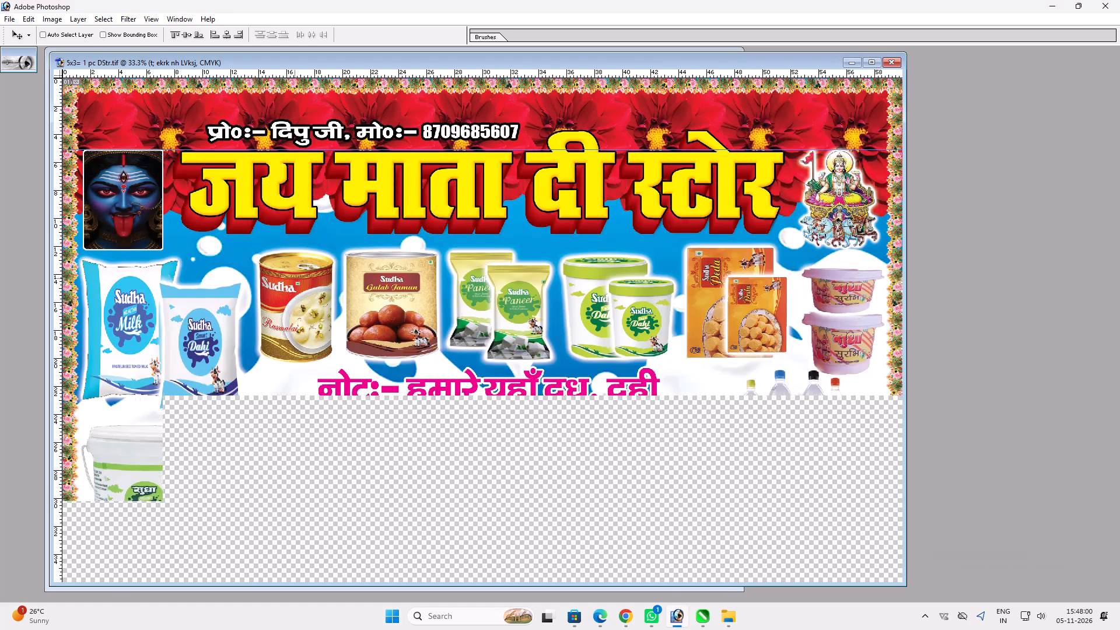
# Copy the blue milk-splash background layer from the 5x3 design into the banner document and return to the full banner view.
pyautogui.rightClick(228, 258)
pyautogui.click(260, 269)
pyautogui.moveTo(247, 63); pyautogui.dragTo(741, 67)
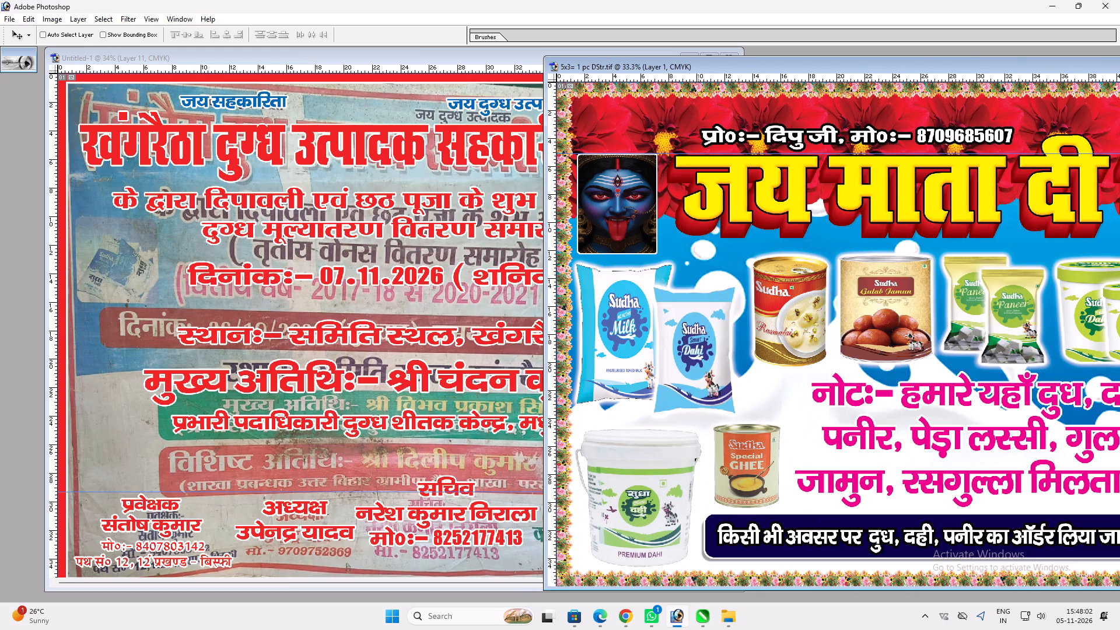
pyautogui.rightClick(696, 272)
pyautogui.click(712, 278)
pyautogui.moveTo(719, 280); pyautogui.dragTo(392, 219)
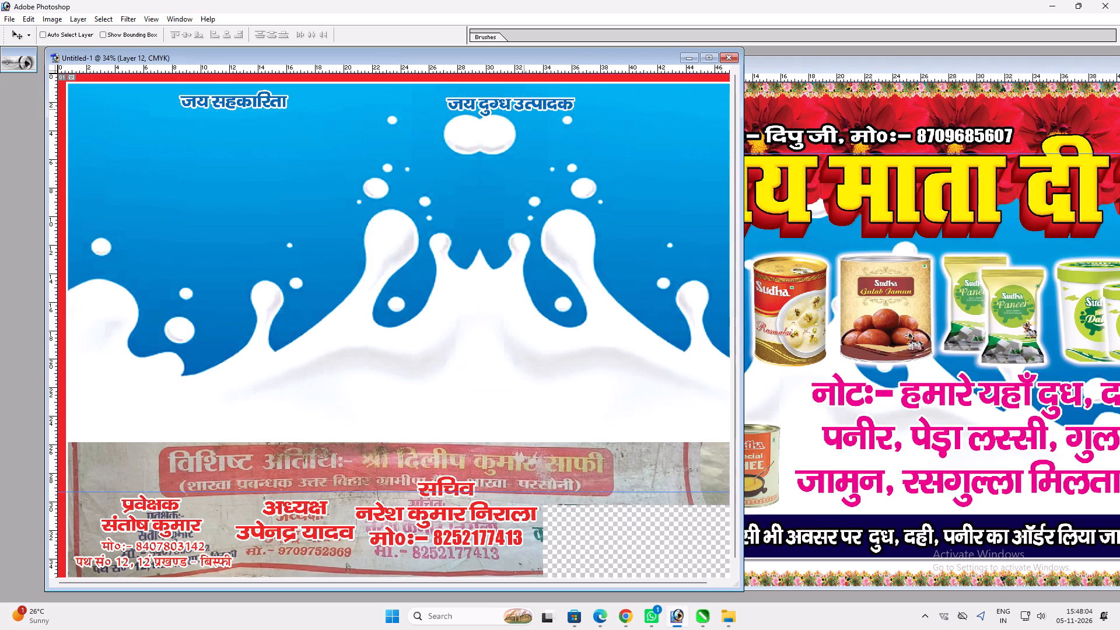
pyautogui.tripleClick(493, 62)
# Move the milk-splash layer down the banner and place it at the back of the layer order, behind the photograph.
pyautogui.moveTo(579, 278); pyautogui.dragTo(584, 430)
pyautogui.hotkey('ctrl', 'shift', ']')
pyautogui.hotkey('ctrl', 'shift', '[')
pyautogui.hotkey('ctrl', ']')
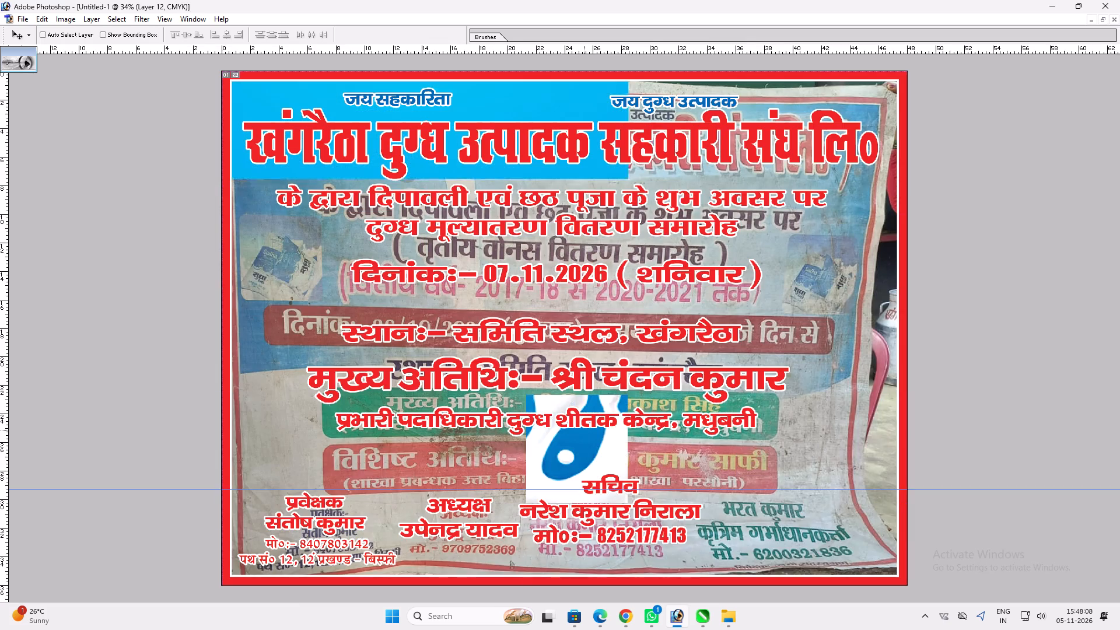
pyautogui.press('v')
pyautogui.hotkey('ctrl', 'z')
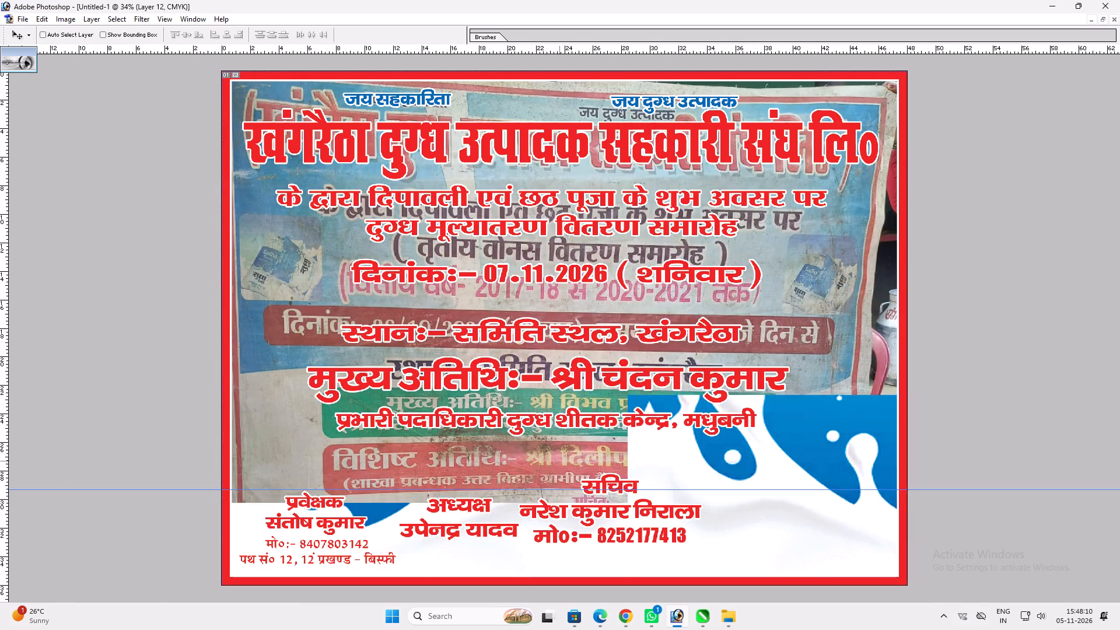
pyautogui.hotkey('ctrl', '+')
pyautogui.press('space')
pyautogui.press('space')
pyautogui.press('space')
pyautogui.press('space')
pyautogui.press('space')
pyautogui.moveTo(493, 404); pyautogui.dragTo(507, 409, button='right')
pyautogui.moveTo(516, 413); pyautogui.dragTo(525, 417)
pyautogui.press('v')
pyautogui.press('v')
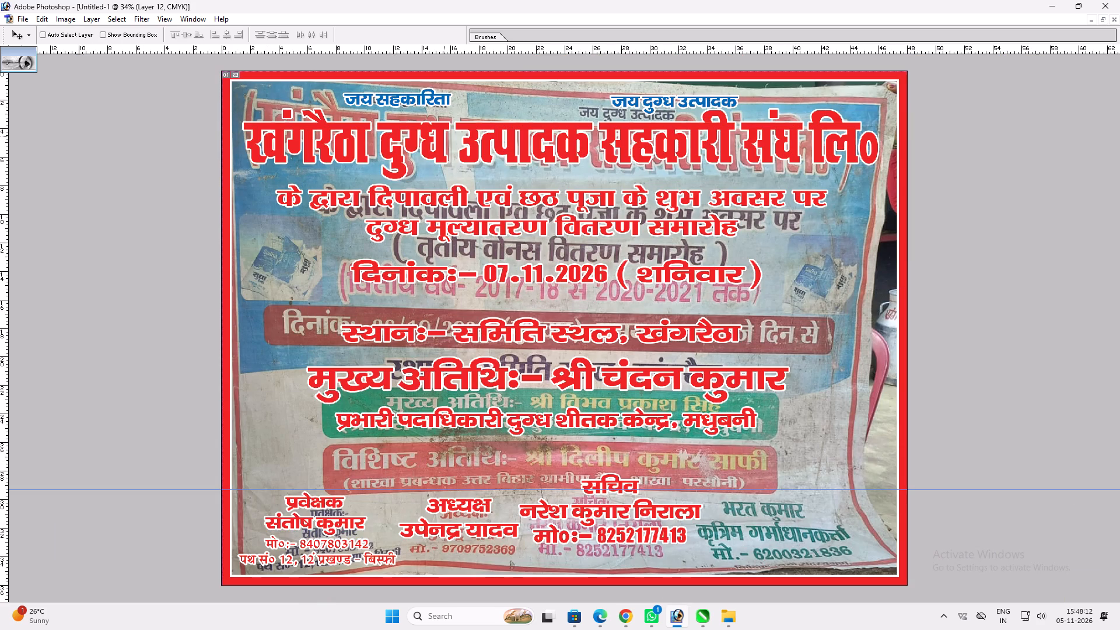
# Give the large title "खंगरैठा दुग्ध उत्पादक सहकारी संघ लि०" an Inner Bevel with Chisel Hard technique and the sixth contour preset.
pyautogui.keyDown('ctrl'); pyautogui.click(442, 134); pyautogui.keyUp('ctrl')
pyautogui.hotkey('alt', 'l')
pyautogui.hotkey('alt', 'y')
pyautogui.press('b')
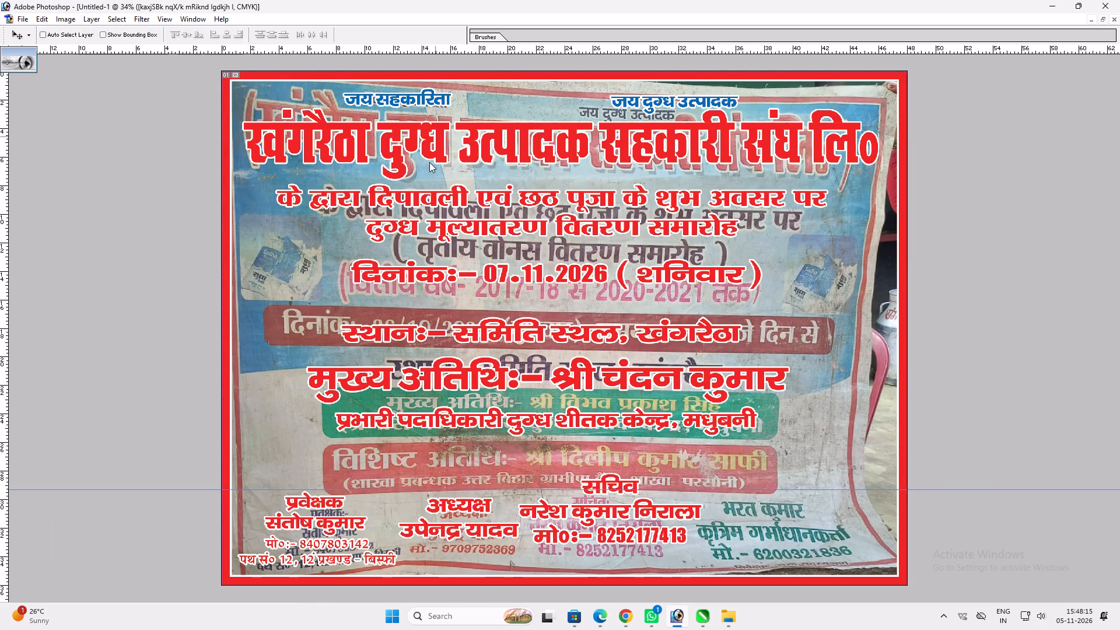
pyautogui.click(443, 184)
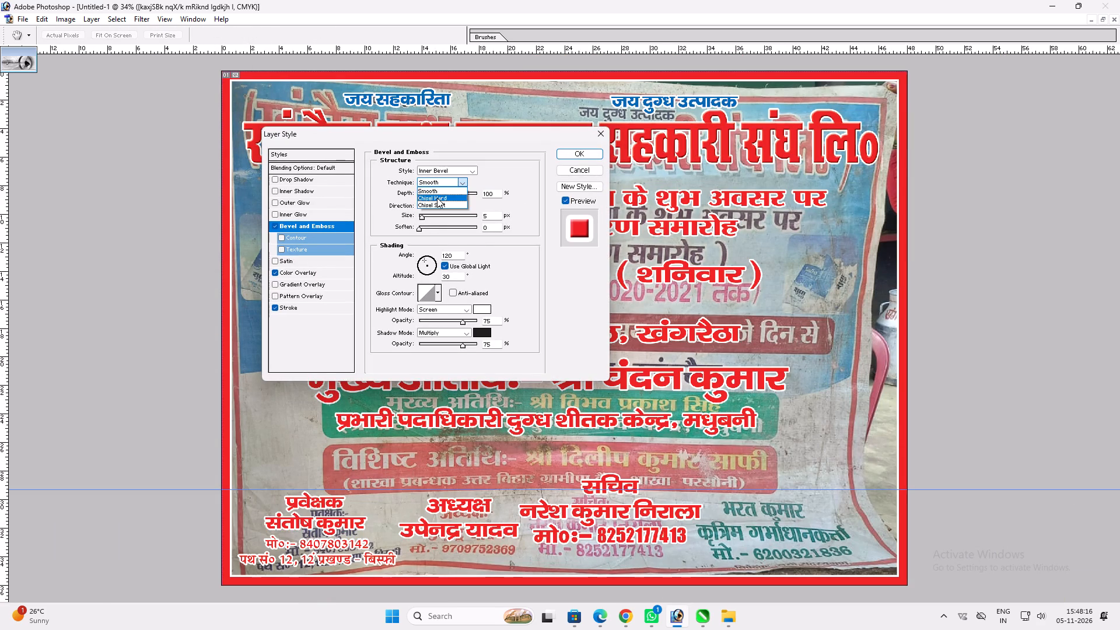
pyautogui.click(436, 198)
pyautogui.click(426, 218)
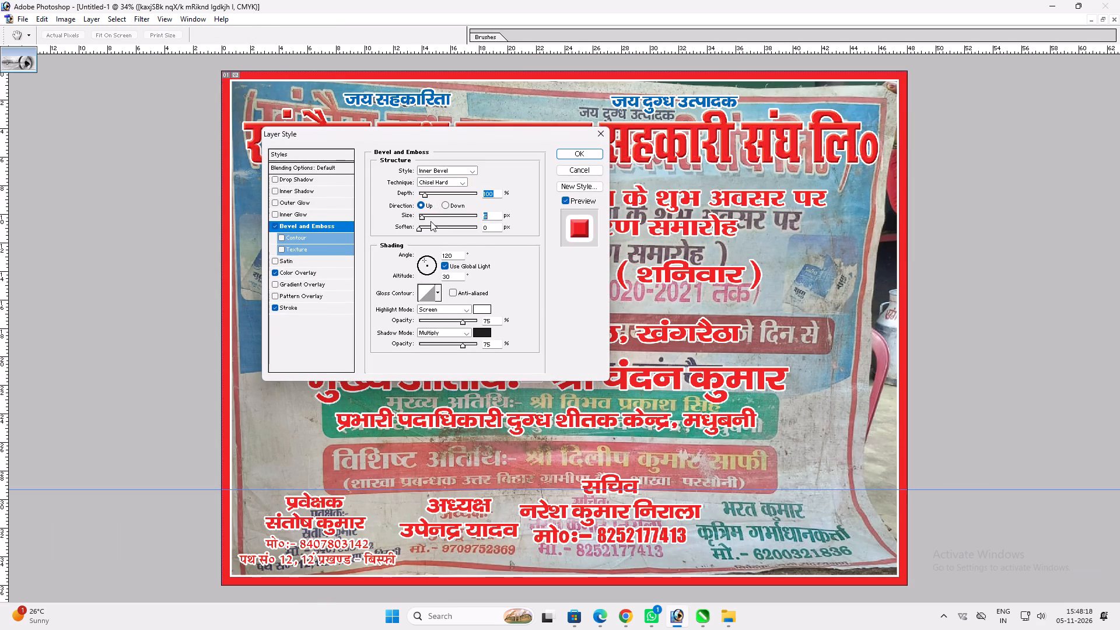
pyautogui.click(304, 239)
pyautogui.moveTo(436, 190); pyautogui.dragTo(552, 180)
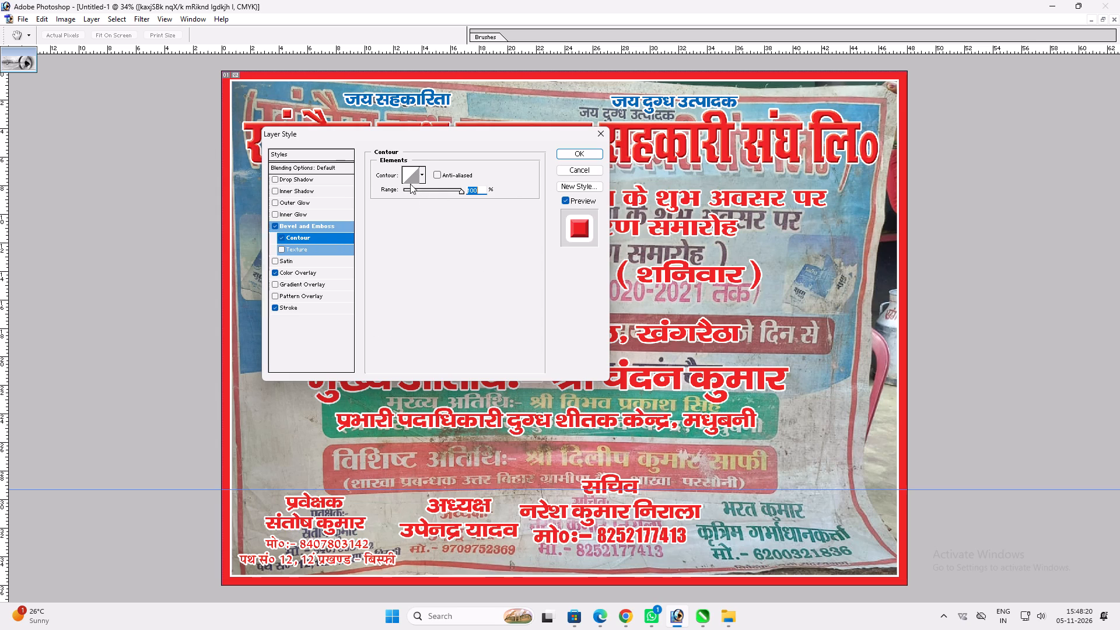
pyautogui.click(424, 178)
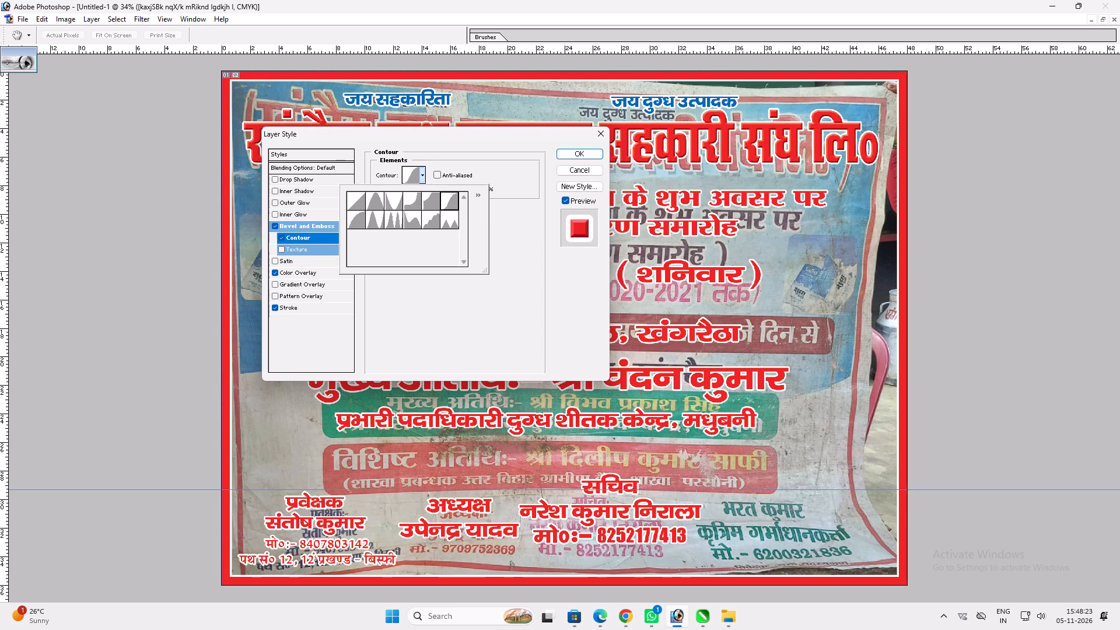
pyautogui.click(444, 199)
pyautogui.click(317, 225)
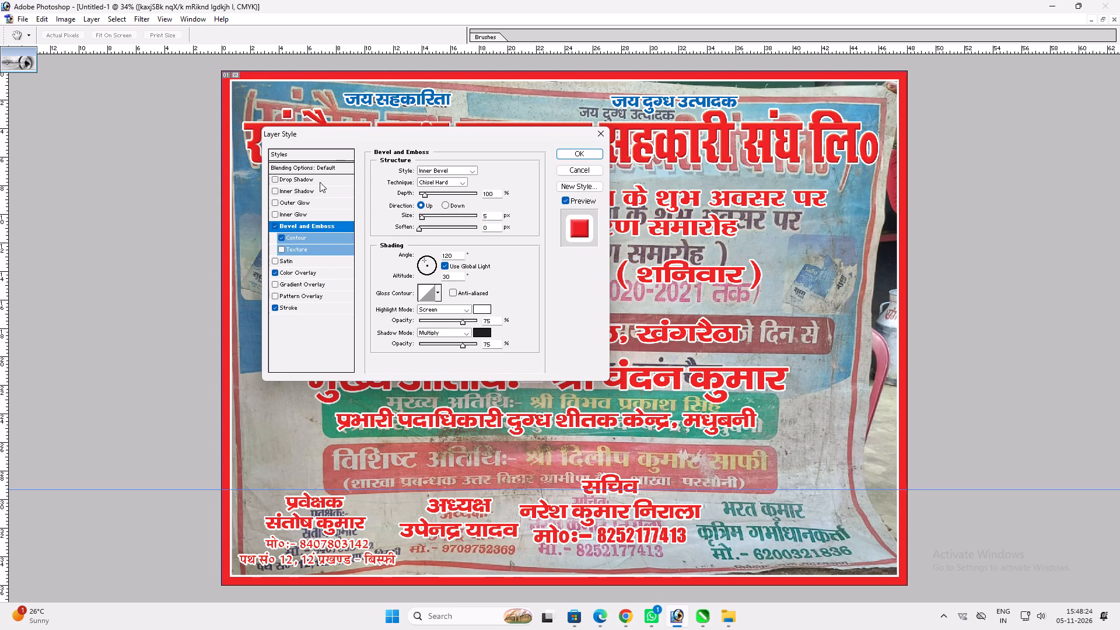
# Add a drop shadow to the title at 43% opacity with increased distance and minimal size, and apply the layer style.
pyautogui.click(320, 182)
pyautogui.moveTo(458, 185); pyautogui.dragTo(436, 190)
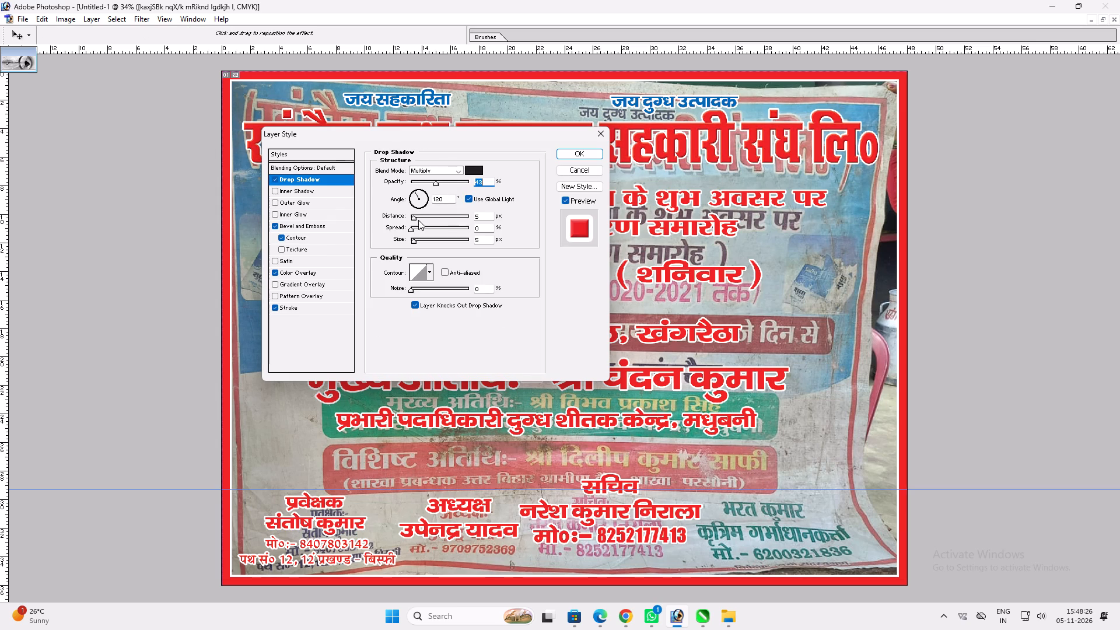
pyautogui.moveTo(419, 219); pyautogui.dragTo(427, 216)
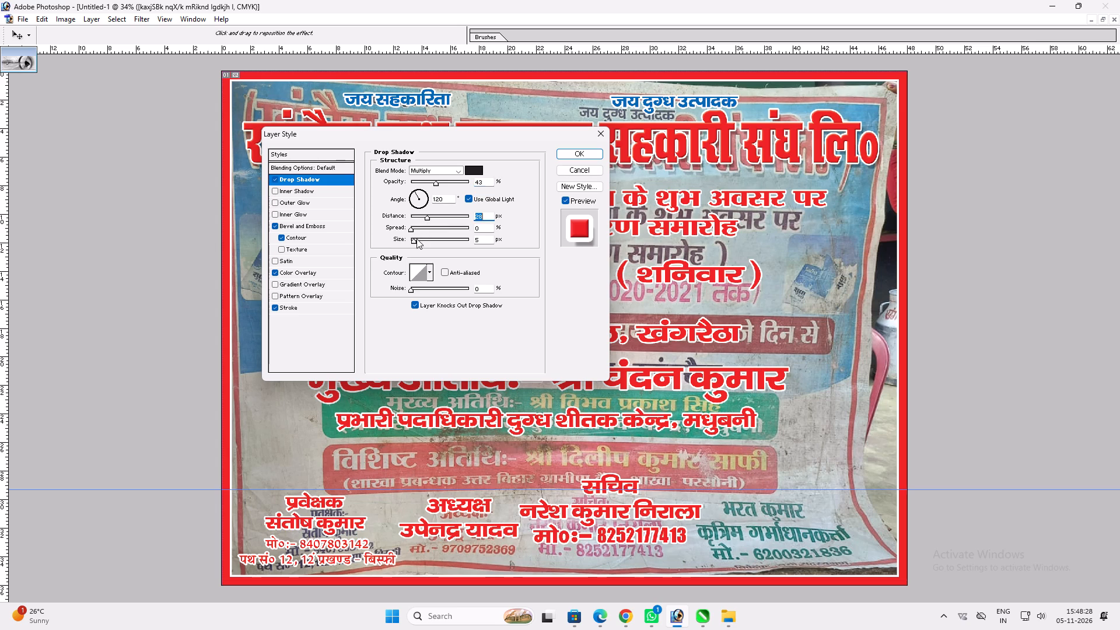
pyautogui.moveTo(416, 239); pyautogui.dragTo(408, 238)
pyautogui.press('Return')
pyautogui.press('Return')
pyautogui.press('v')
pyautogui.press('v')
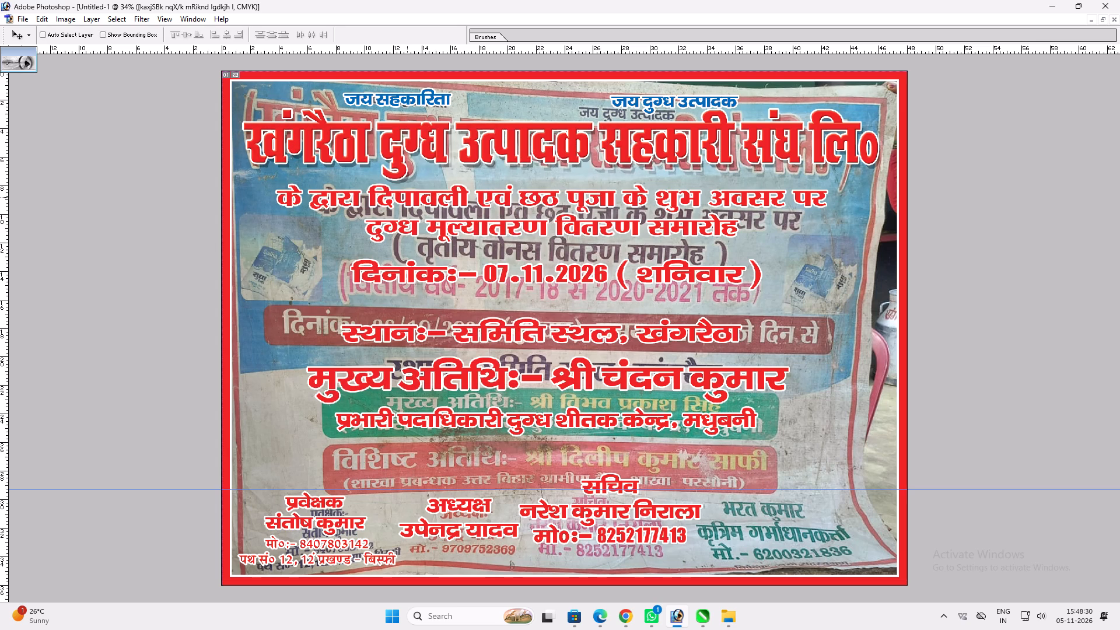
# Set the colour overlay of the two-line occasion text below the title to dark navy, C 100, M 100, Y 0, K 60.
pyautogui.keyDown('ctrl'); pyautogui.click(407, 199); pyautogui.keyUp('ctrl')
pyautogui.hotkey('alt', 'l')
pyautogui.hotkey('alt', 'y')
pyautogui.press('n')
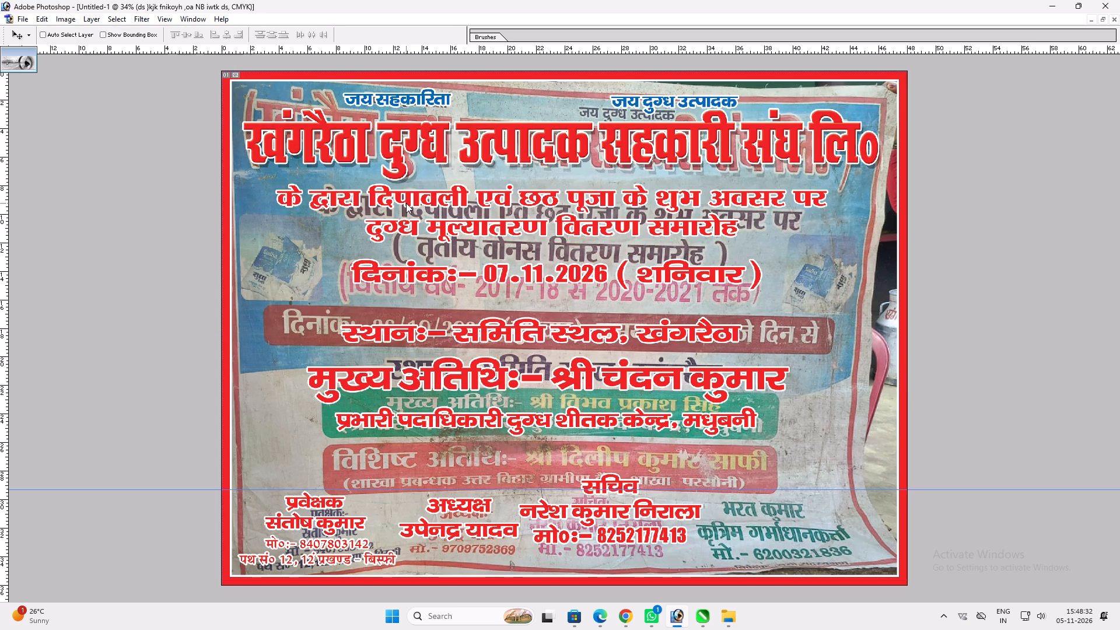
pyautogui.click(330, 271)
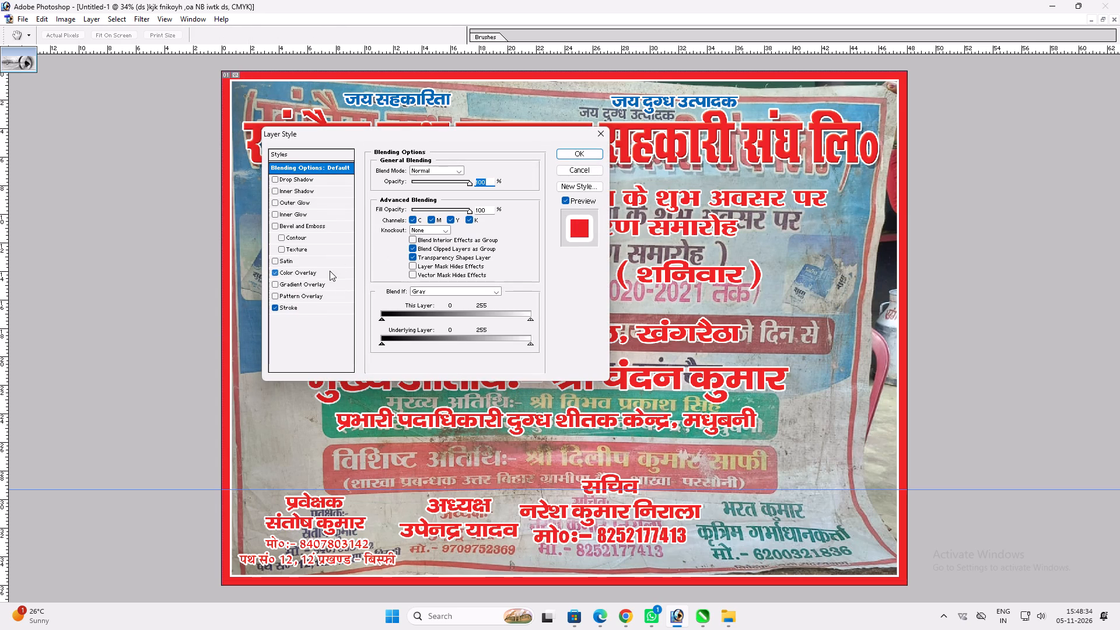
pyautogui.click(474, 169)
pyautogui.press('1')
pyautogui.write('00')
pyautogui.press('Tab')
pyautogui.write('100')
pyautogui.press('Tab')
pyautogui.press('0')
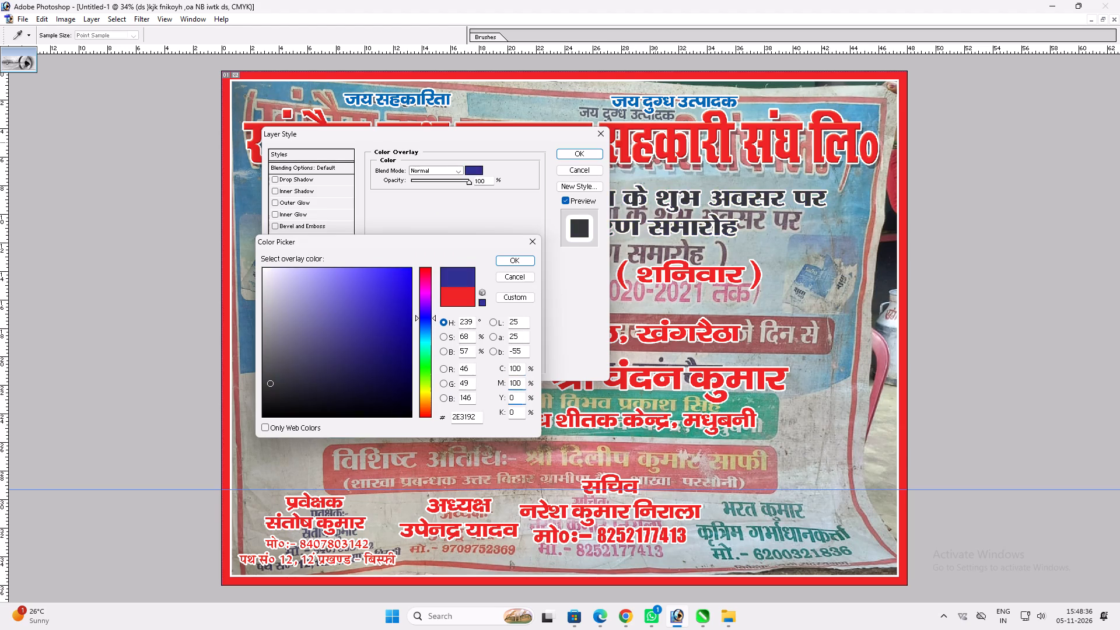
pyautogui.press('Tab')
pyautogui.press('6')
pyautogui.press('0')
pyautogui.press('Return')
pyautogui.press('Return')
pyautogui.press('v')
# Stretch the navy two-line occasion text slightly taller downward, toward the date line.
pyautogui.hotkey('ctrl', 't')
pyautogui.keyDown('shift'); pyautogui.click(624, 173); pyautogui.keyUp('shift')
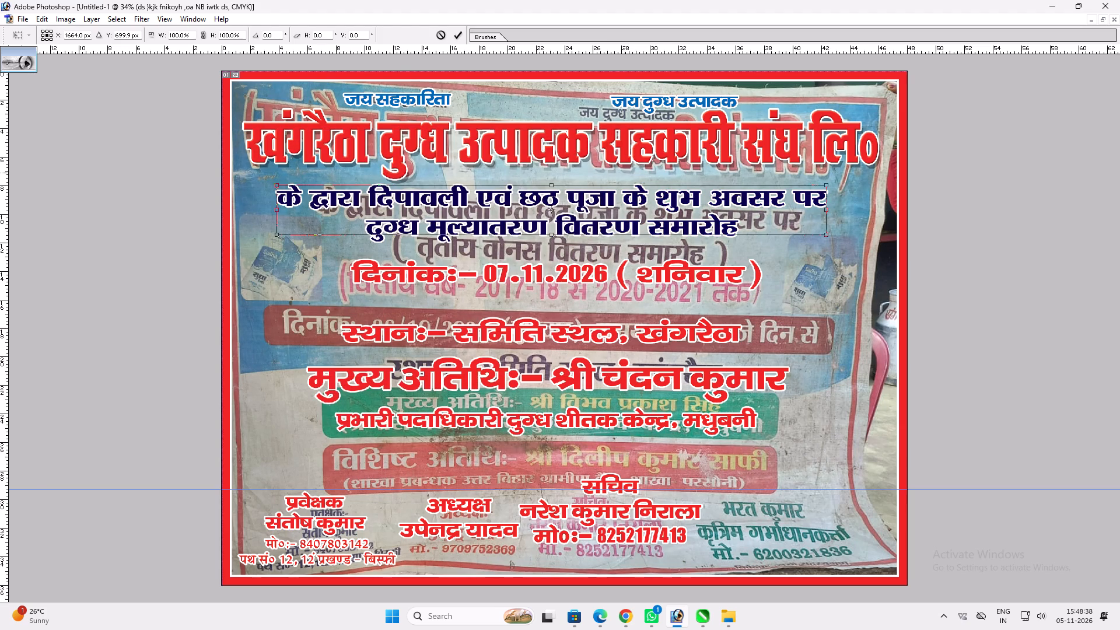
pyautogui.keyDown('shift'); pyautogui.click(613, 228); pyautogui.keyUp('shift')
pyautogui.hotkey('ctrl', 'z')
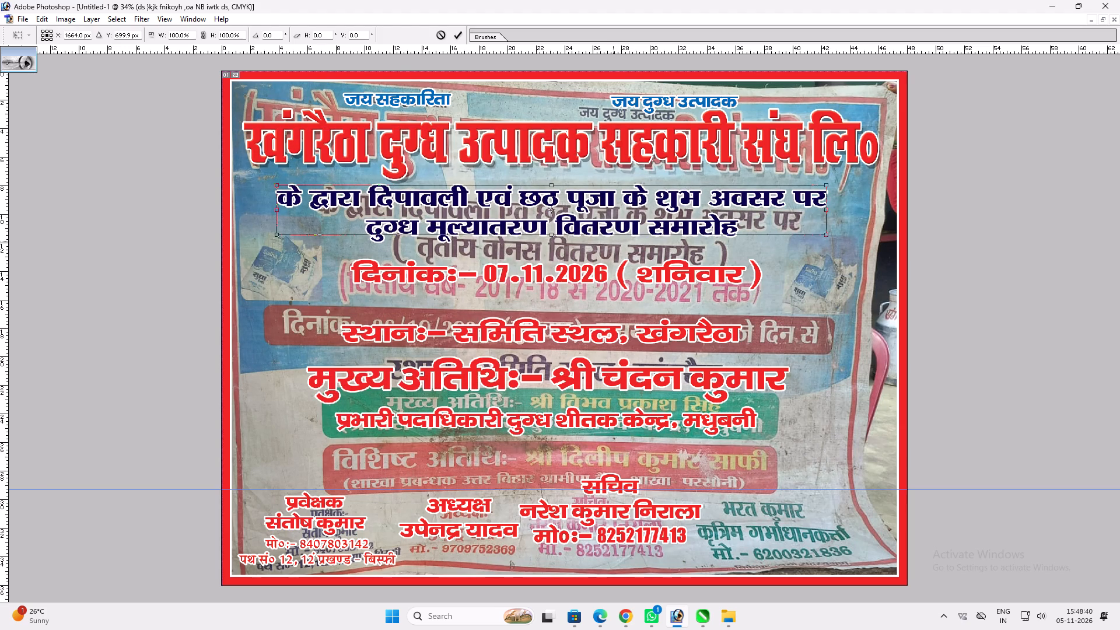
pyautogui.keyDown('shift'); pyautogui.moveTo(615, 231); pyautogui.dragTo(612, 241); pyautogui.keyUp('shift')
pyautogui.hotkey('shift', 'Return')
pyautogui.press('v')
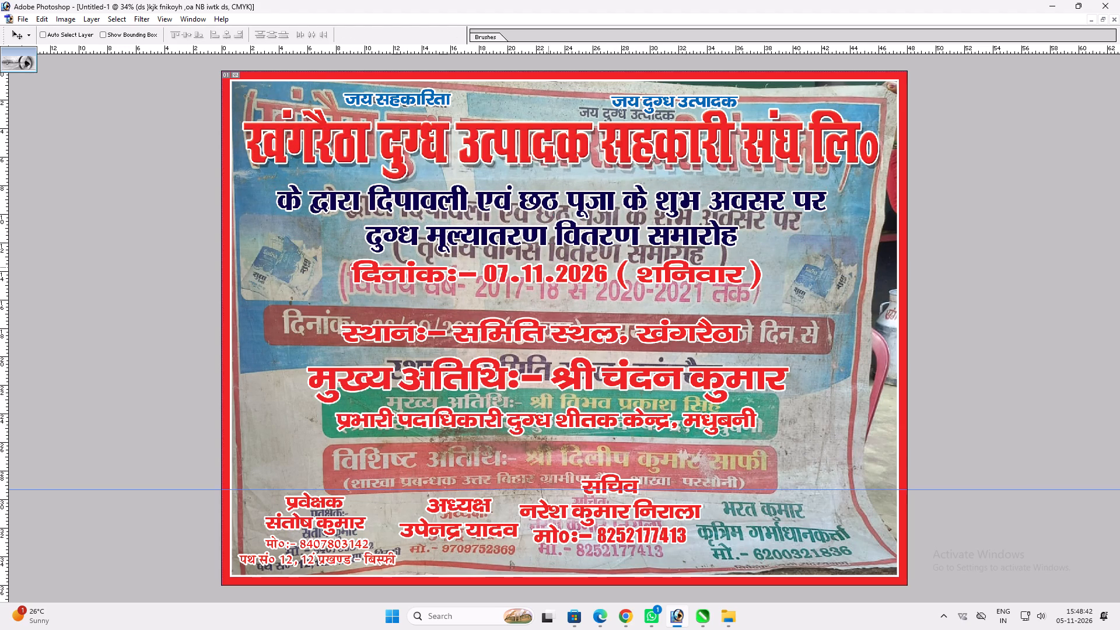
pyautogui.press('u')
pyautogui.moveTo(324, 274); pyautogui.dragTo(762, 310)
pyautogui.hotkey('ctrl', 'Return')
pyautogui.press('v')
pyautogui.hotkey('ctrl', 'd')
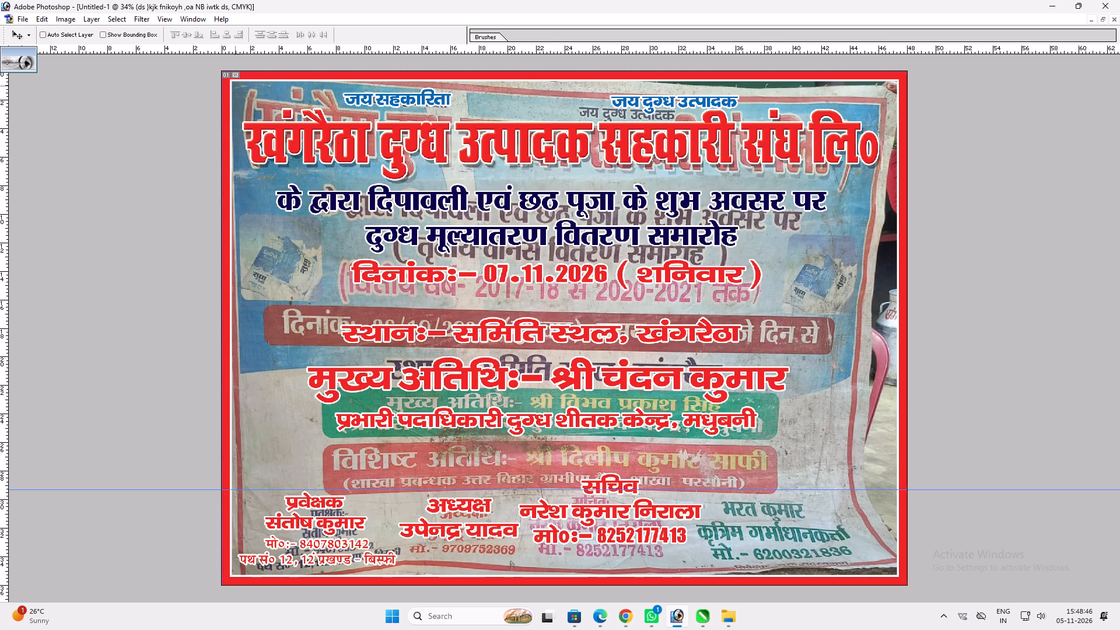
# Draw a wide rounded rectangle path with a 0.6 in corner radius just below the date line.
pyautogui.press('u')
pyautogui.press('u')
pyautogui.click(127, 37)
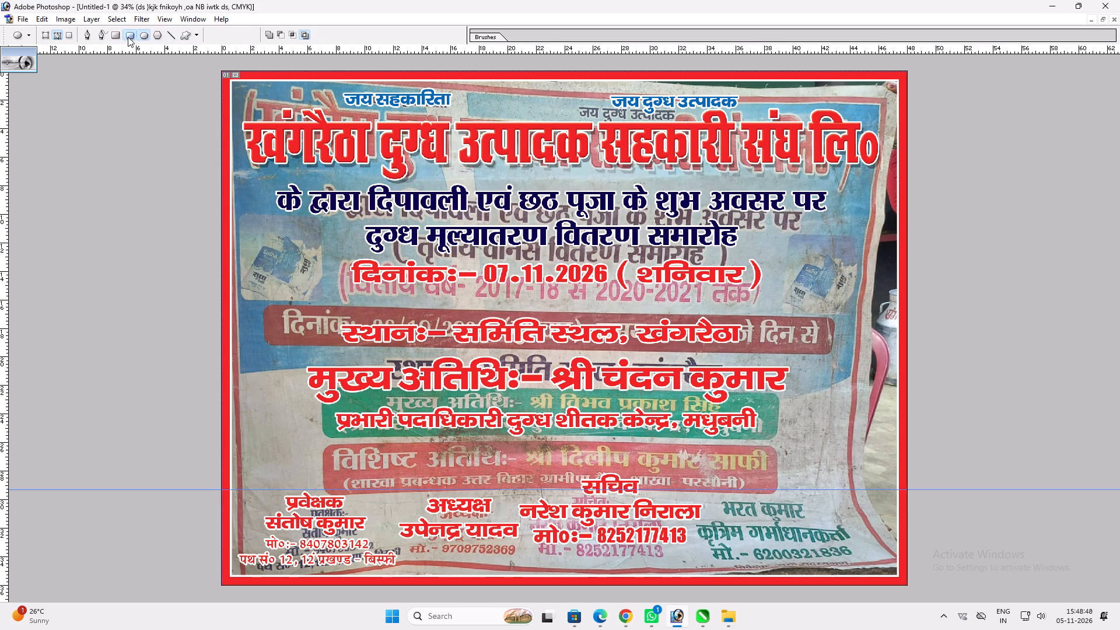
pyautogui.moveTo(252, 33); pyautogui.dragTo(54, 31)
pyautogui.write('0.6')
pyautogui.moveTo(327, 279); pyautogui.dragTo(770, 312)
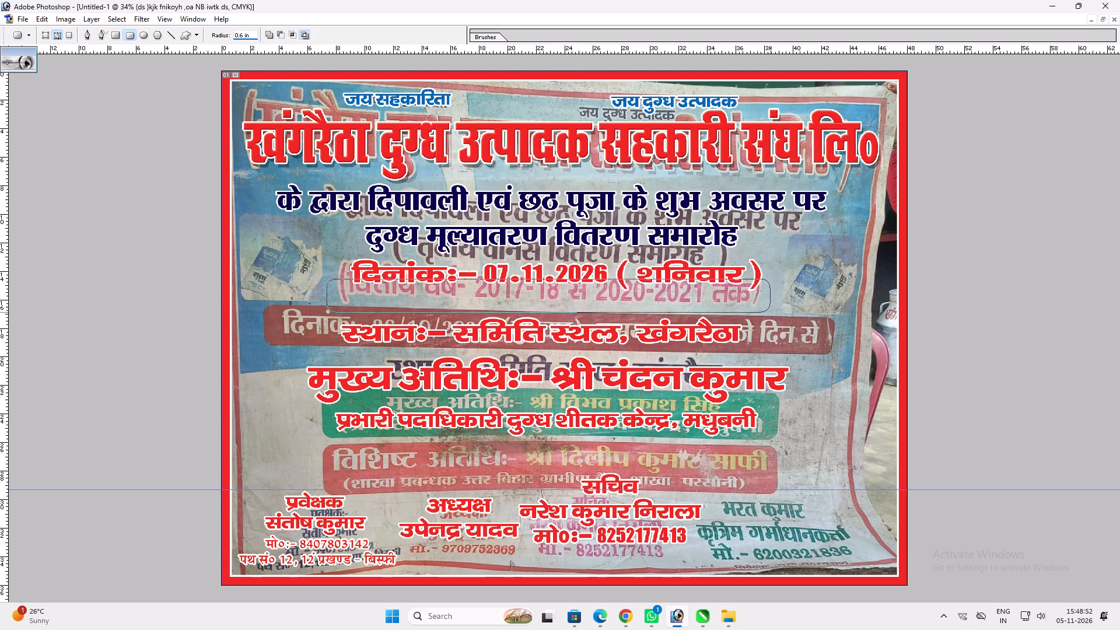
pyautogui.moveTo(770, 312); pyautogui.dragTo(769, 312)
# Convert the path to a selection, copy that area of the Background, and paste it as a white bar on the topmost layer.
pyautogui.hotkey('ctrl', 'Return')
pyautogui.press('v')
pyautogui.rightClick(313, 264)
pyautogui.click(348, 302)
pyautogui.hotkey('ctrl', 'c')
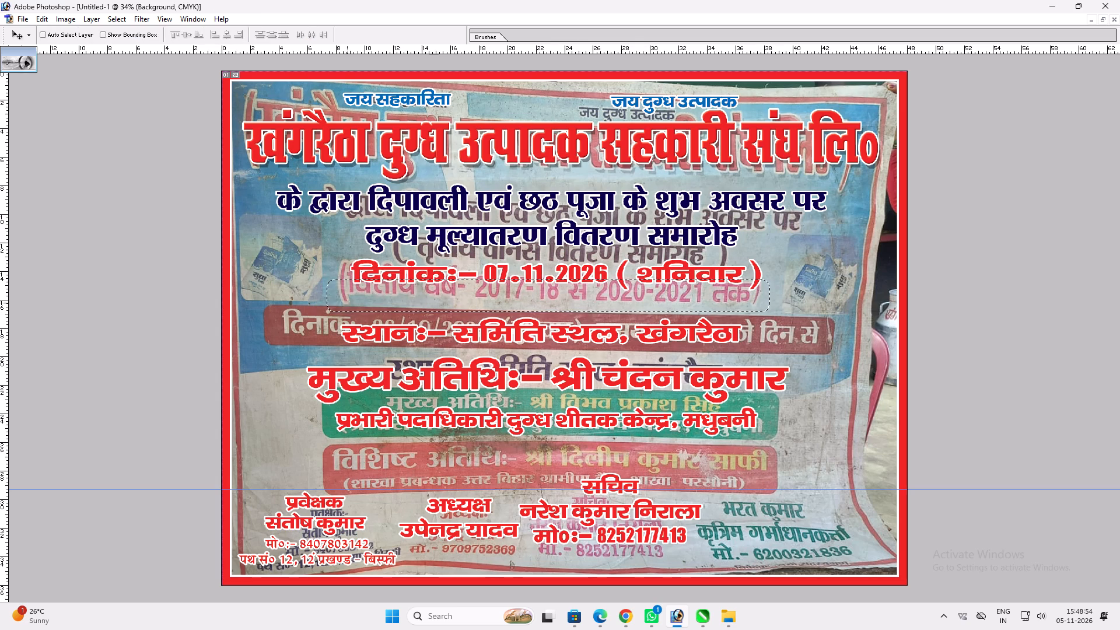
pyautogui.hotkey('ctrl', 'v')
pyautogui.hotkey('ctrl', 'shift', ']')
# Give the white rounded bar a dark red colour overlay with K set to 60.
pyautogui.hotkey('alt', 'l')
pyautogui.hotkey('alt', 'y')
pyautogui.press('n')
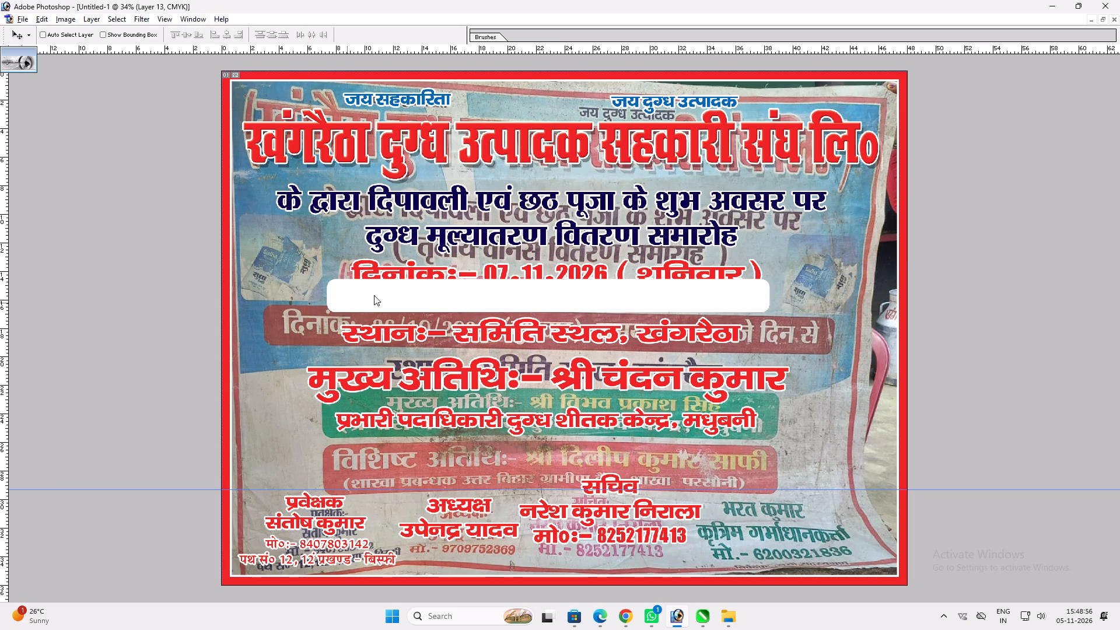
pyautogui.click(314, 271)
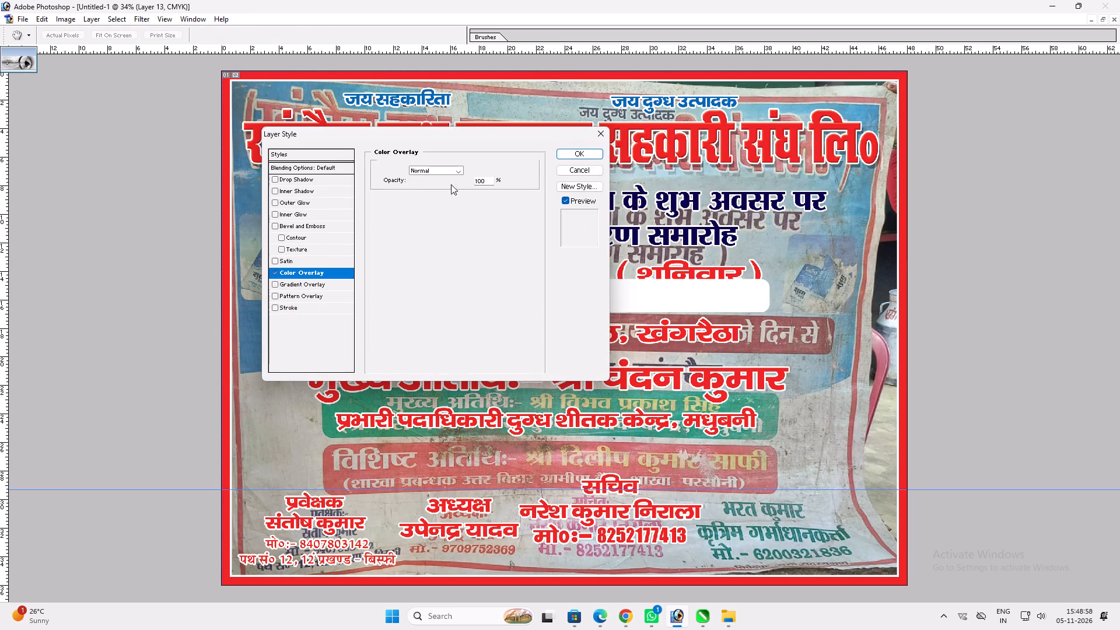
pyautogui.click(470, 173)
pyautogui.press('Tab')
pyautogui.press('Tab')
pyautogui.press('Tab')
pyautogui.press('6')
pyautogui.press('0')
pyautogui.press('Return')
pyautogui.press('Return')
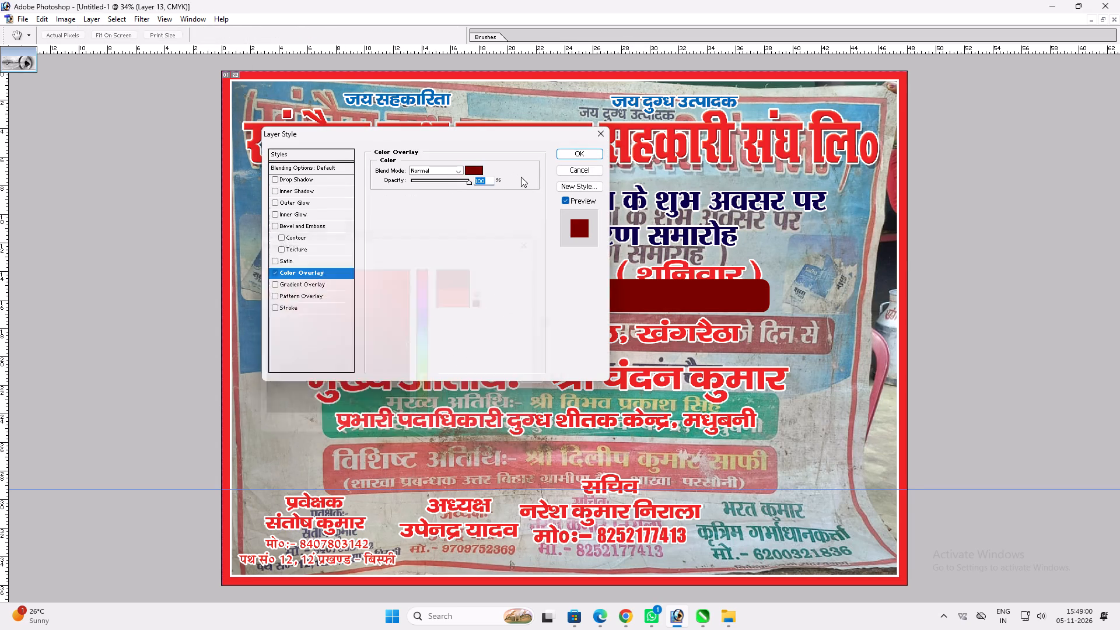
# Bring the date line text to the front of the layer stack, above the dark red bar.
pyautogui.press('t')
pyautogui.click(503, 283)
pyautogui.press('Return')
pyautogui.hotkey('ctrl', 'shift', ']')
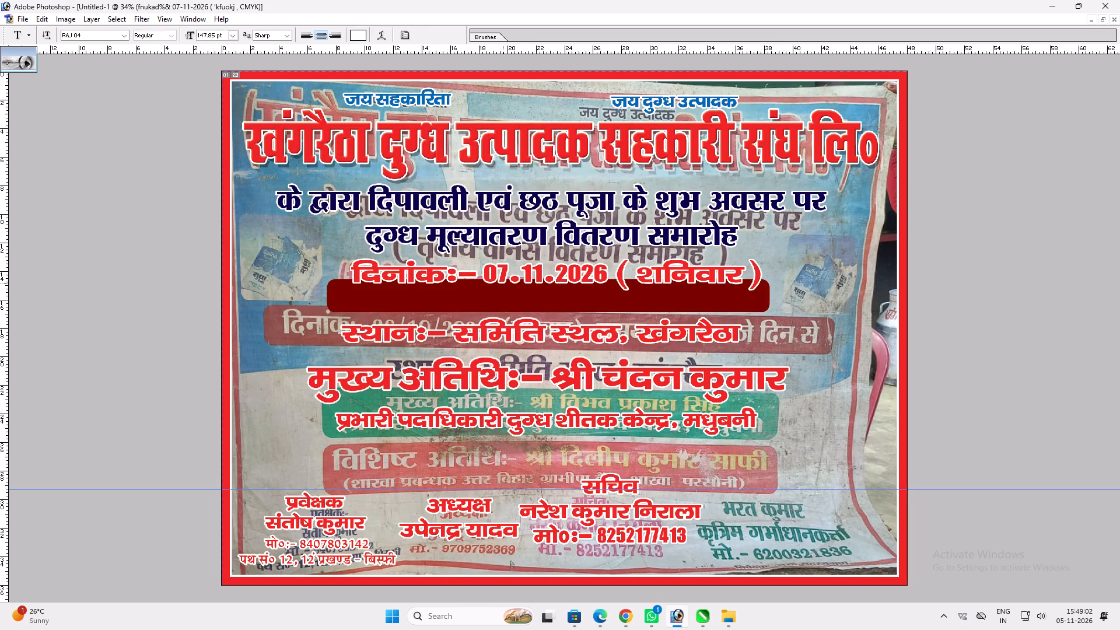
# Change the date line text's colour overlay to white.
pyautogui.hotkey('alt', 'l')
pyautogui.hotkey('alt', 'y')
pyautogui.hotkey('alt', 'k')
pyautogui.hotkey('alt', 'l')
pyautogui.hotkey('alt', 'y')
pyautogui.hotkey('alt', 'l')
pyautogui.hotkey('alt', 'y')
pyautogui.press('n')
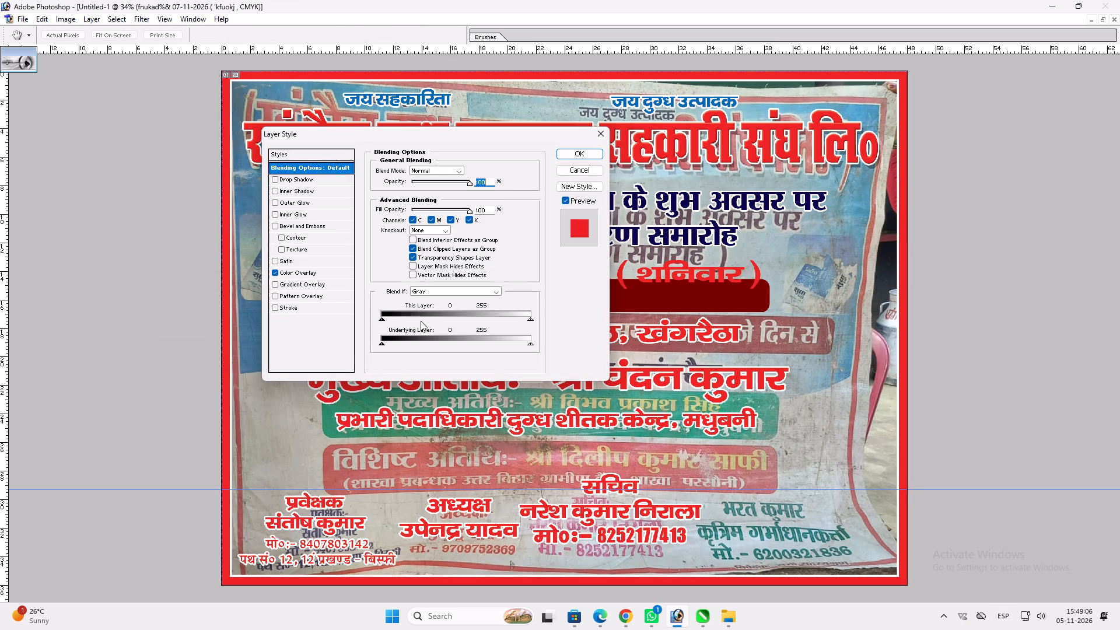
pyautogui.doubleClick(349, 278)
pyautogui.click(474, 167)
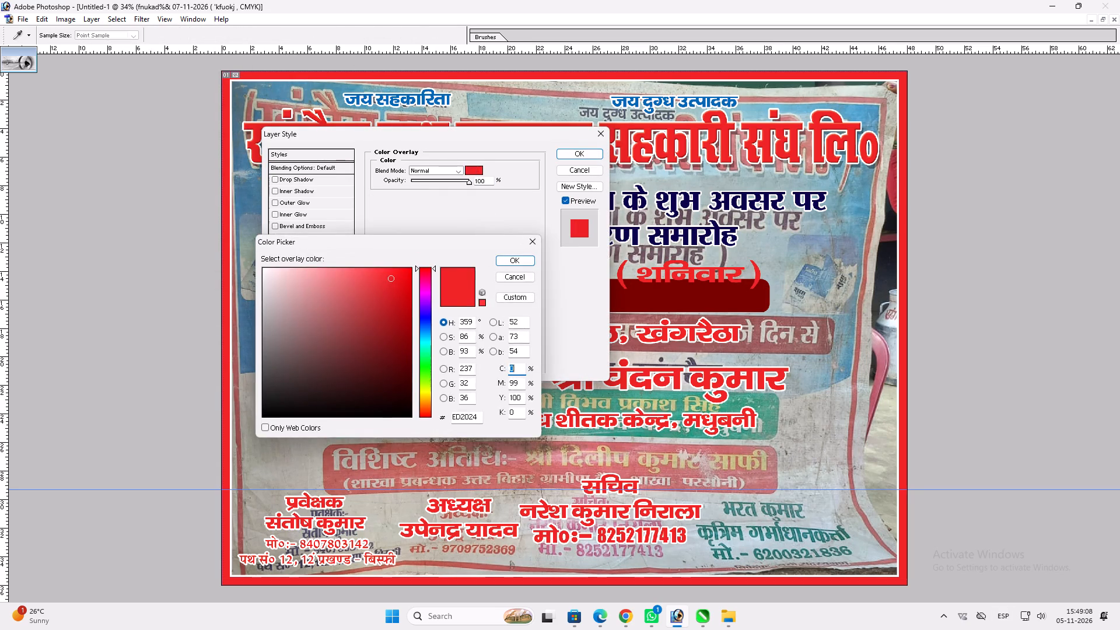
pyautogui.moveTo(302, 285); pyautogui.dragTo(209, 228)
pyautogui.press('Return')
# Add a drop shadow to the date text at 100% opacity with a slightly increased distance, and apply the layer style.
pyautogui.click(320, 181)
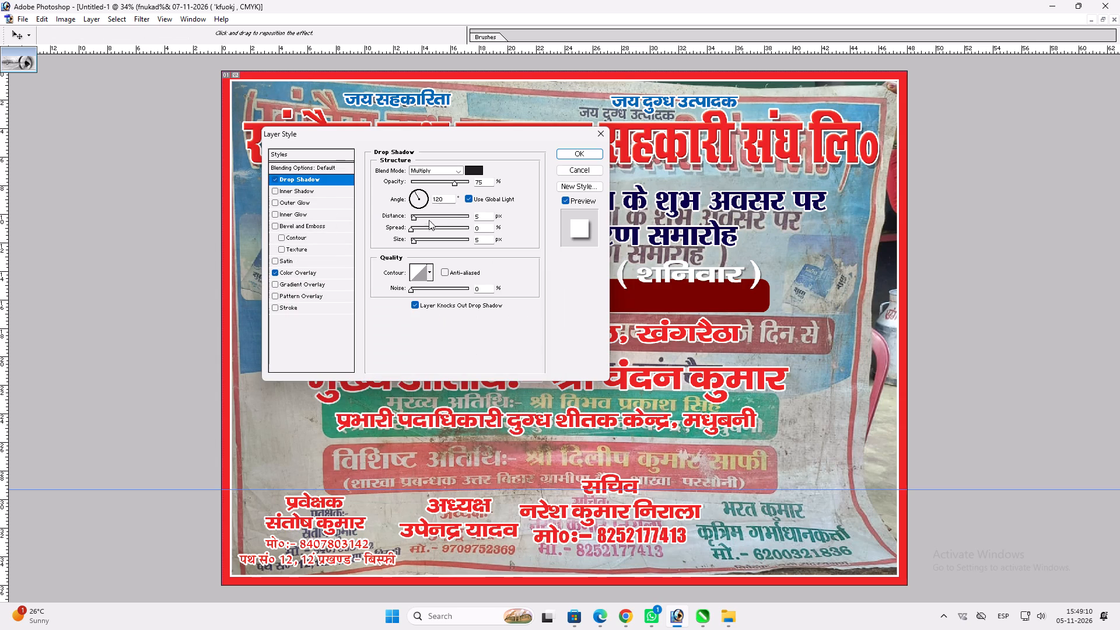
pyautogui.moveTo(456, 182); pyautogui.dragTo(535, 170)
pyautogui.click(416, 215)
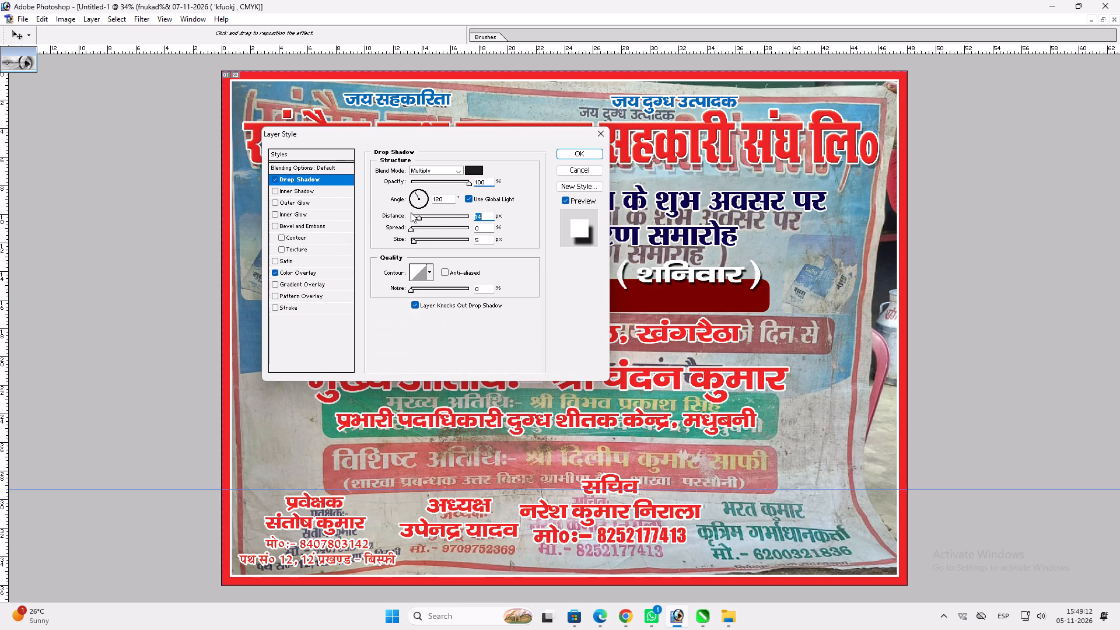
pyautogui.press('Return')
# Move the white date line onto the dark red bar and make the bar slightly taller around it.
pyautogui.press('v')
pyautogui.moveTo(450, 279); pyautogui.dragTo(438, 301)
pyautogui.hotkey('ctrl', 't')
pyautogui.hotkey('shift', 'Return')
pyautogui.keyDown('ctrl'); pyautogui.click(657, 309); pyautogui.keyUp('ctrl')
pyautogui.hotkey('ctrl', 't')
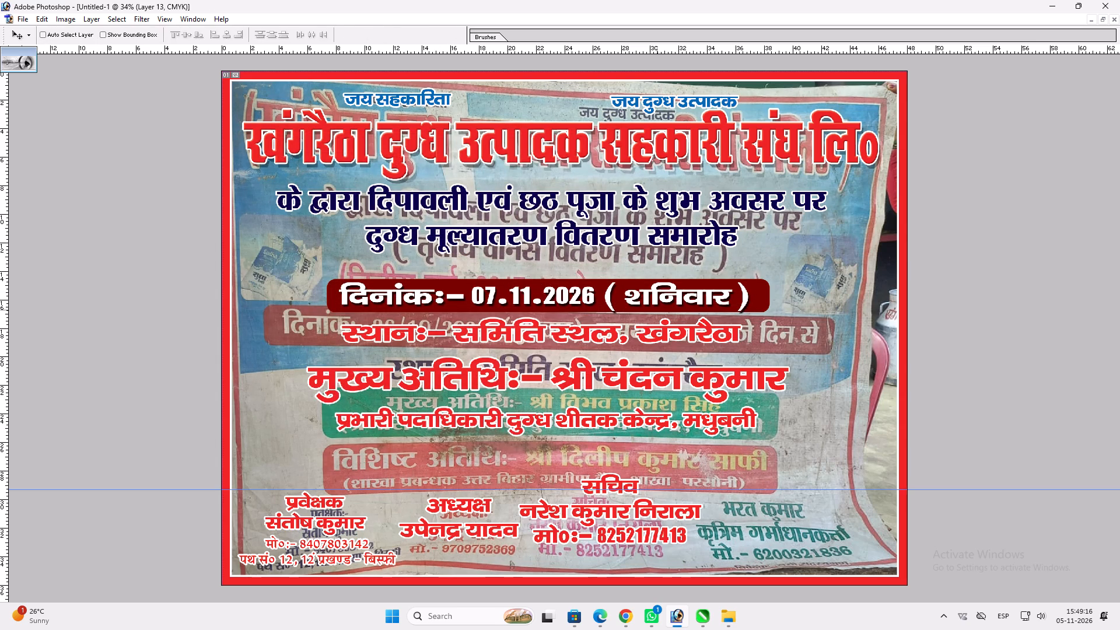
pyautogui.keyDown('alt'); pyautogui.keyDown('shift'); pyautogui.click(640, 311); pyautogui.keyUp('shift'); pyautogui.keyUp('alt')
pyautogui.press('Return')
# Add a thin white outside stroke to the dark red bar behind the date.
pyautogui.hotkey('alt', 'l')
pyautogui.hotkey('alt', 'y')
pyautogui.press('k')
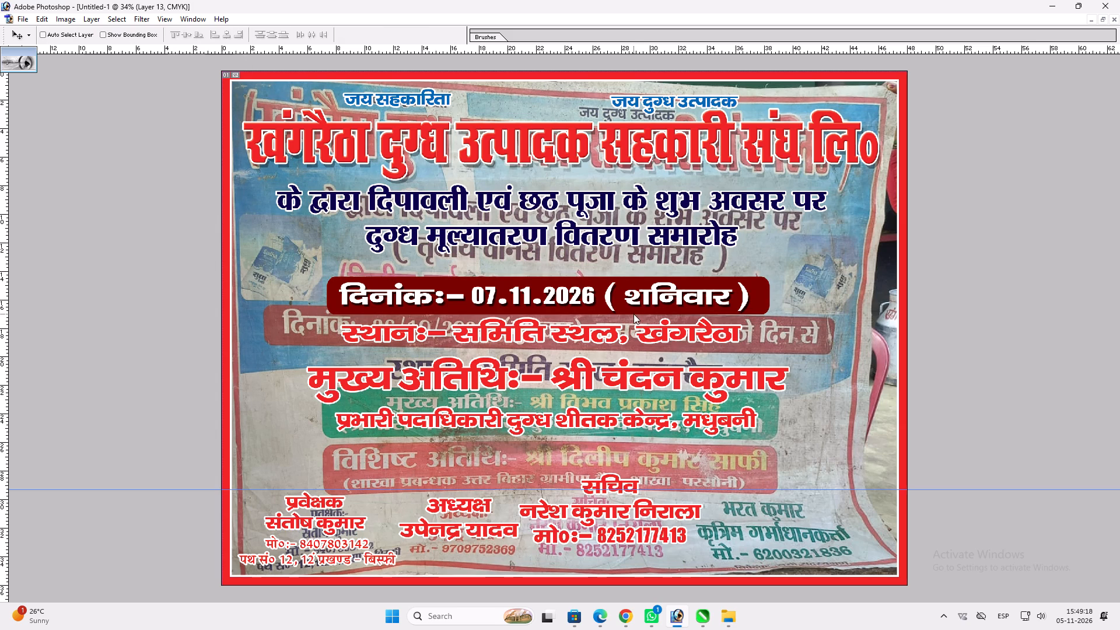
pyautogui.scroll(4, 492, 285)
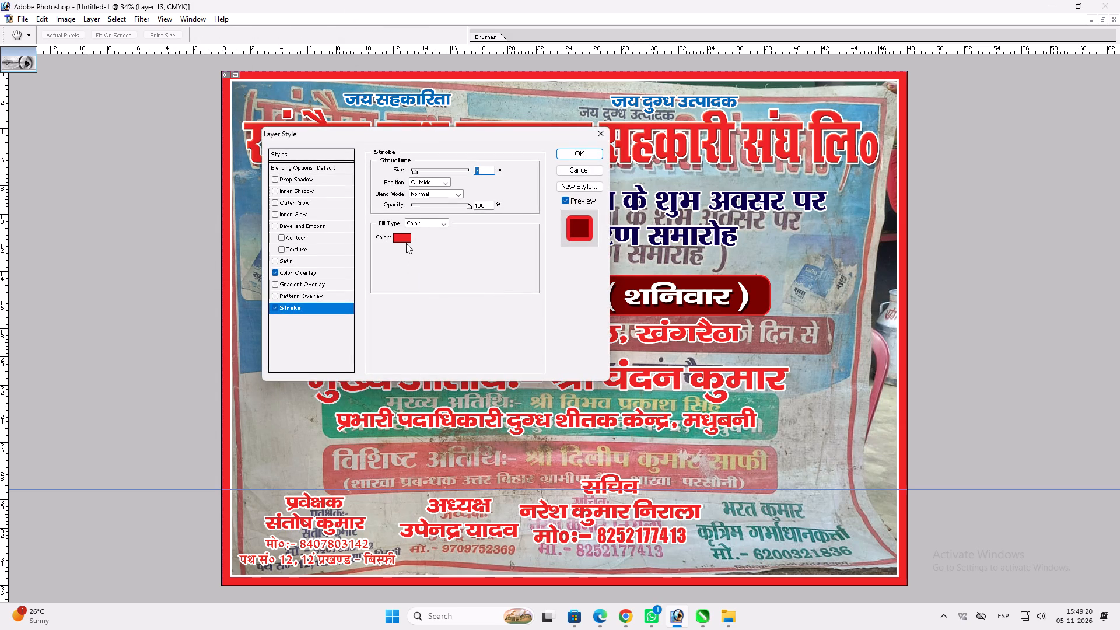
pyautogui.click(398, 230)
pyautogui.click(400, 239)
pyautogui.moveTo(331, 318); pyautogui.dragTo(13, 166)
pyautogui.press('Return')
pyautogui.scroll(-2, 310, 188)
pyautogui.press('Return')
pyautogui.press('v')
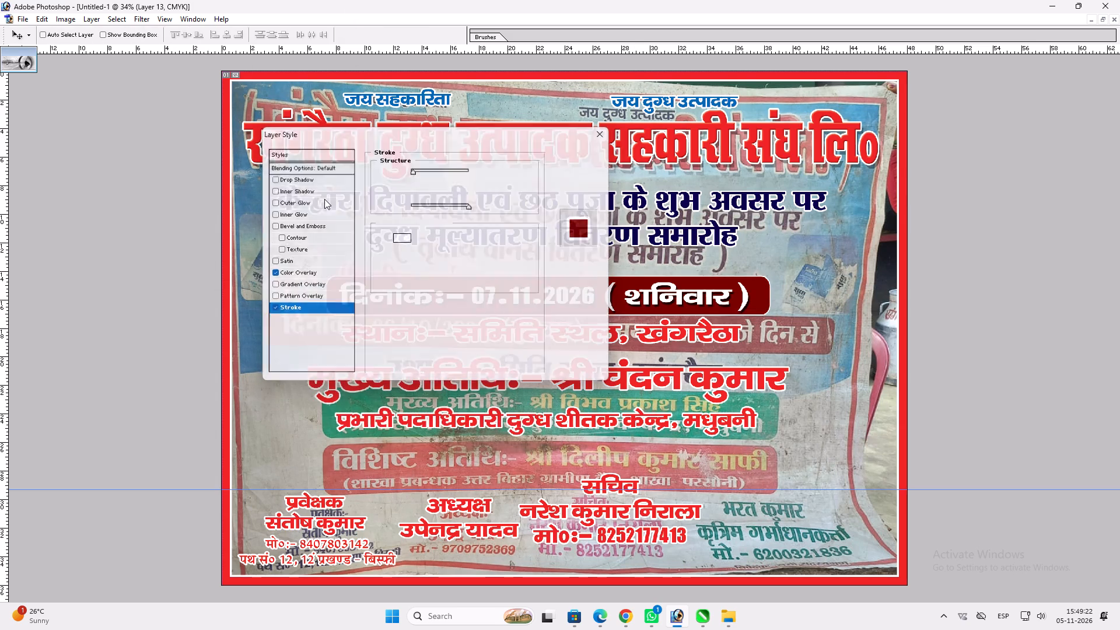
# Centre the date text and its dark red bar below the occasion text, widening both together to 104.1%.
pyautogui.keyDown('ctrl'); pyautogui.click(453, 297); pyautogui.keyUp('ctrl')
pyautogui.hotkey('ctrl', 't')
pyautogui.moveTo(705, 307); pyautogui.dragTo(710, 306)
pyautogui.hotkey('shift', 'Return')
pyautogui.press('v')
pyautogui.keyDown('ctrl'); pyautogui.keyDown('shift'); pyautogui.click(678, 303); pyautogui.keyUp('shift'); pyautogui.keyUp('ctrl')
pyautogui.moveTo(672, 306); pyautogui.dragTo(650, 304)
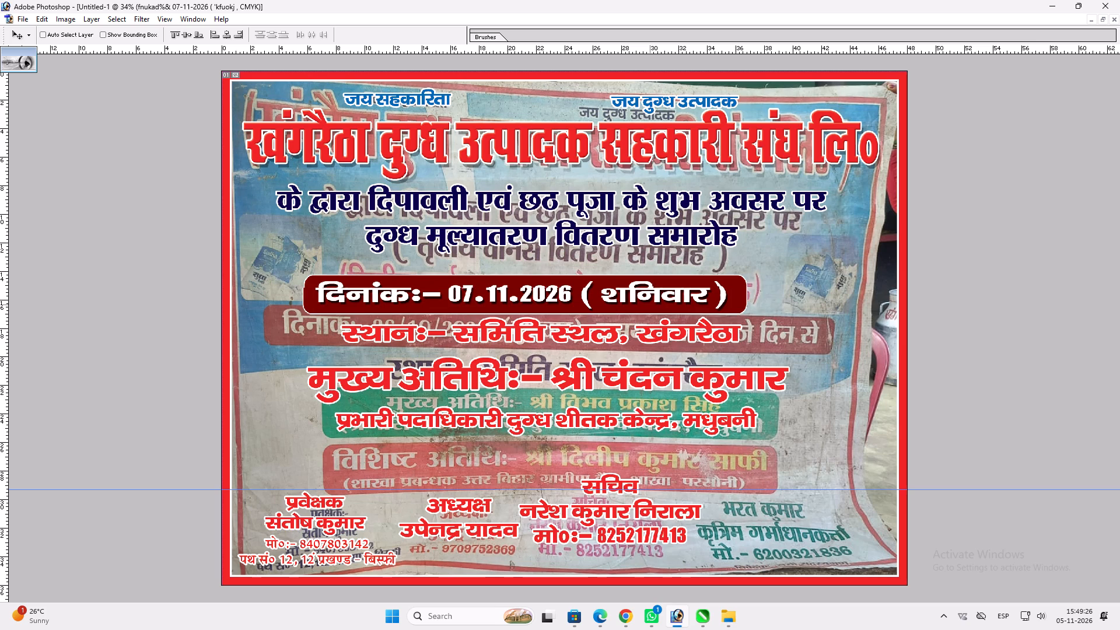
pyautogui.moveTo(650, 304); pyautogui.dragTo(656, 304)
pyautogui.hotkey('ctrl', 't')
pyautogui.keyDown('shift'); pyautogui.moveTo(756, 294); pyautogui.dragTo(774, 299); pyautogui.keyUp('shift')
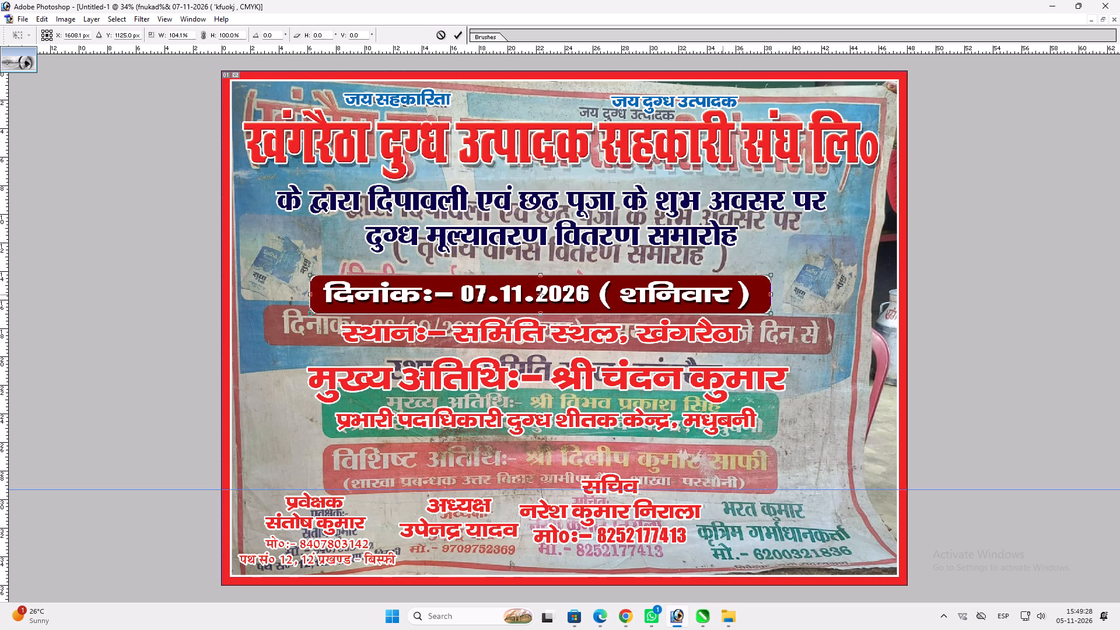
pyautogui.hotkey('shift', 'Return')
pyautogui.press('v')
pyautogui.click(699, 296)
# Increase the line spacing of the navy two-line occasion text.
pyautogui.press('t')
pyautogui.click(671, 222)
pyautogui.hotkey('ctrl', 'a')
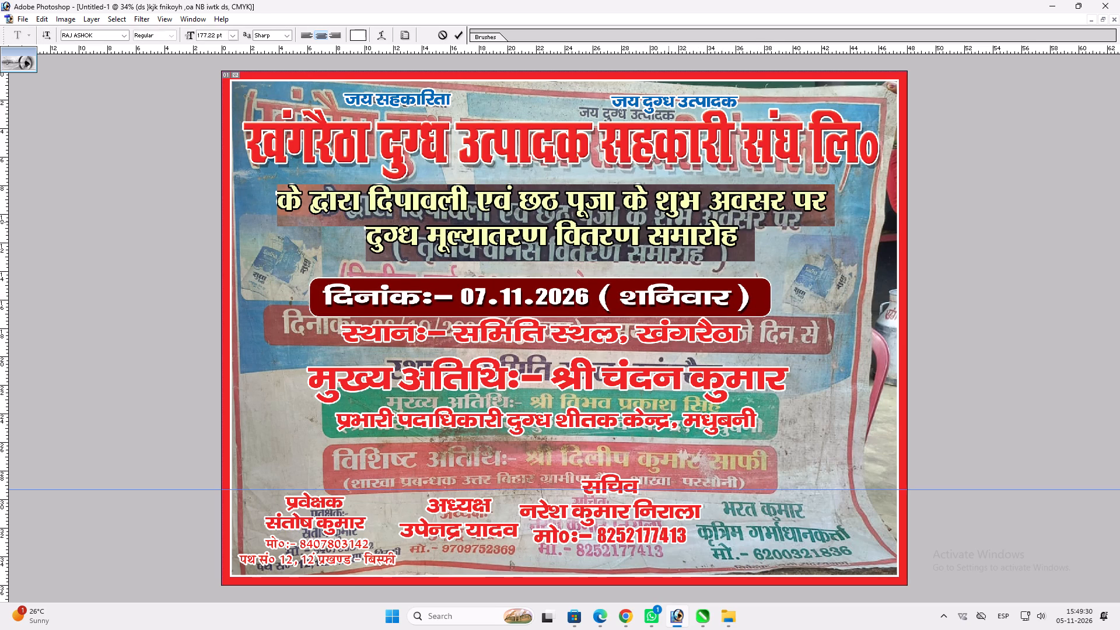
pyautogui.hotkey('alt', 'Down')
pyautogui.hotkey('alt', 'Down')
pyautogui.hotkey('alt', 'Down')
pyautogui.hotkey('alt', 'Down')
pyautogui.hotkey('alt', 'Down')
pyautogui.hotkey('alt', 'Down')
pyautogui.hotkey('alt', 'Down')
pyautogui.hotkey('alt', 'Down')
pyautogui.hotkey('alt', 'Down')
pyautogui.hotkey('alt', 'Down')
pyautogui.hotkey('alt', 'Down')
pyautogui.hotkey('alt', 'Down')
pyautogui.hotkey('alt', 'Down')
pyautogui.hotkey('alt', 'Down')
pyautogui.hotkey('alt', 'Down')
pyautogui.hotkey('alt', 'Down')
pyautogui.hotkey('ctrl', 'z')
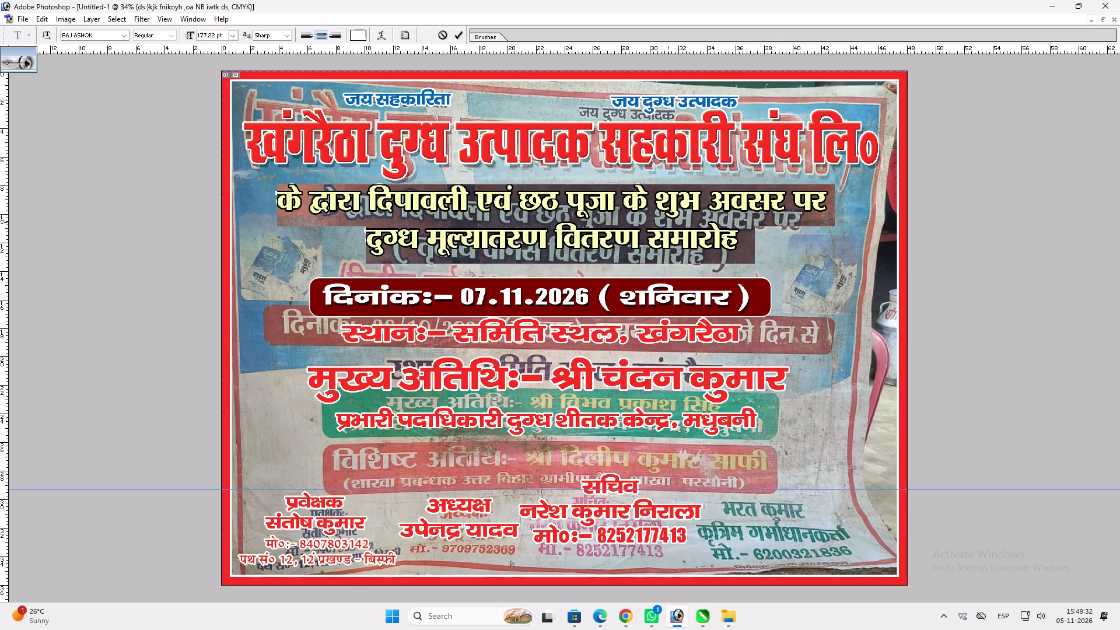
# Stretch the navy two-line occasion text taller, down toward the dark red date bar.
pyautogui.hotkey('ctrl', 'Return')
pyautogui.hotkey('ctrl', 't')
pyautogui.keyDown('shift'); pyautogui.moveTo(660, 246); pyautogui.dragTo(659, 264); pyautogui.keyUp('shift')
pyautogui.hotkey('shift', 'Return')
pyautogui.press('v')
pyautogui.click(653, 263)
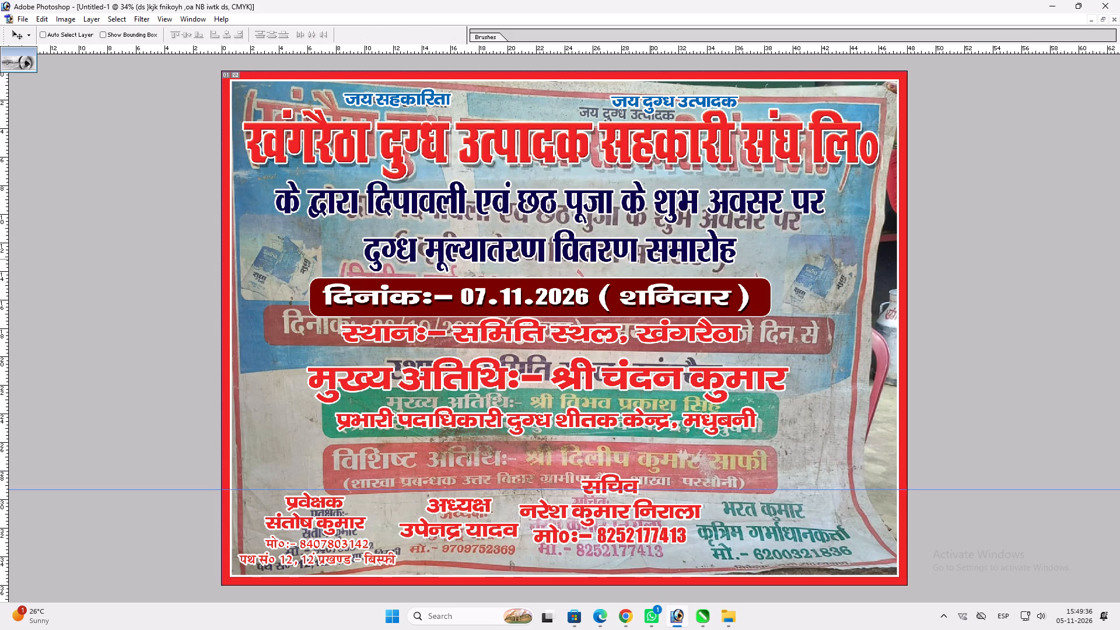
# Duplicate the dark red date bar down over the "स्थान" place line and widen the copy to 132.1%.
pyautogui.press('space')
pyautogui.moveTo(565, 355); pyautogui.dragTo(568, 311)
pyautogui.press('v')
pyautogui.rightClick(571, 307)
pyautogui.click(582, 314)
pyautogui.keyDown('ctrl'); pyautogui.keyDown('shift'); pyautogui.rightClick(575, 312); pyautogui.keyUp('shift'); pyautogui.keyUp('ctrl')
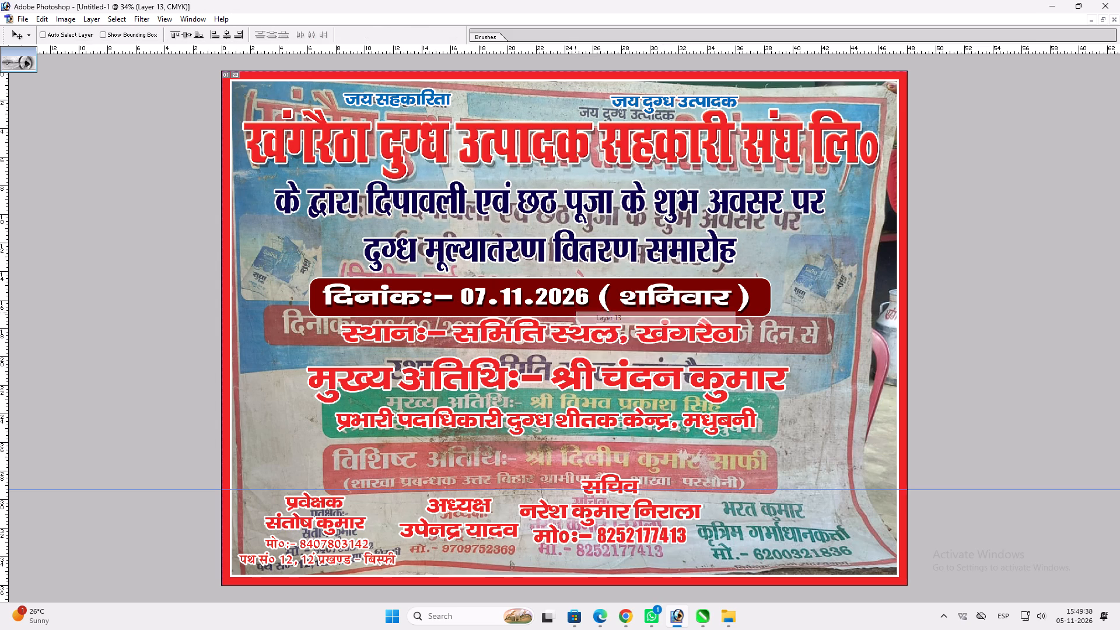
pyautogui.keyDown('ctrl'); pyautogui.keyDown('shift'); pyautogui.moveTo(583, 314); pyautogui.dragTo(593, 318); pyautogui.keyUp('shift'); pyautogui.keyUp('ctrl')
pyautogui.keyDown('alt'); pyautogui.moveTo(590, 306); pyautogui.dragTo(587, 351); pyautogui.keyUp('alt')
pyautogui.moveTo(601, 345); pyautogui.dragTo(546, 345)
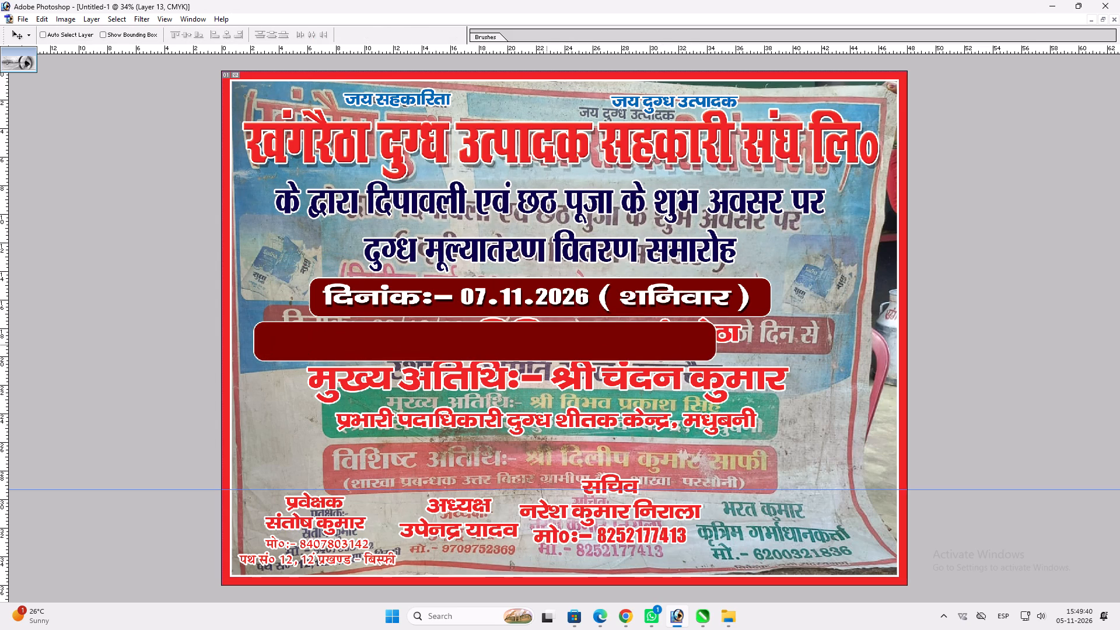
pyautogui.moveTo(546, 345); pyautogui.dragTo(545, 345)
pyautogui.hotkey('ctrl', 't')
pyautogui.keyDown('shift'); pyautogui.moveTo(713, 342); pyautogui.dragTo(861, 345); pyautogui.keyUp('shift')
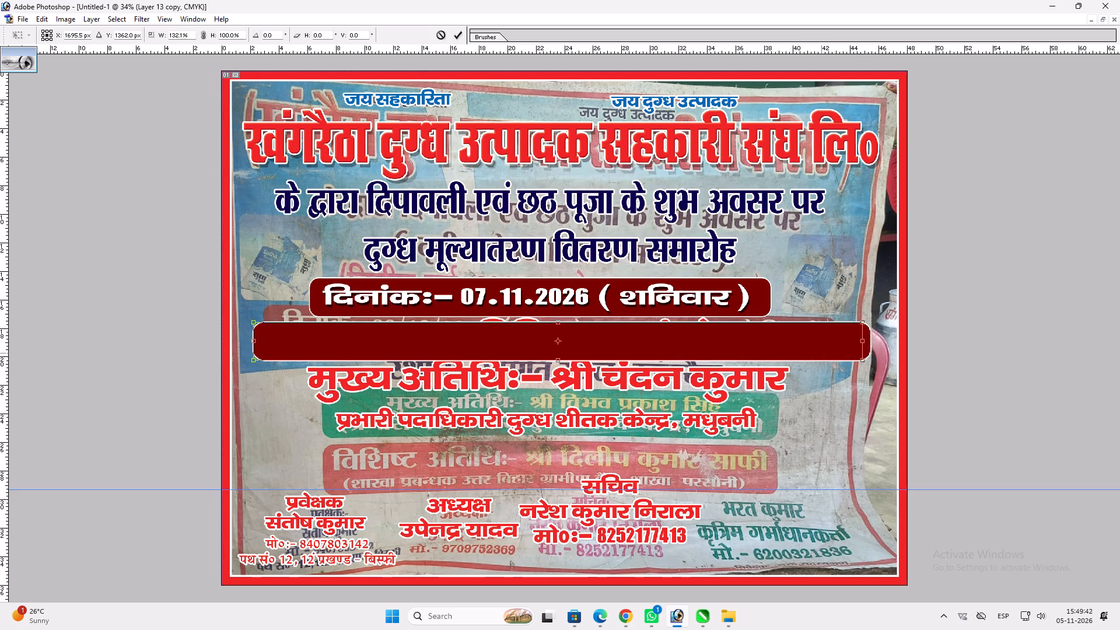
pyautogui.hotkey('shift', 'Return')
pyautogui.press('v')
# Set the duplicated bar's colour overlay to blue, C 100, M 100, Y 0, K 0.
pyautogui.hotkey('alt', 'l')
pyautogui.hotkey('alt', 'y')
pyautogui.press('n')
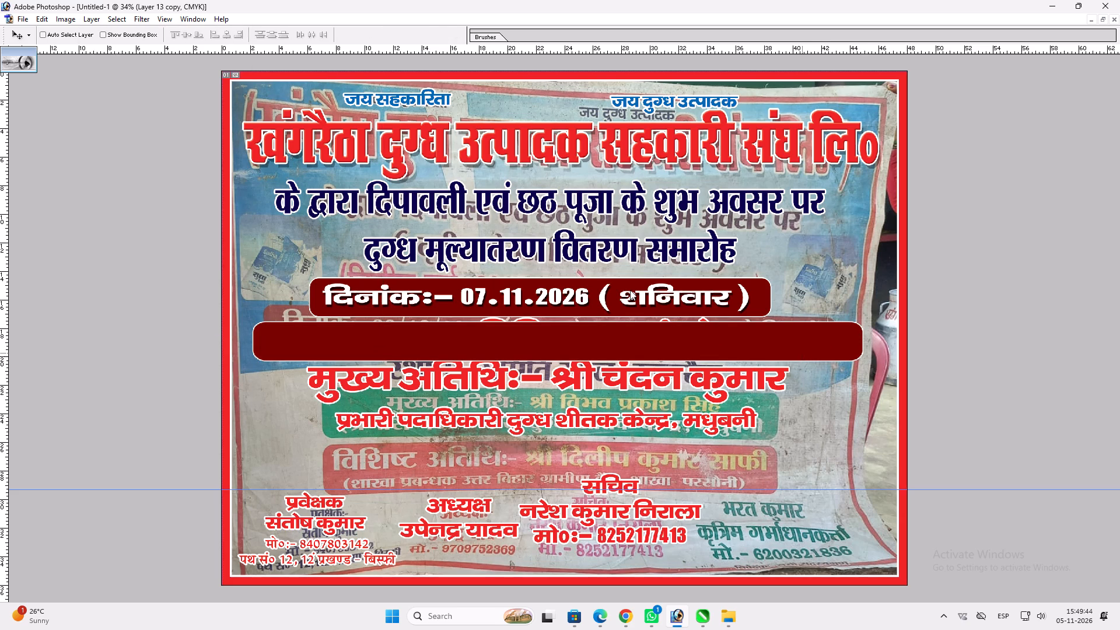
pyautogui.click(341, 272)
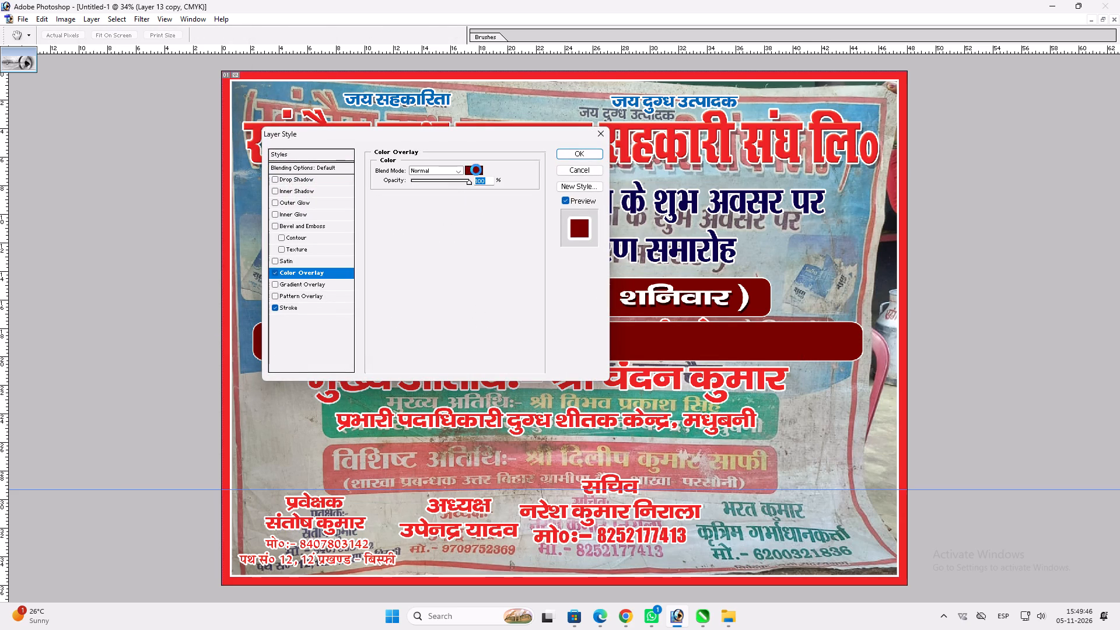
pyautogui.click(476, 170)
pyautogui.write('100')
pyautogui.press('Tab')
pyautogui.write('100')
pyautogui.press('Tab')
pyautogui.press('0')
pyautogui.press('Tab')
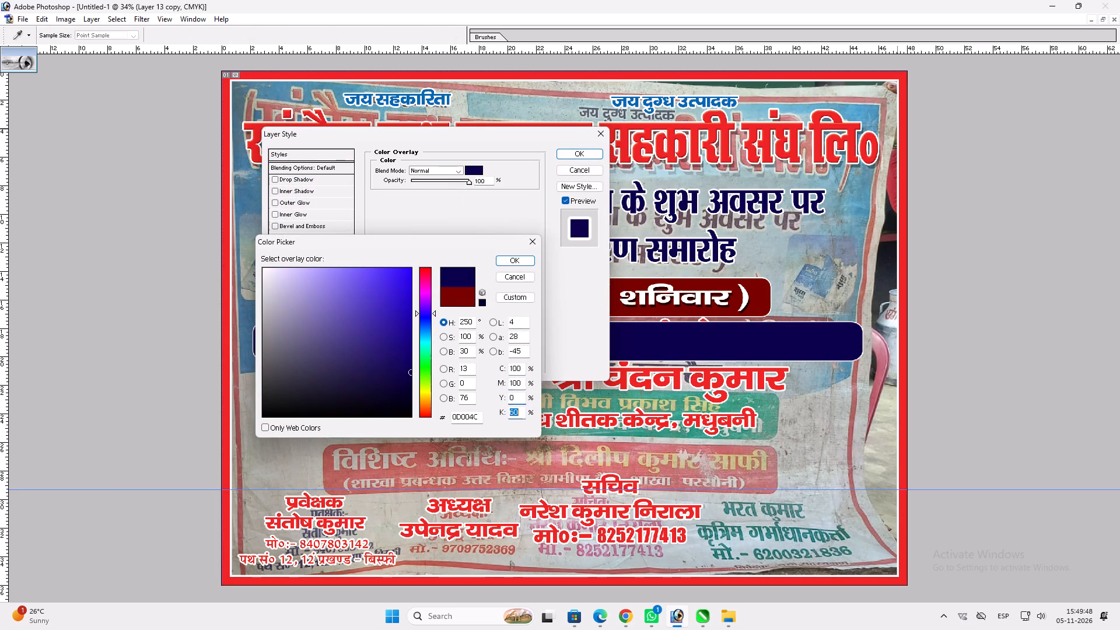
pyautogui.press('0')
pyautogui.press('Return')
pyautogui.press('Return')
# Switch the keyboard input language to ENG.
pyautogui.hotkey('ctrl', 'shift', ';')
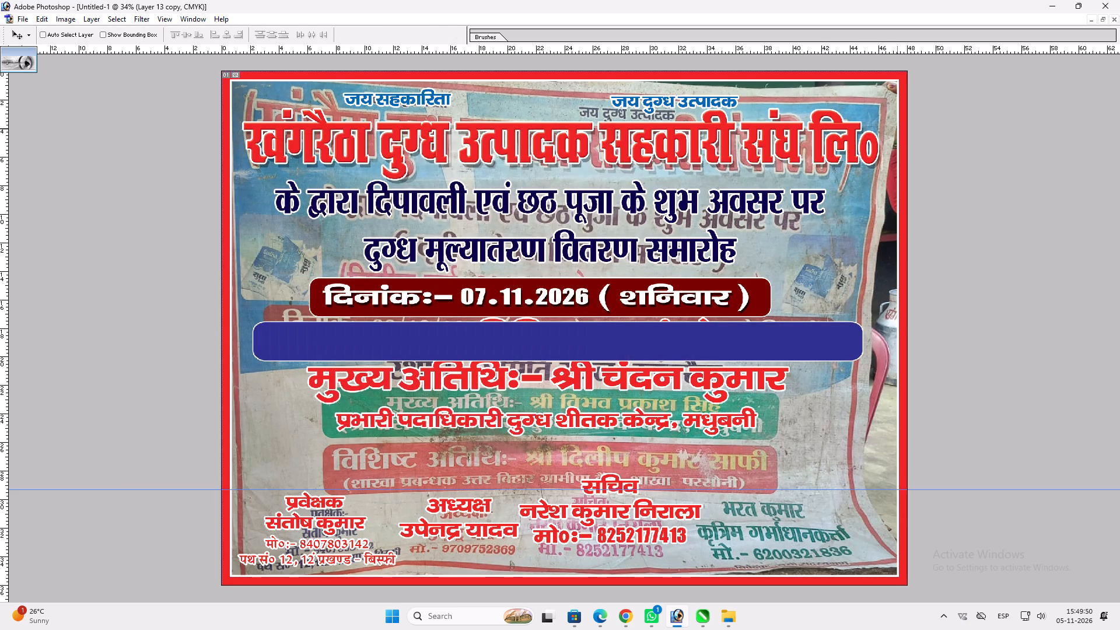
pyautogui.hotkey('ctrl', 'shift', ';')
pyautogui.write('vvv')
pyautogui.click(1005, 615)
pyautogui.click(954, 450)
# Bring the "स्थान:– समिति स्थल, खंगरैठा" text to the front and place it on the blue bar near its left end.
pyautogui.press('t')
pyautogui.click(662, 335)
pyautogui.press('Return')
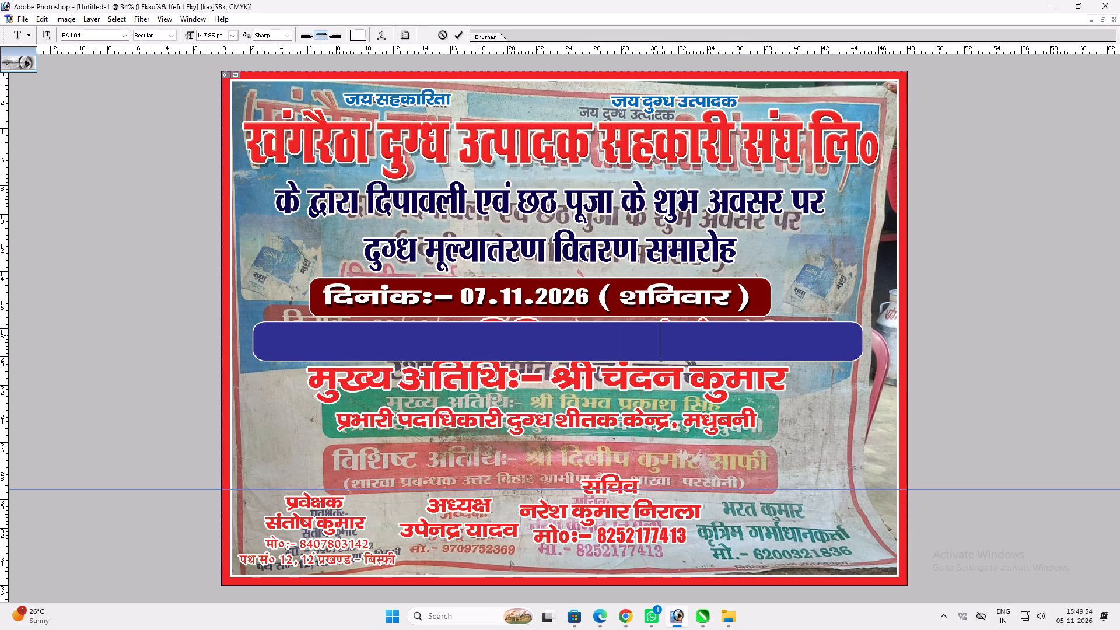
pyautogui.hotkey('ctrl', 'shift', ']')
pyautogui.write('vv')
pyautogui.moveTo(660, 335); pyautogui.dragTo(592, 345)
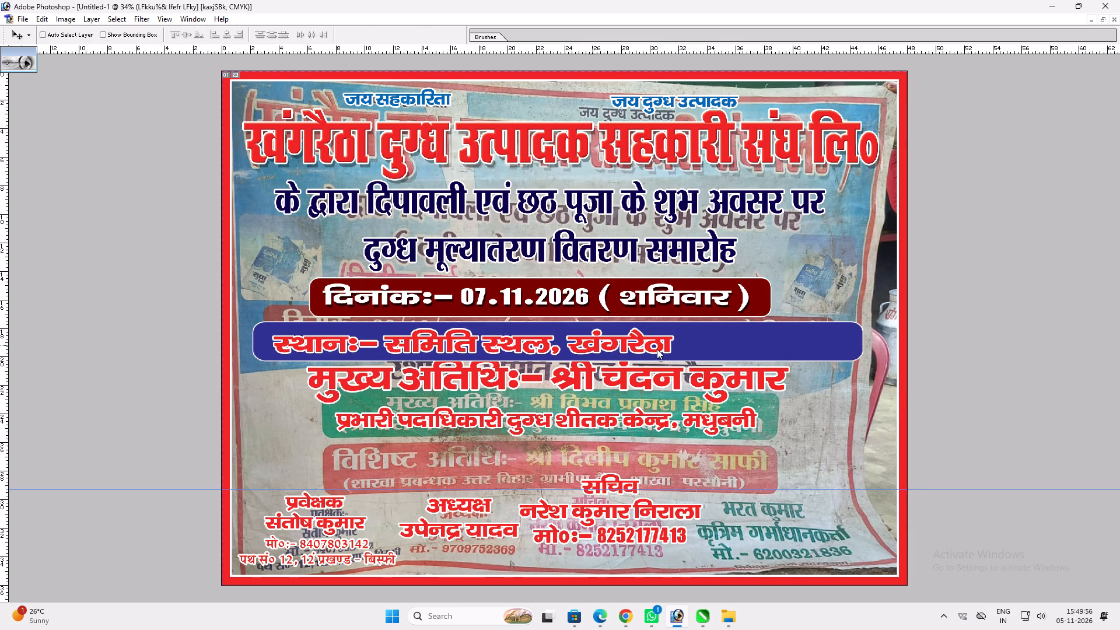
# Stretch the place text horizontally across almost the full blue bar and adjust the text and bar positions slightly upward.
pyautogui.hotkey('ctrl', 't')
pyautogui.keyDown('shift'); pyautogui.moveTo(673, 340); pyautogui.dragTo(842, 341); pyautogui.keyUp('shift')
pyautogui.hotkey('shift', 'Return')
pyautogui.press('v')
pyautogui.press('v')
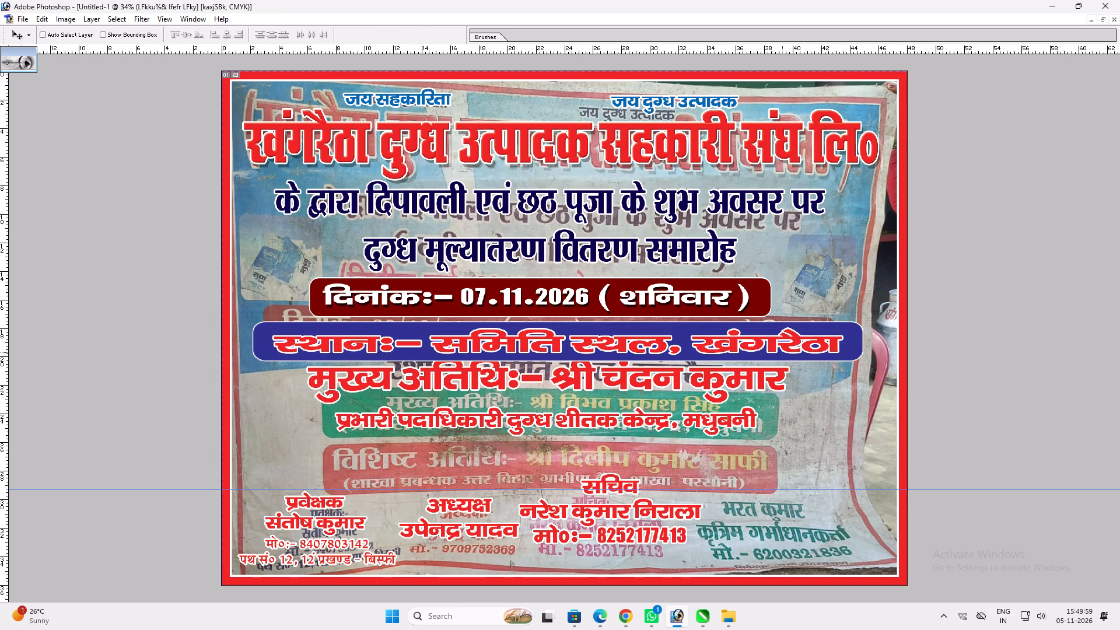
pyautogui.click(782, 352)
pyautogui.keyDown('ctrl'); pyautogui.doubleClick(841, 334); pyautogui.keyUp('ctrl')
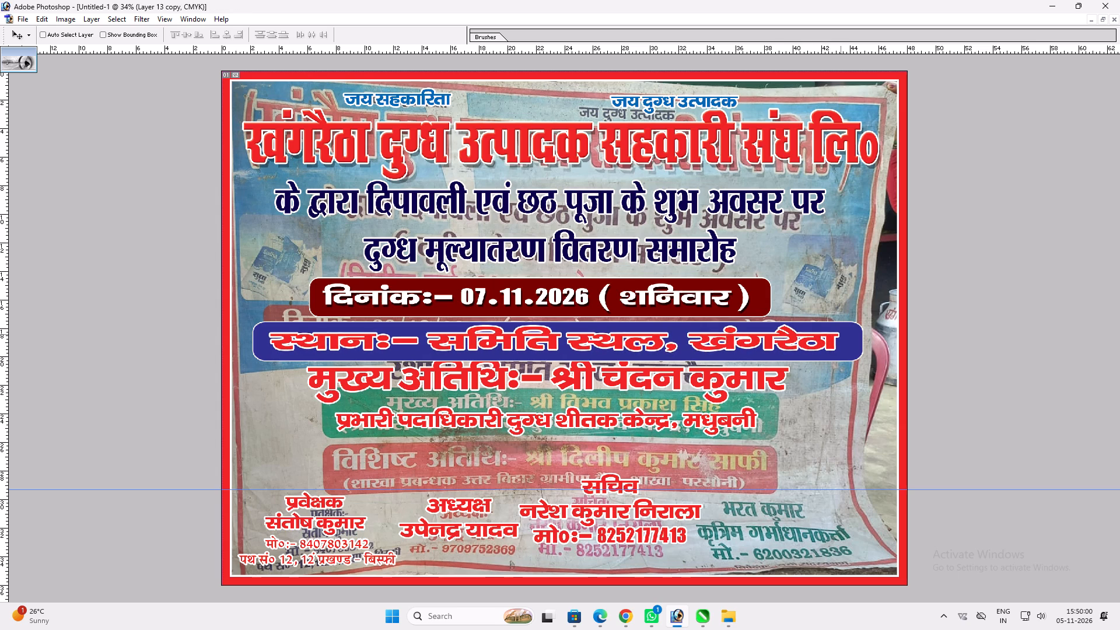
# Copy the layer style of the दिनांक date text and apply it to the स्थान place text on the blue bar.
pyautogui.keyDown('ctrl'); pyautogui.click(744, 303); pyautogui.keyUp('ctrl')
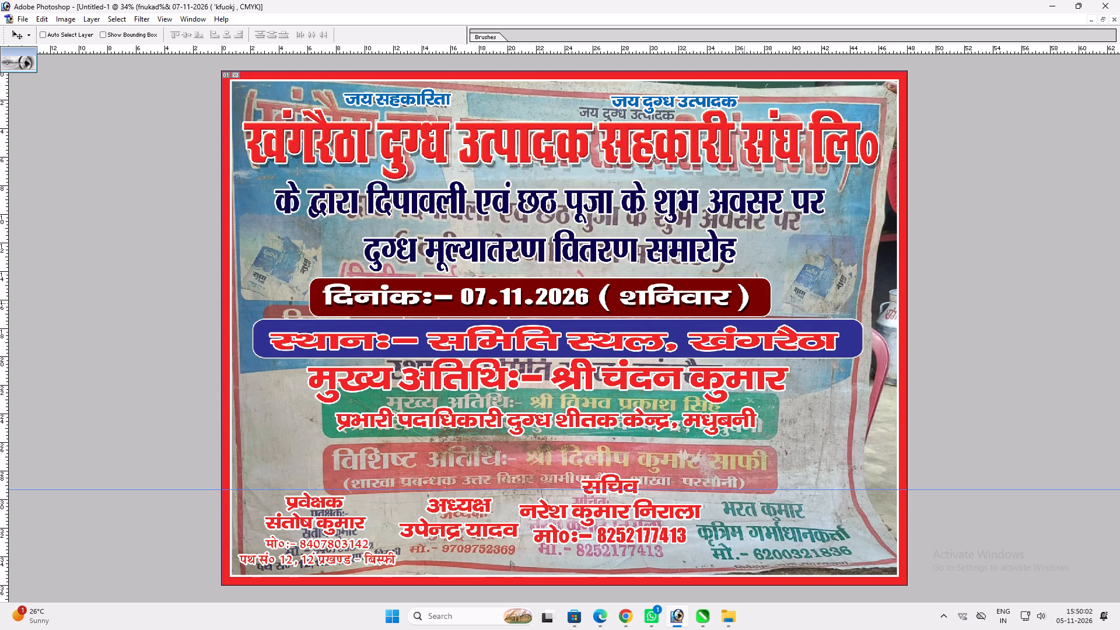
pyautogui.hotkey('alt', 'l')
pyautogui.hotkey('alt', 'y')
pyautogui.hotkey('alt', 'c')
pyautogui.press('t')
pyautogui.click(724, 342)
pyautogui.press('Return')
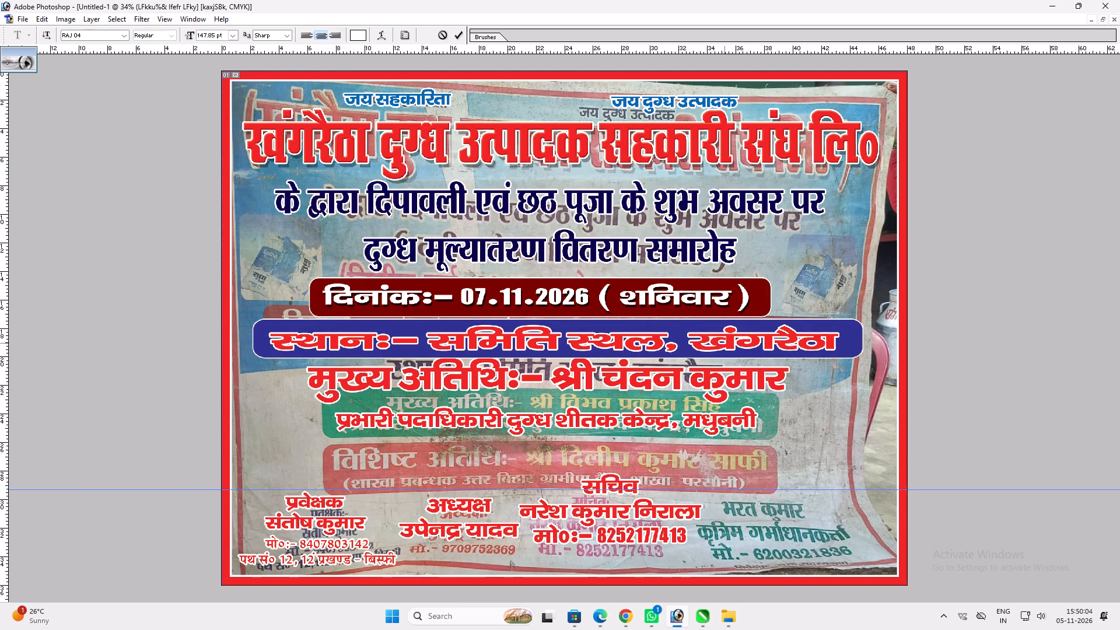
pyautogui.hotkey('alt', 'l')
pyautogui.write('ypvv')
pyautogui.click(714, 346)
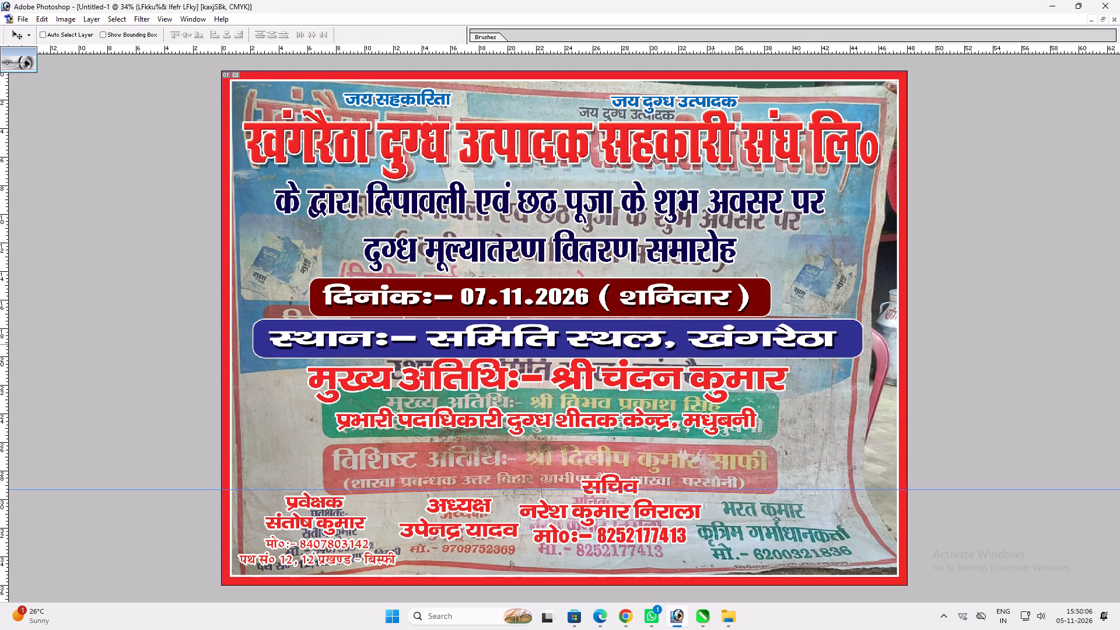
# Move the मुख्य अतिथि heading slightly down, away from the blue bar.
pyautogui.press('v')
pyautogui.keyDown('ctrl'); pyautogui.click(659, 383); pyautogui.keyUp('ctrl')
pyautogui.moveTo(657, 383); pyautogui.dragTo(657, 391)
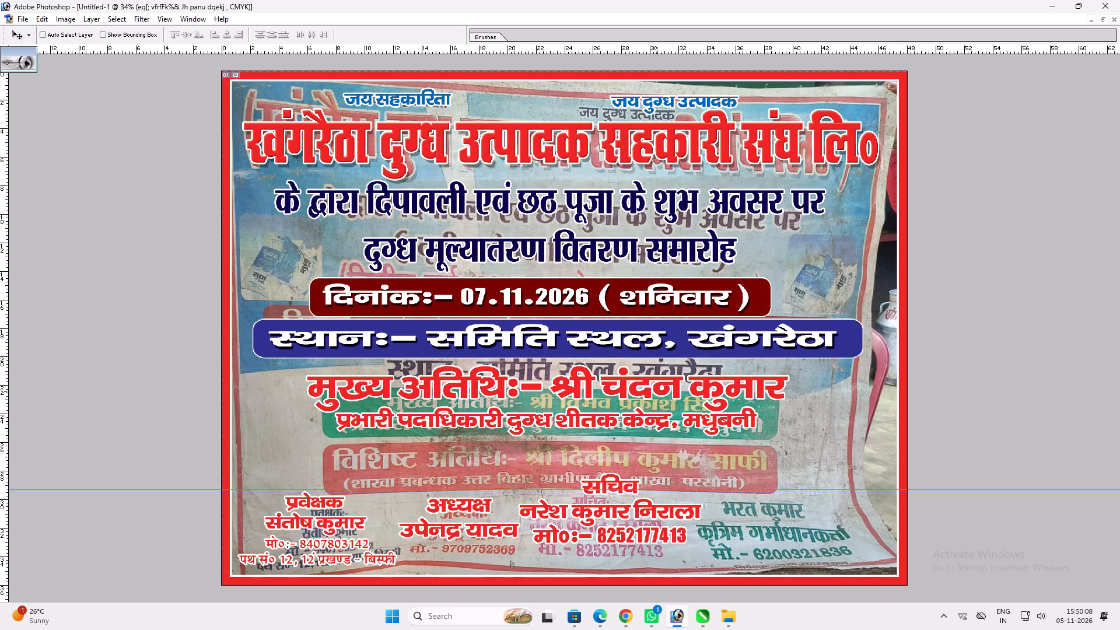
# Make a white rounded bar about 34 inches wide behind the two chief-guest lines from a Background copy, arranged above the photo.
pyautogui.press('u')
pyautogui.moveTo(301, 373); pyautogui.dragTo(782, 440)
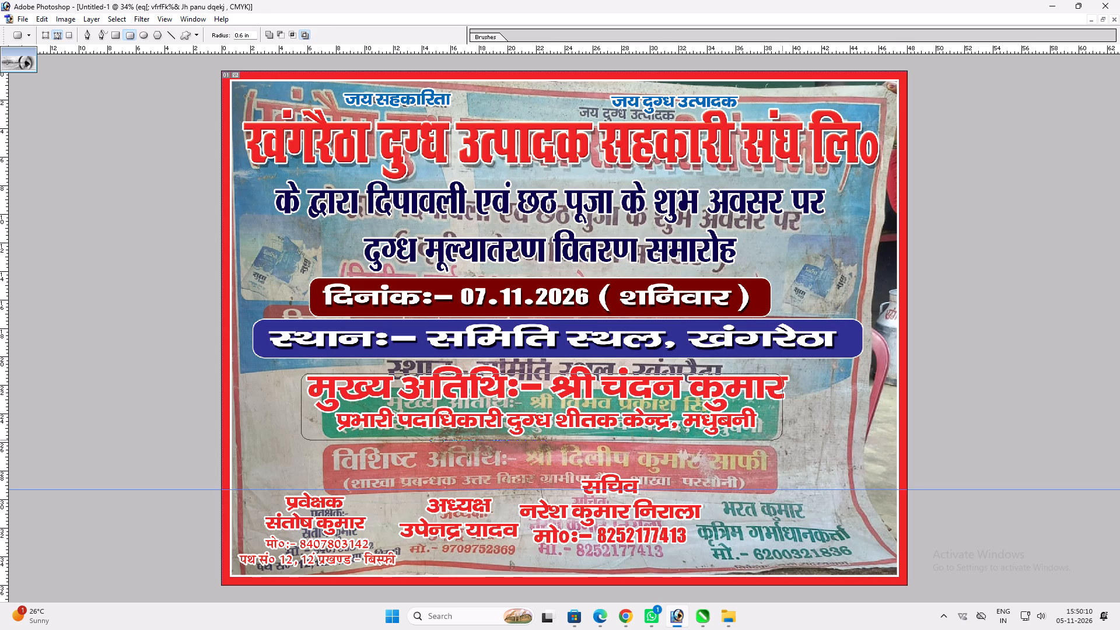
pyautogui.moveTo(782, 440); pyautogui.dragTo(786, 440)
pyautogui.hotkey('ctrl', 'Return')
pyautogui.press('v')
pyautogui.rightClick(776, 407)
pyautogui.rightClick(820, 387)
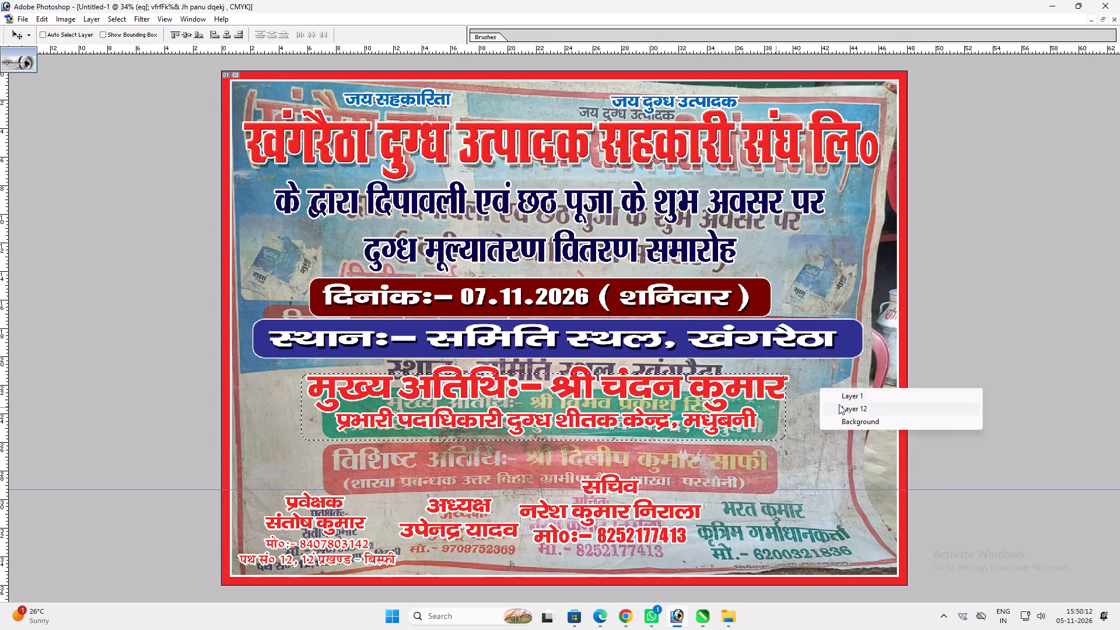
pyautogui.click(848, 418)
pyautogui.hotkey('ctrl', 'c')
pyautogui.hotkey('ctrl', 'v')
pyautogui.hotkey('ctrl', ']')
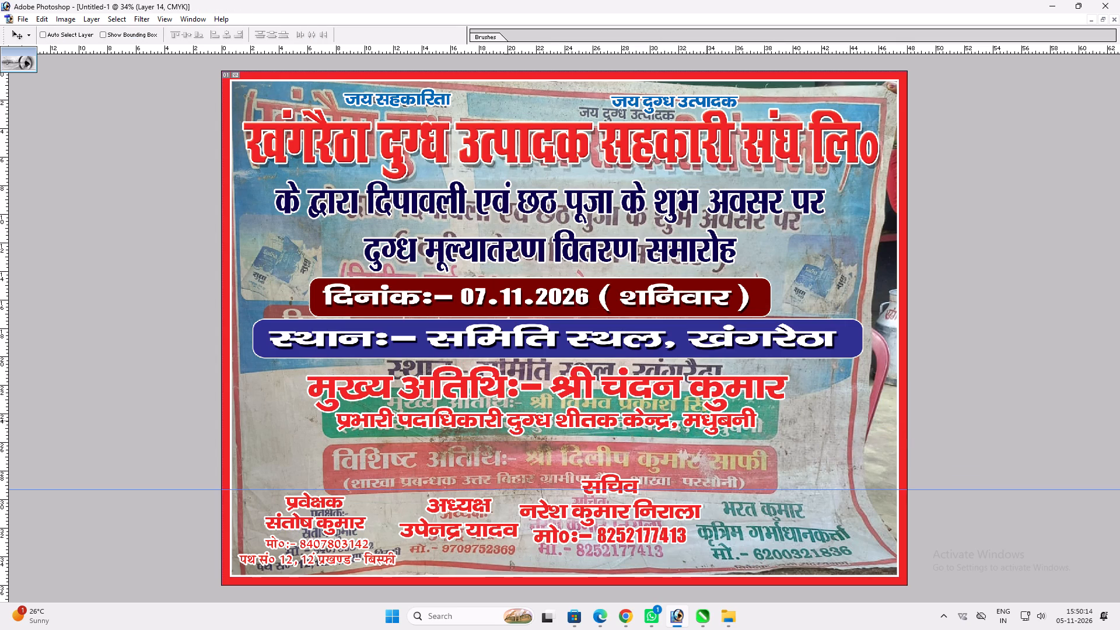
pyautogui.hotkey('ctrl', ']')
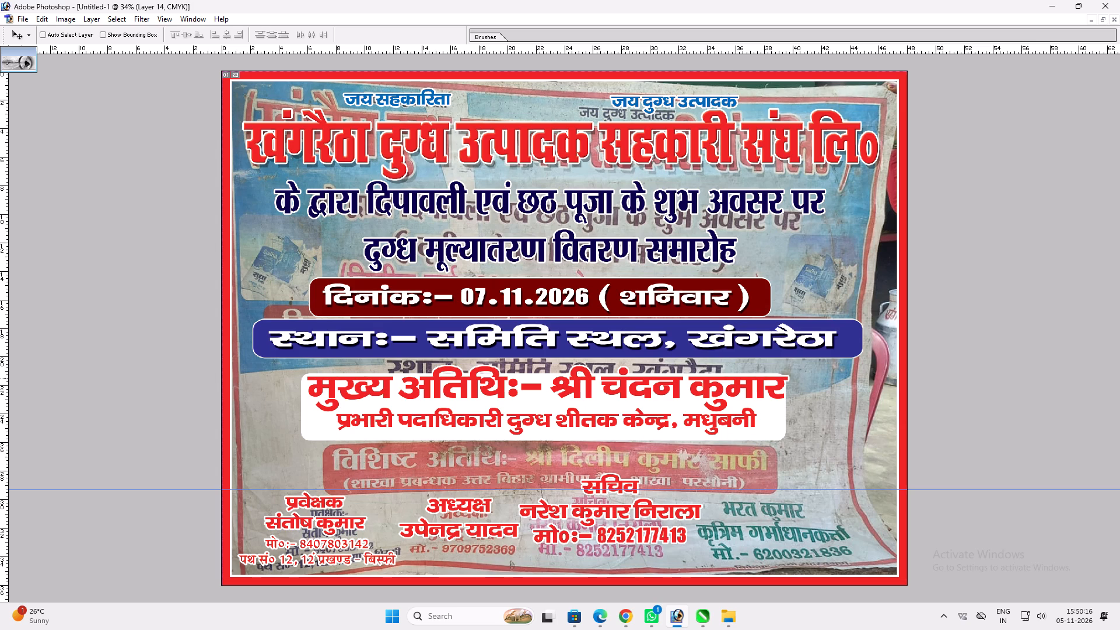
# Enlarge the white chief-guest bar to about 37 inches wide and extend its upper edge slightly.
pyautogui.hotkey('ctrl', 't')
pyautogui.keyDown('alt'); pyautogui.keyDown('shift'); pyautogui.moveTo(787, 374); pyautogui.dragTo(809, 365); pyautogui.keyUp('shift'); pyautogui.keyUp('alt')
pyautogui.press('Return')
pyautogui.press('v')
pyautogui.hotkey('ctrl', 't')
pyautogui.keyDown('shift'); pyautogui.click(718, 367); pyautogui.keyUp('shift')
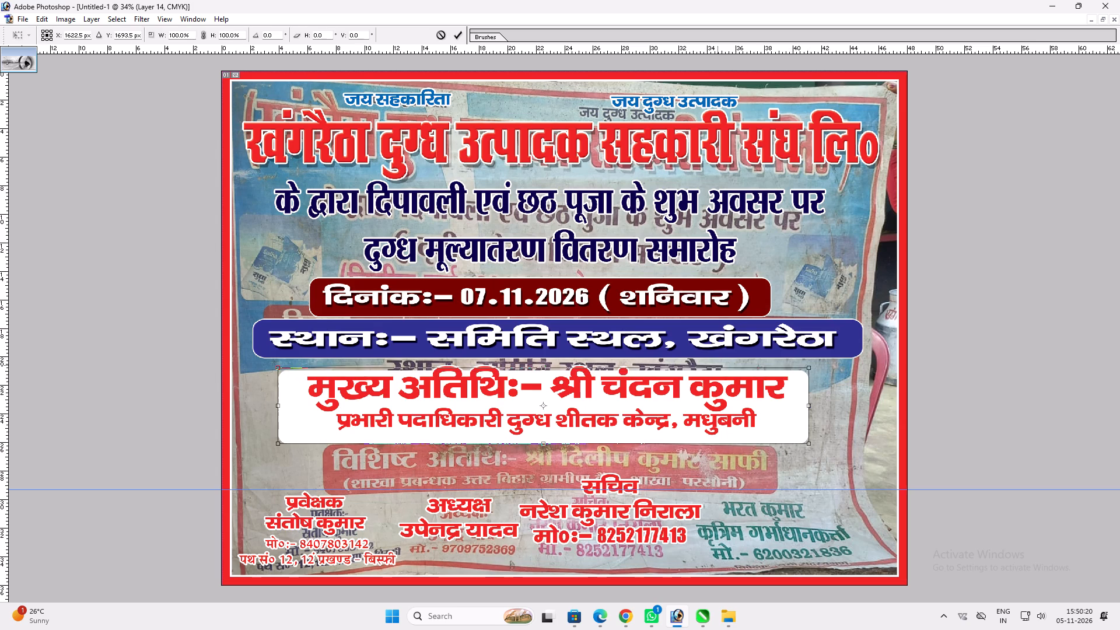
pyautogui.hotkey('shift', 'Return')
pyautogui.write('vv')
# Add a dark green colour overlay to the chief-guest bar: C 100, M 0, Y 100, K 60.
pyautogui.hotkey('alt', 'l')
pyautogui.hotkey('alt', 'y')
pyautogui.press('n')
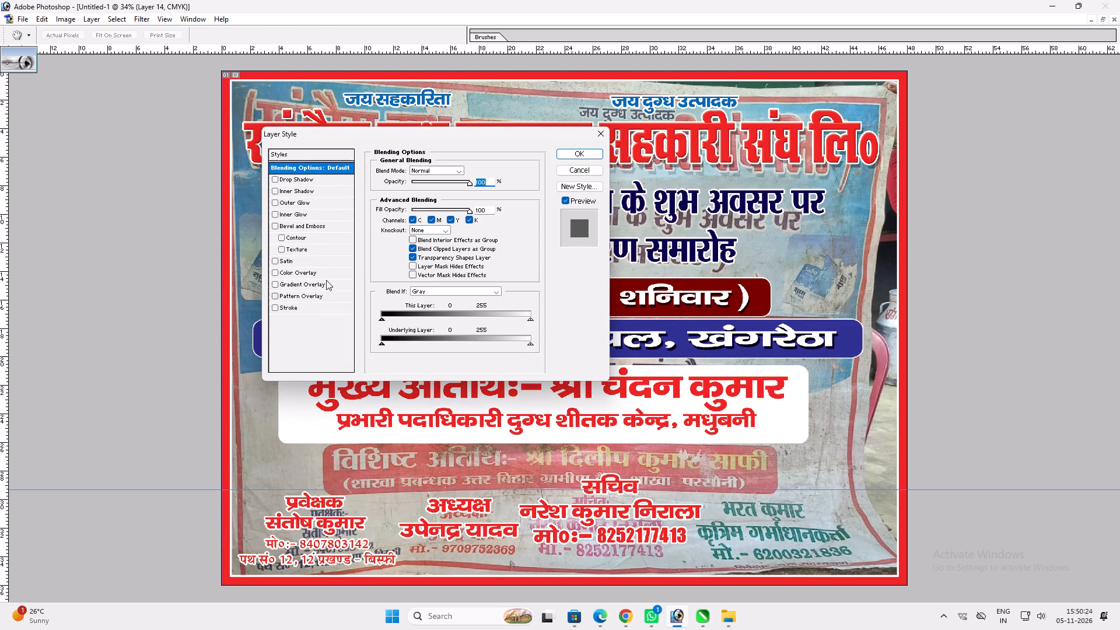
pyautogui.click(322, 276)
pyautogui.click(471, 170)
pyautogui.press('1')
pyautogui.write('00')
pyautogui.press('Tab')
pyautogui.press('0')
pyautogui.press('Tab')
pyautogui.write('100')
pyautogui.press('Tab')
pyautogui.press('6')
pyautogui.press('0')
pyautogui.press('Return')
pyautogui.press('Return')
pyautogui.press('v')
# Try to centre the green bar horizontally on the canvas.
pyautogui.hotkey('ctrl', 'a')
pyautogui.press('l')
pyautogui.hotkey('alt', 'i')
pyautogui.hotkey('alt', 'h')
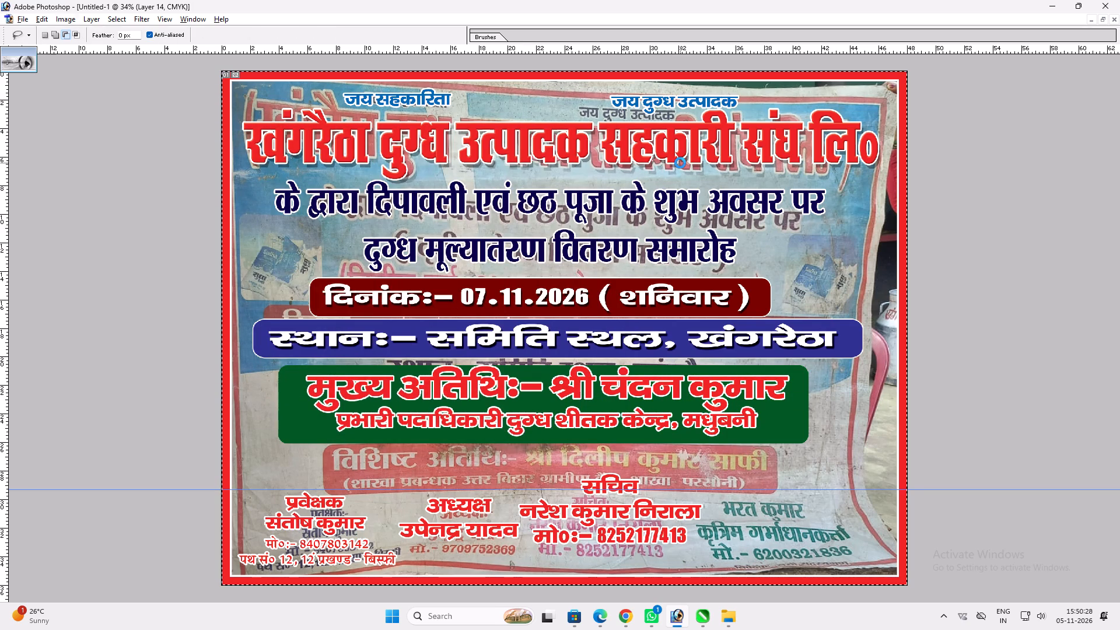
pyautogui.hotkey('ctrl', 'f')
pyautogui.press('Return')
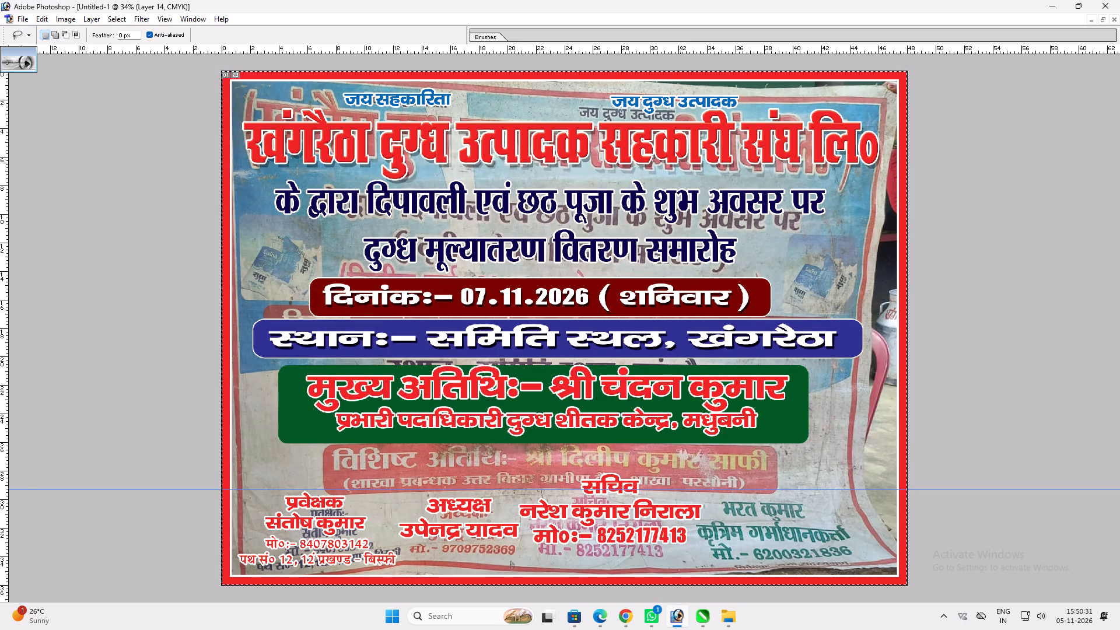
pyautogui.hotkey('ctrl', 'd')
# Add a white outside stroke to the green chief-guest bar.
pyautogui.hotkey('alt', 'l')
pyautogui.write('yk')
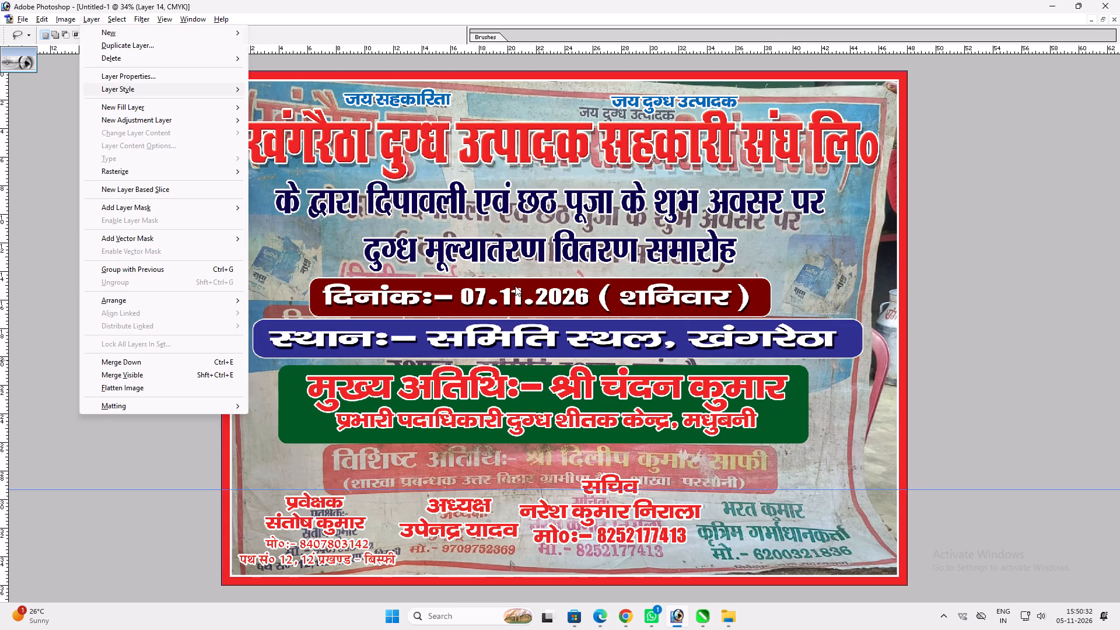
pyautogui.scroll(2, 563, 439)
pyautogui.scroll(1, 417, 242)
pyautogui.click(408, 237)
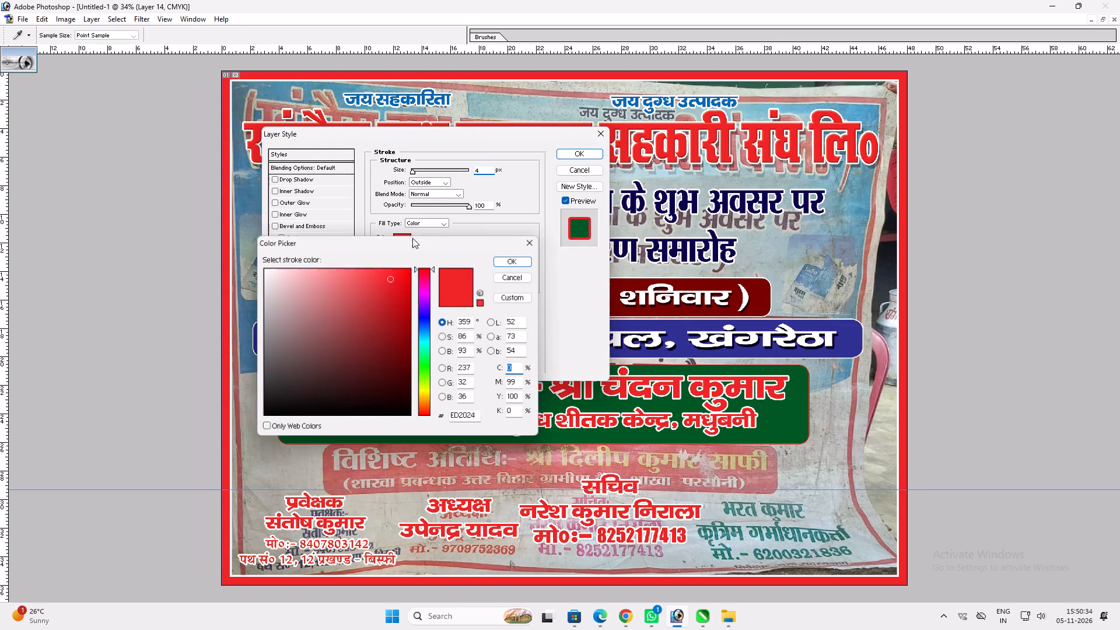
pyautogui.moveTo(341, 297); pyautogui.dragTo(164, 175)
pyautogui.press('Return')
pyautogui.scroll(3, 450, 335)
pyautogui.press('Return')
pyautogui.press('v')
pyautogui.press('v')
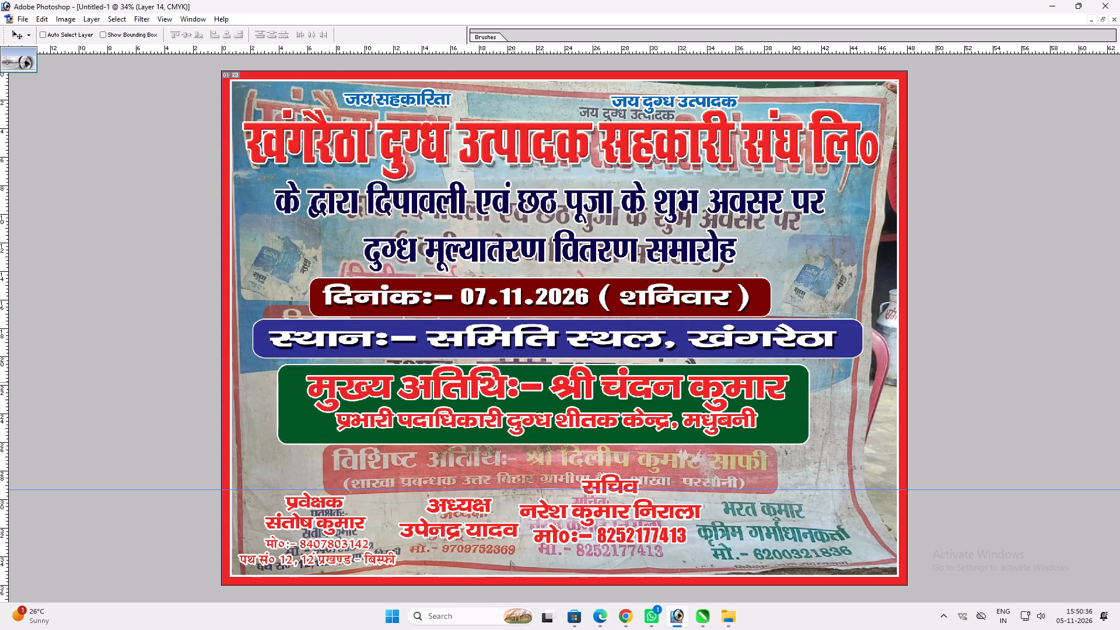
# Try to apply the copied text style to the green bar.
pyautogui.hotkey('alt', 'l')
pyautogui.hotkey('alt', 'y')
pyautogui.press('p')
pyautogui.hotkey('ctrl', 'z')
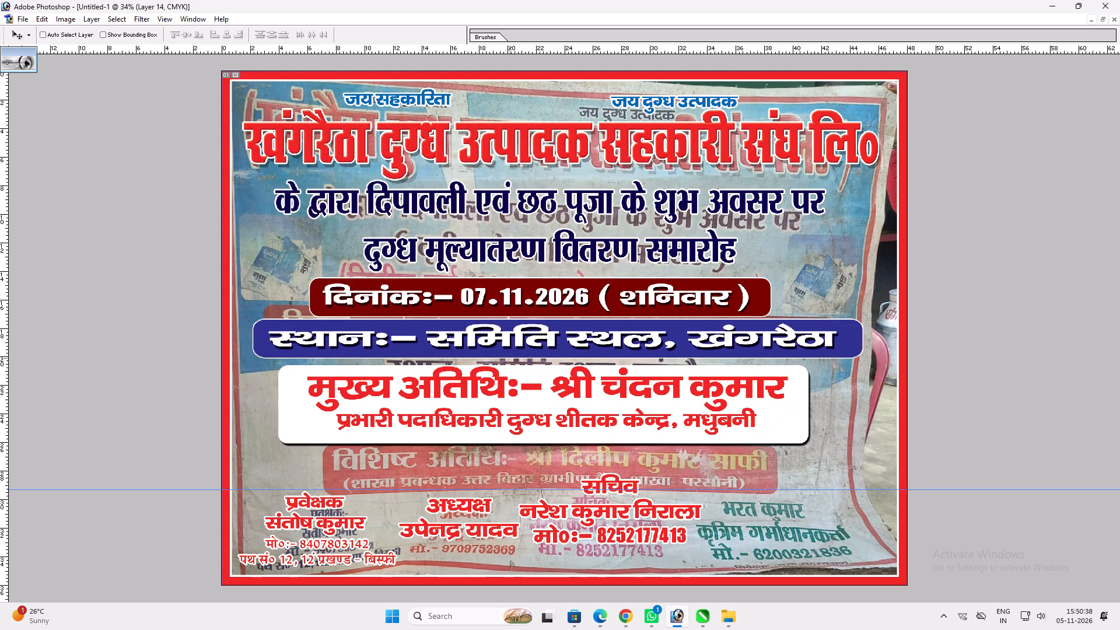
# Apply the copied date-text style to the मुख्य अतिथि heading.
pyautogui.keyDown('ctrl'); pyautogui.click(501, 388); pyautogui.keyUp('ctrl')
pyautogui.hotkey('alt', 'l')
pyautogui.hotkey('alt', 'y')
pyautogui.press('p')
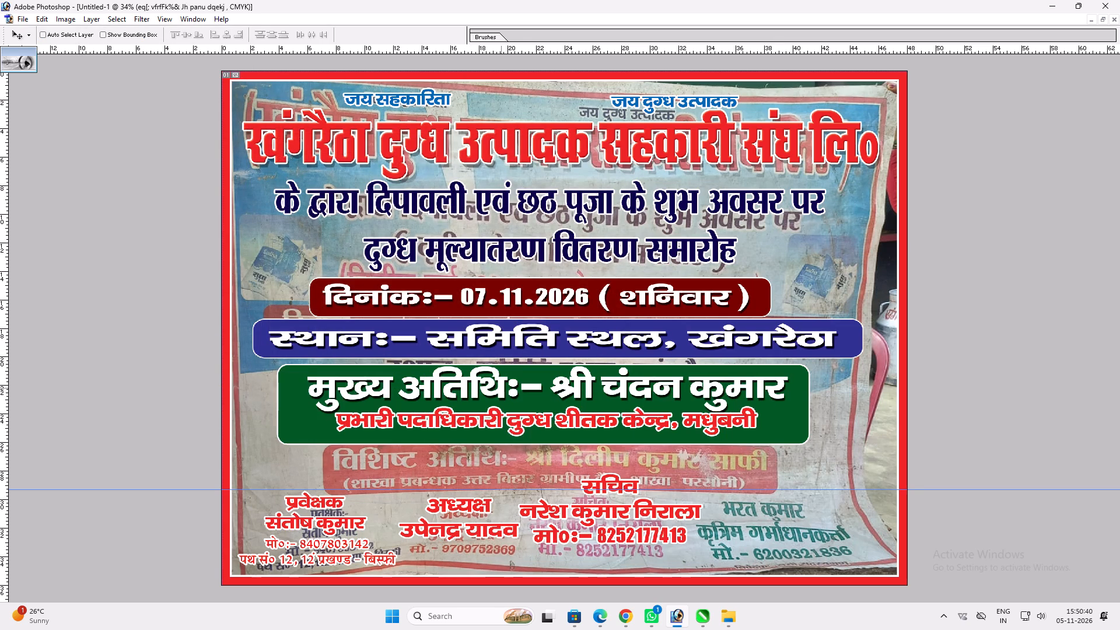
# Shift the मुख्य अतिथि heading slightly left and stretch it a little wider across the green bar.
pyautogui.hotkey('ctrl', 't')
pyautogui.keyDown('shift'); pyautogui.moveTo(496, 367); pyautogui.dragTo(491, 372); pyautogui.keyUp('shift')
pyautogui.press('v')
pyautogui.press('Return')
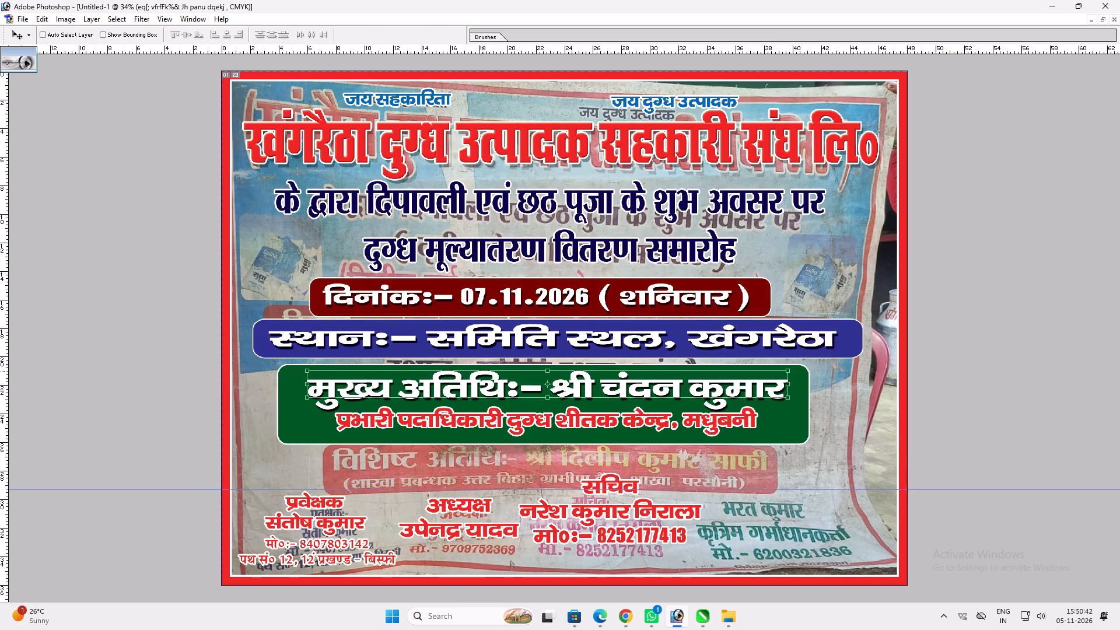
pyautogui.press('v')
pyautogui.keyDown('shift'); pyautogui.moveTo(499, 382); pyautogui.dragTo(488, 384); pyautogui.keyUp('shift')
pyautogui.hotkey('ctrl', 't')
pyautogui.keyDown('shift'); pyautogui.moveTo(779, 384); pyautogui.dragTo(792, 381); pyautogui.keyUp('shift')
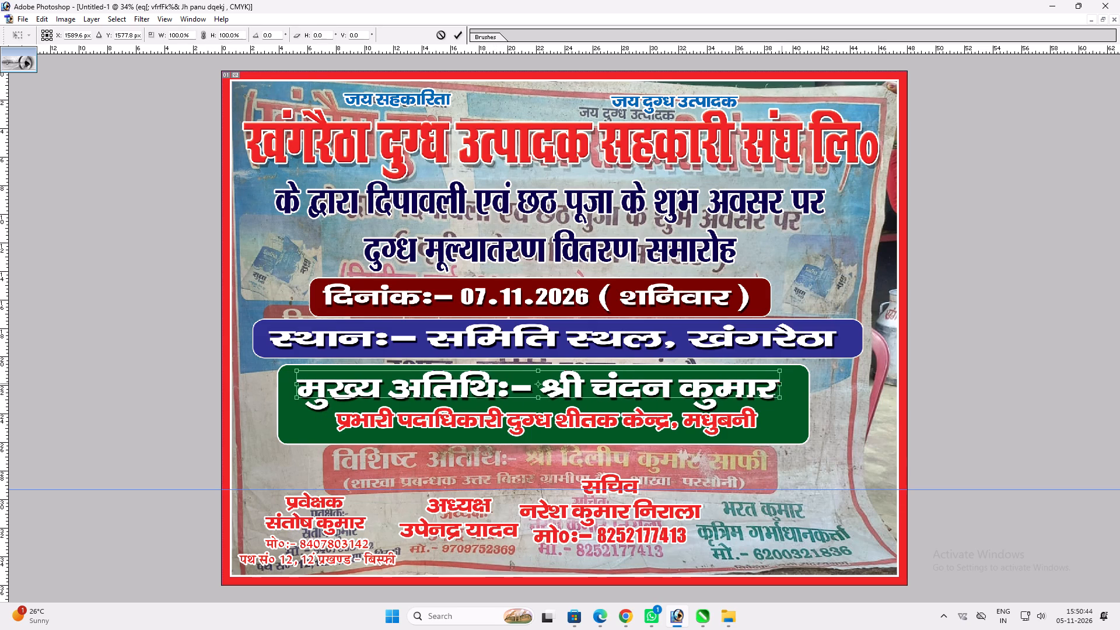
pyautogui.keyDown('shift'); pyautogui.moveTo(792, 381); pyautogui.dragTo(793, 381); pyautogui.keyUp('shift')
pyautogui.hotkey('shift', 'Return')
pyautogui.press('v')
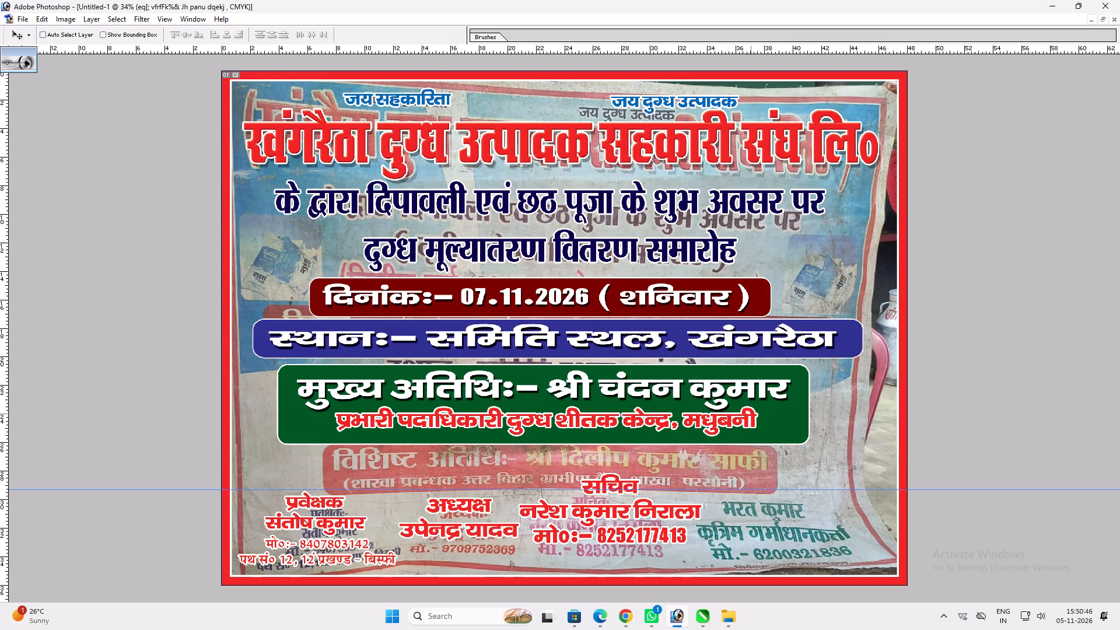
# Apply the copied text style to the प्रभारी पदाधिकारी line on the green bar.
pyautogui.keyDown('ctrl'); pyautogui.click(751, 414); pyautogui.keyUp('ctrl')
pyautogui.hotkey('alt', 'l')
pyautogui.hotkey('alt', 'y')
pyautogui.press('p')
# Change the प्रभारी पदाधिकारी line's colour overlay to yellow by setting Y to 100.
pyautogui.hotkey('alt', 'l')
pyautogui.hotkey('alt', 'y')
pyautogui.press('n')
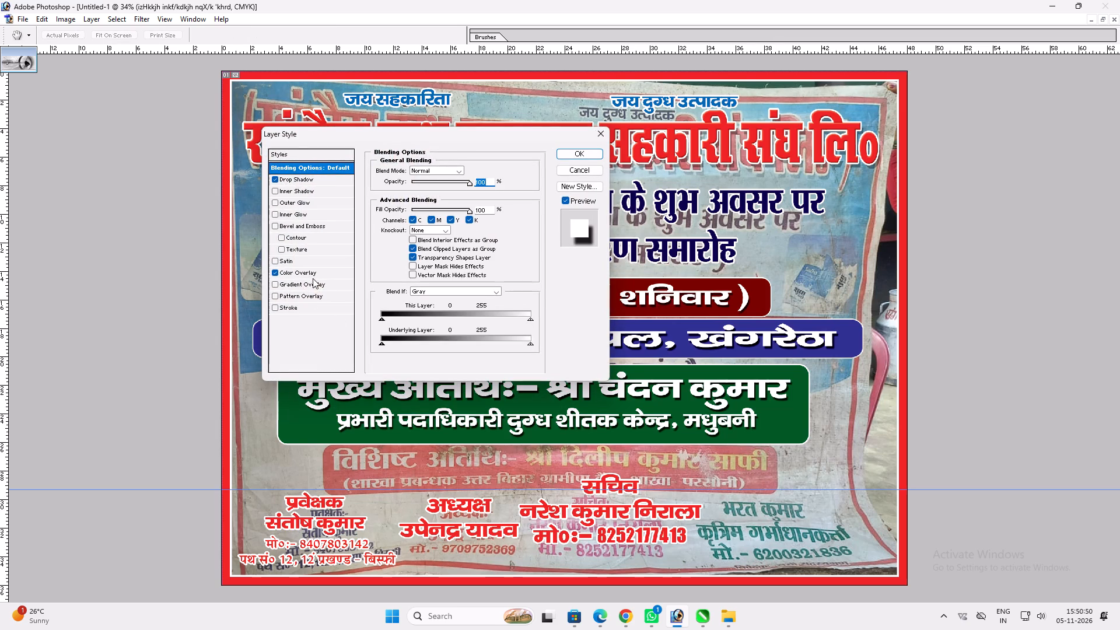
pyautogui.click(313, 276)
pyautogui.click(470, 168)
pyautogui.press('Tab')
pyautogui.press('Tab')
pyautogui.write('100')
pyautogui.press('Return')
pyautogui.press('Return')
pyautogui.write('vv')
# Widen the प्रभारी पदाधिकारी line slightly on both sides and lower it a little within the green bar.
pyautogui.hotkey('ctrl', 't')
pyautogui.keyDown('alt'); pyautogui.keyDown('shift'); pyautogui.moveTo(761, 415); pyautogui.dragTo(768, 414); pyautogui.keyUp('shift'); pyautogui.keyUp('alt')
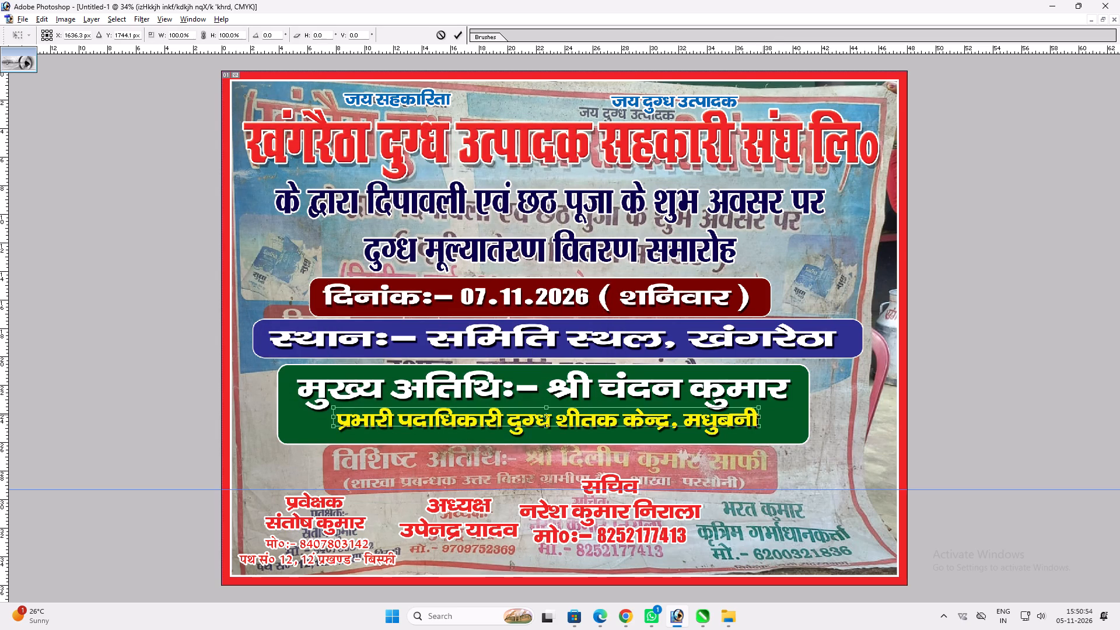
pyautogui.keyDown('alt'); pyautogui.keyDown('shift'); pyautogui.moveTo(768, 414); pyautogui.dragTo(769, 414); pyautogui.keyUp('shift'); pyautogui.keyUp('alt')
pyautogui.press('Return')
pyautogui.press('v')
pyautogui.click(737, 433)
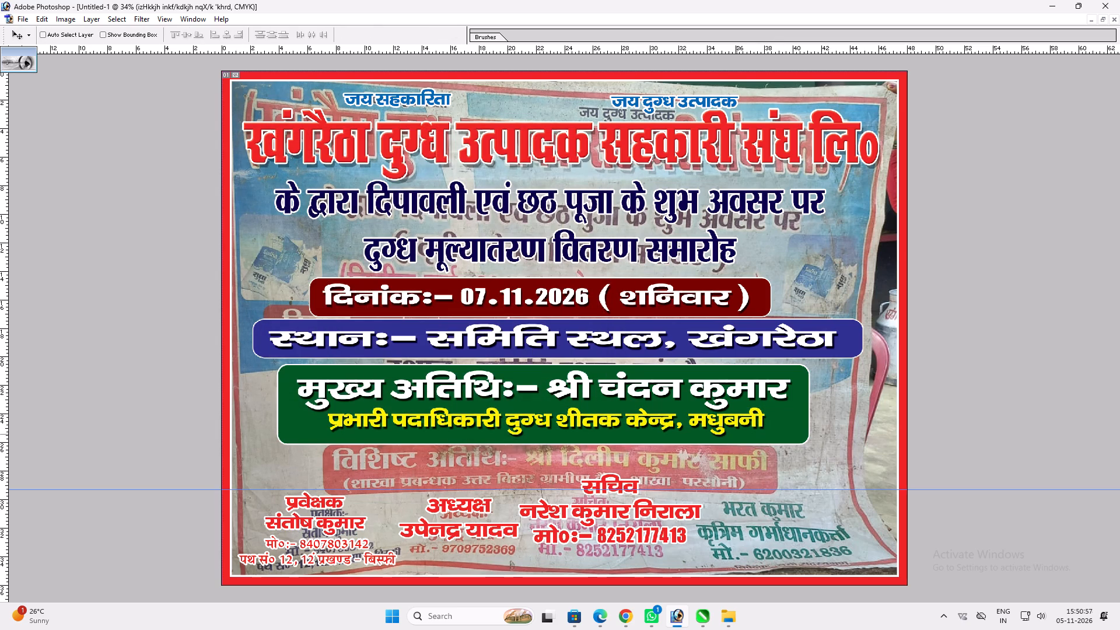
pyautogui.press('v')
# Send the reference banner photo layer to the back, behind the blue milk-splash background.
pyautogui.keyDown('ctrl'); pyautogui.click(745, 473); pyautogui.keyUp('ctrl')
pyautogui.hotkey('ctrl', 'shift', '[')
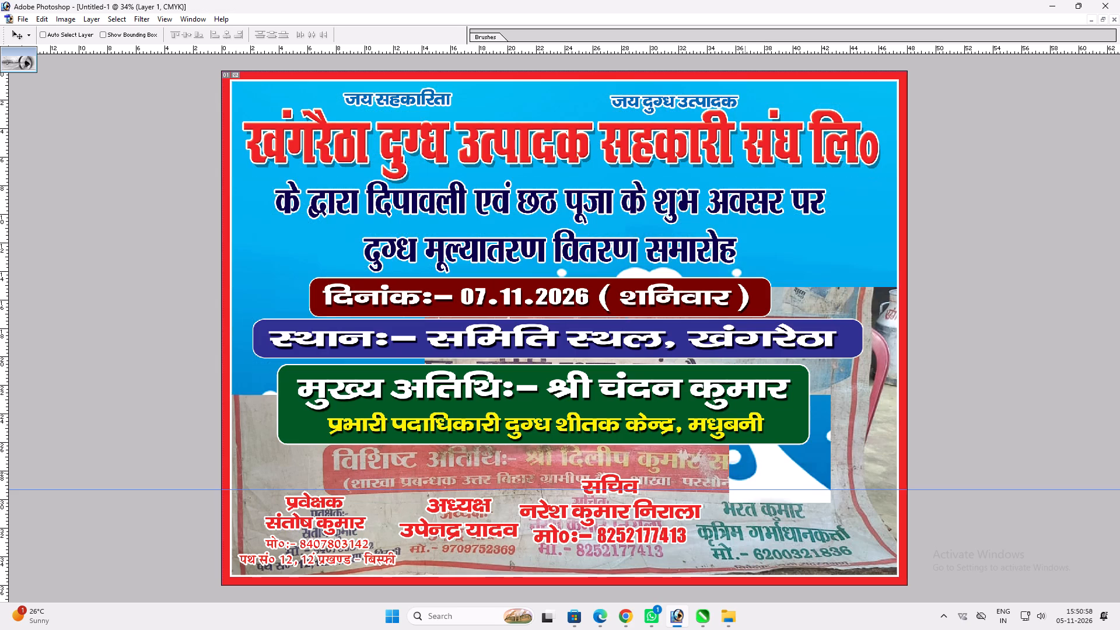
pyautogui.write('vv')
pyautogui.press('v')
# Align the green chief-guest bar to the horizontal centre of the canvas.
pyautogui.keyDown('ctrl'); pyautogui.click(782, 415); pyautogui.keyUp('ctrl')
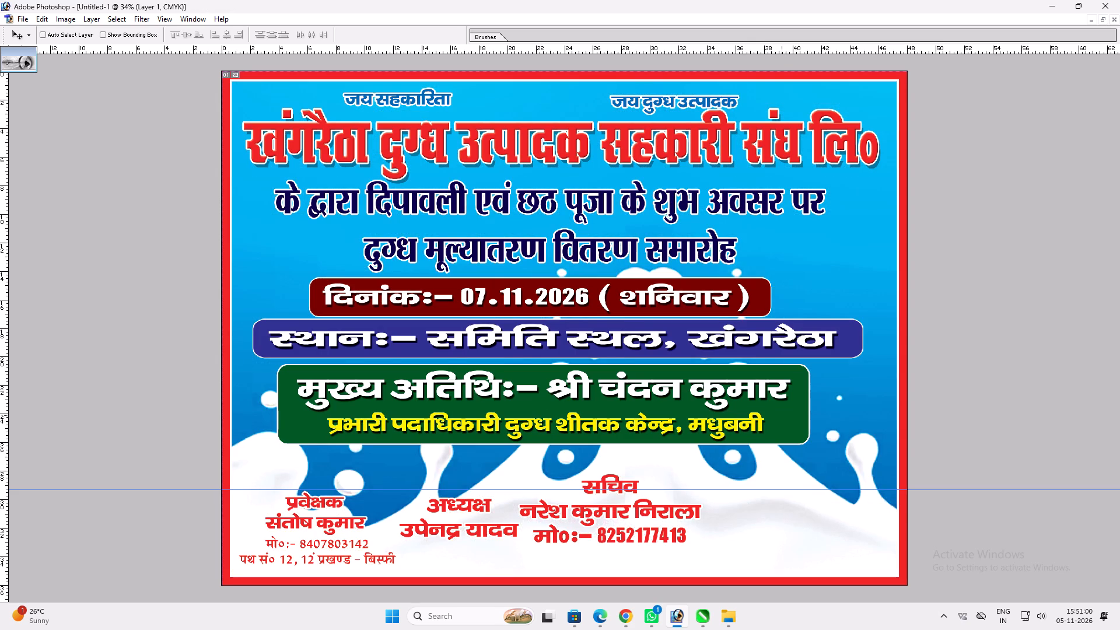
pyautogui.hotkey('ctrl', 'a')
pyautogui.hotkey('alt', 'l')
pyautogui.hotkey('alt', 'i')
pyautogui.hotkey('ctrl', 'h')
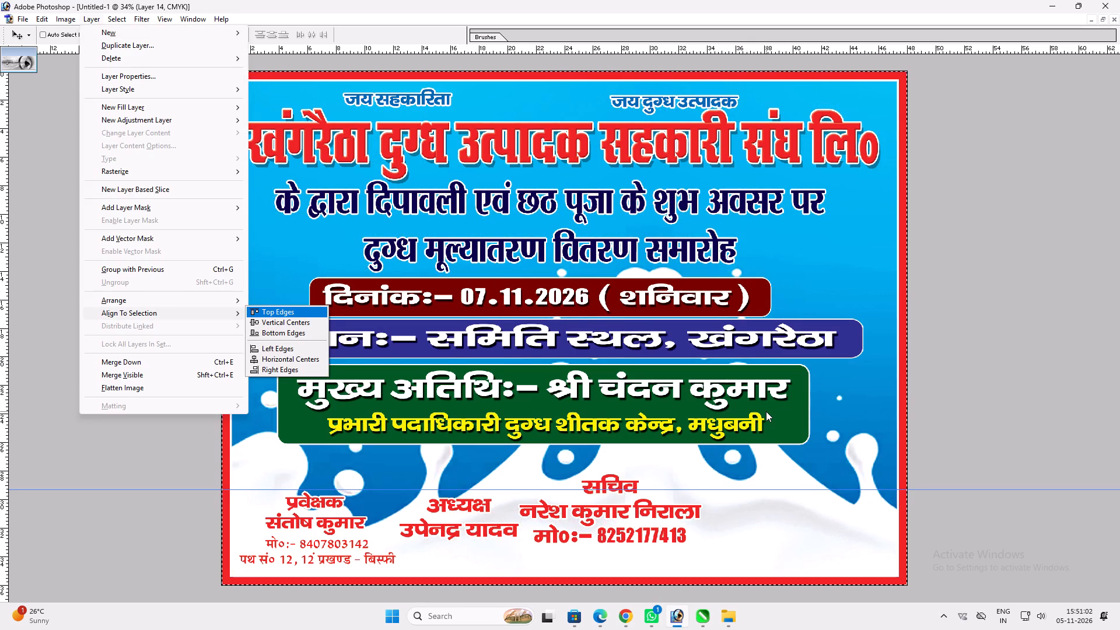
pyautogui.press('h')
pyautogui.hotkey('ctrl', 'd')
pyautogui.press('v')
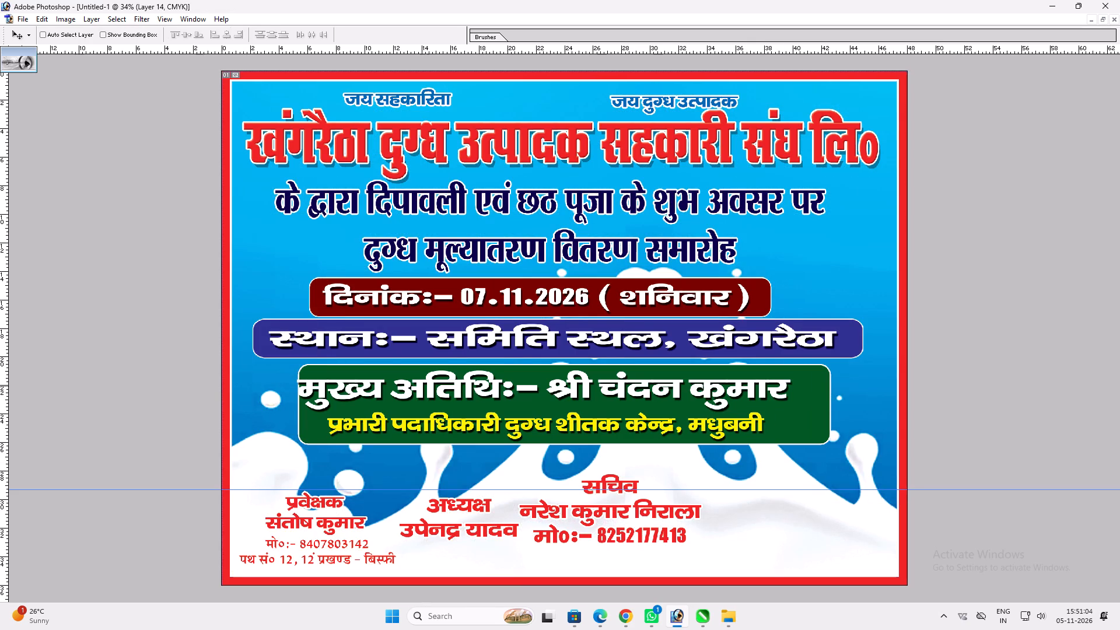
# Align the मुख्य अतिथि heading to the horizontal centre of the canvas.
pyautogui.keyDown('ctrl'); pyautogui.click(748, 388); pyautogui.keyUp('ctrl')
pyautogui.hotkey('ctrl', 'a')
pyautogui.hotkey('alt', 'l')
pyautogui.hotkey('alt', 'i')
pyautogui.hotkey('alt', 'h')
pyautogui.hotkey('ctrl', 'd')
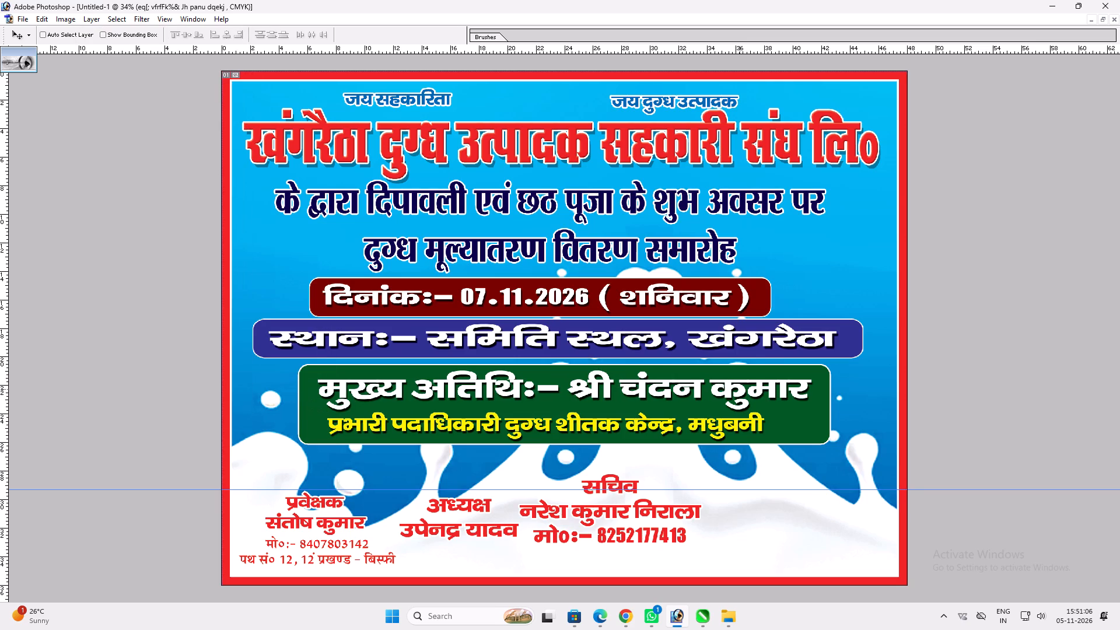
pyautogui.press('v')
pyautogui.press('v')
pyautogui.press('space')
# Align the yellow प्रभारी पदाधिकारी line to the horizontal centre of the canvas.
pyautogui.keyDown('ctrl'); pyautogui.click(759, 430); pyautogui.keyUp('ctrl')
pyautogui.hotkey('ctrl', 'a')
pyautogui.hotkey('alt', 'l')
pyautogui.hotkey('alt', 'i')
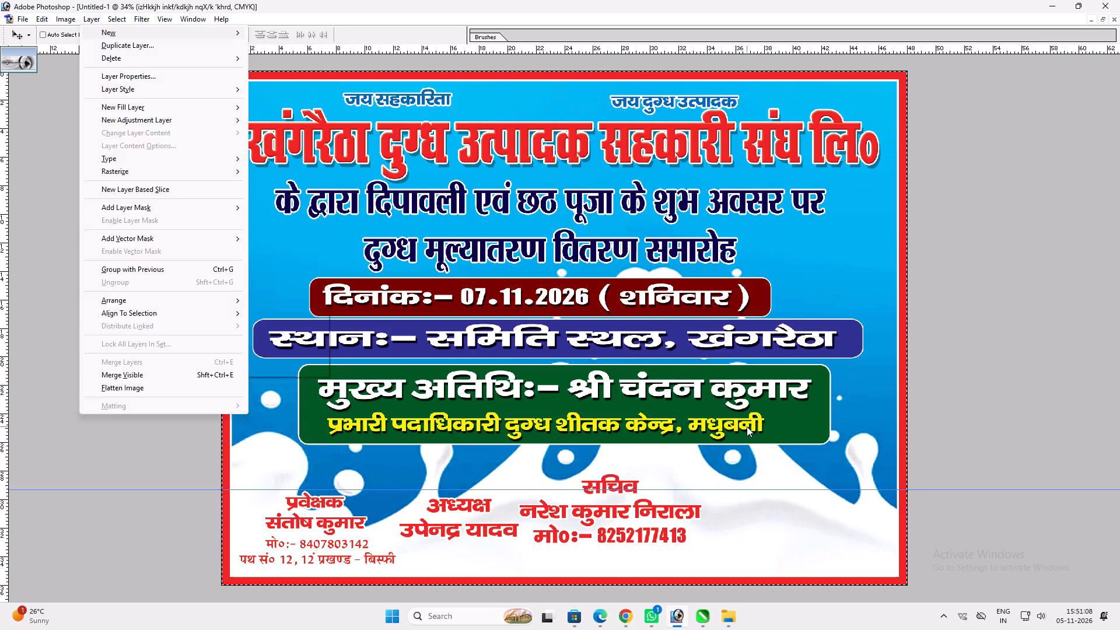
pyautogui.hotkey('alt', 'h')
pyautogui.hotkey('ctrl', 'd')
pyautogui.write('vv')
pyautogui.press('v')
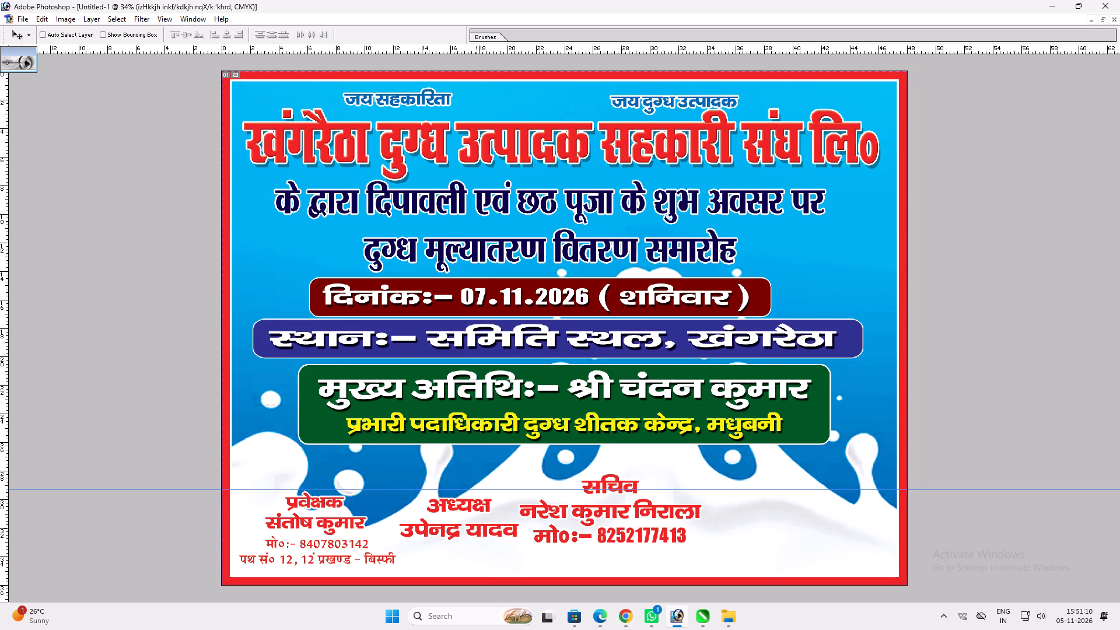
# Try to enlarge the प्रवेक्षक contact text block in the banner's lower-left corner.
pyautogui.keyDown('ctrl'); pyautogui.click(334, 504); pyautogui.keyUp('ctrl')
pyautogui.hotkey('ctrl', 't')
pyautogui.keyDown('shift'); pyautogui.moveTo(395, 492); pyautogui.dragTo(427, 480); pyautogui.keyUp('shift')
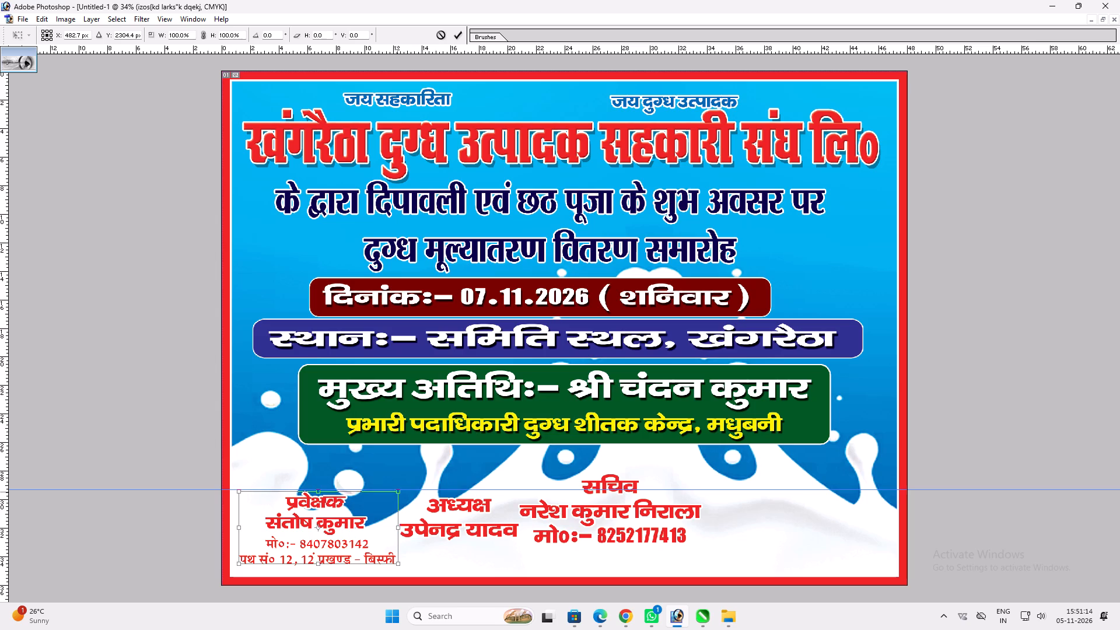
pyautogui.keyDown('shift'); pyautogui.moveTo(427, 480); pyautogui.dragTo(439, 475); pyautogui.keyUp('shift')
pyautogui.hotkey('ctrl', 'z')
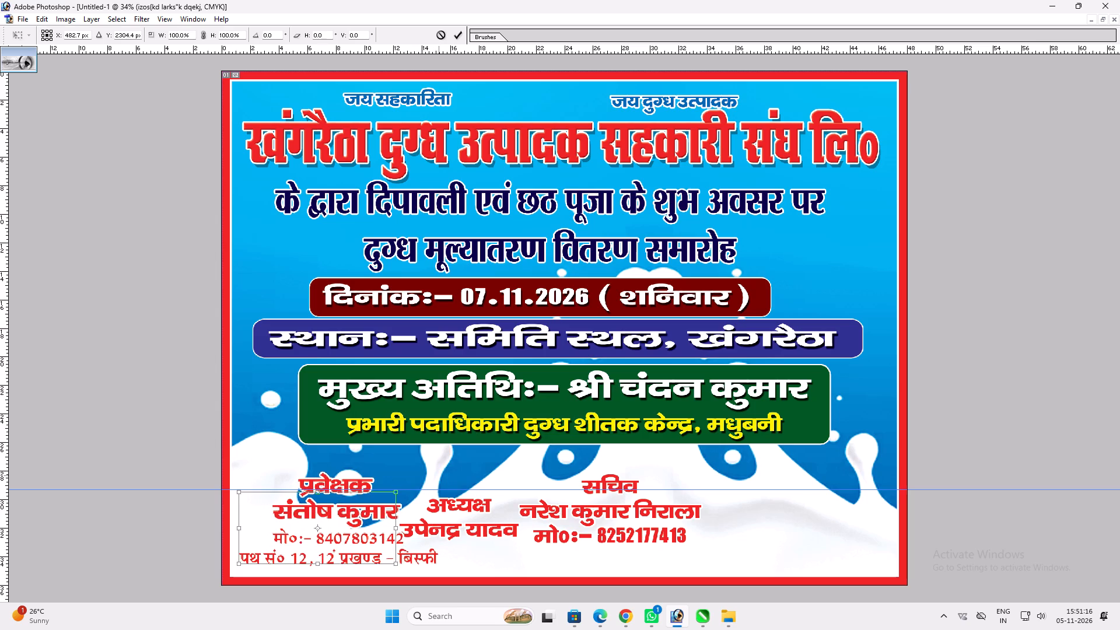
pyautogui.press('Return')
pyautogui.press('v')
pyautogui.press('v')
# Move the green bar together with its two text lines slightly down, widening the gap below the blue bar.
pyautogui.keyDown('ctrl'); pyautogui.click(460, 437); pyautogui.keyUp('ctrl')
pyautogui.moveTo(460, 437); pyautogui.dragTo(460, 446)
pyautogui.hotkey('ctrl', 'z')
pyautogui.keyDown('ctrl'); pyautogui.keyDown('shift'); pyautogui.click(466, 428); pyautogui.keyUp('shift'); pyautogui.keyUp('ctrl')
pyautogui.moveTo(466, 428); pyautogui.dragTo(464, 436)
pyautogui.hotkey('ctrl', 'z')
pyautogui.keyDown('ctrl'); pyautogui.keyDown('shift'); pyautogui.click(480, 391); pyautogui.keyUp('shift'); pyautogui.keyUp('ctrl')
pyautogui.moveTo(480, 391); pyautogui.dragTo(479, 406)
pyautogui.press('v')
# Move the अध्यक्ष text block slightly up so its top meets the horizontal guide.
pyautogui.keyDown('ctrl'); pyautogui.doubleClick(485, 501); pyautogui.keyUp('ctrl')
pyautogui.keyDown('ctrl'); pyautogui.moveTo(486, 501); pyautogui.dragTo(488, 496); pyautogui.keyUp('ctrl')
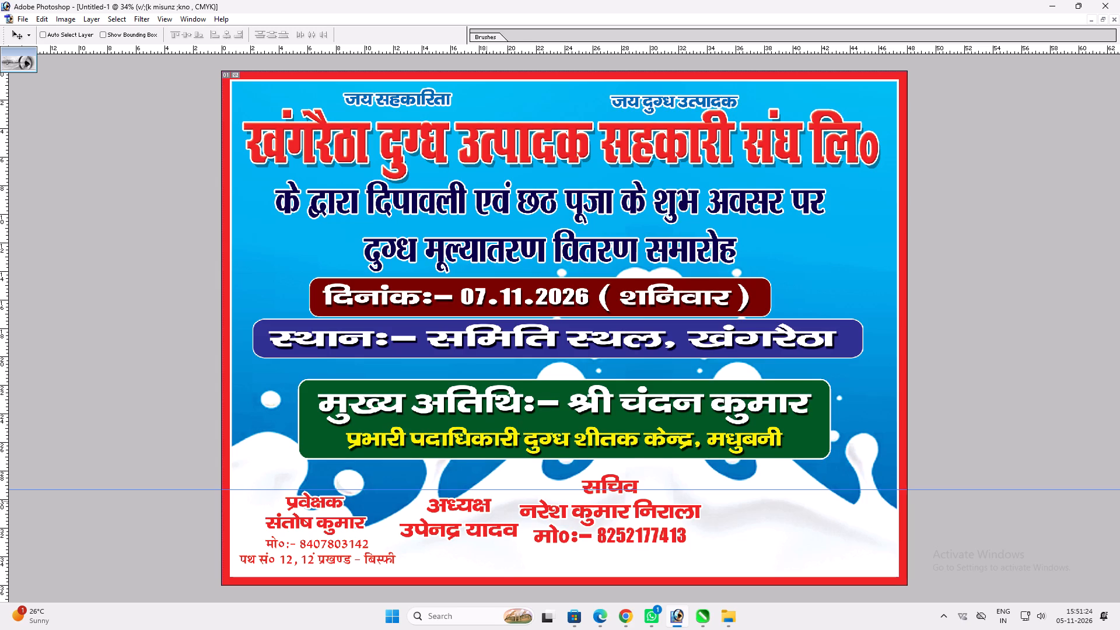
pyautogui.keyDown('ctrl'); pyautogui.moveTo(488, 496); pyautogui.dragTo(489, 494); pyautogui.keyUp('ctrl')
# Enlarge the अध्यक्ष text block proportionally, keeping its top at the horizontal guide.
pyautogui.hotkey('ctrl', 't')
pyautogui.keyDown('shift'); pyautogui.moveTo(519, 530); pyautogui.dragTo(521, 530); pyautogui.keyUp('shift')
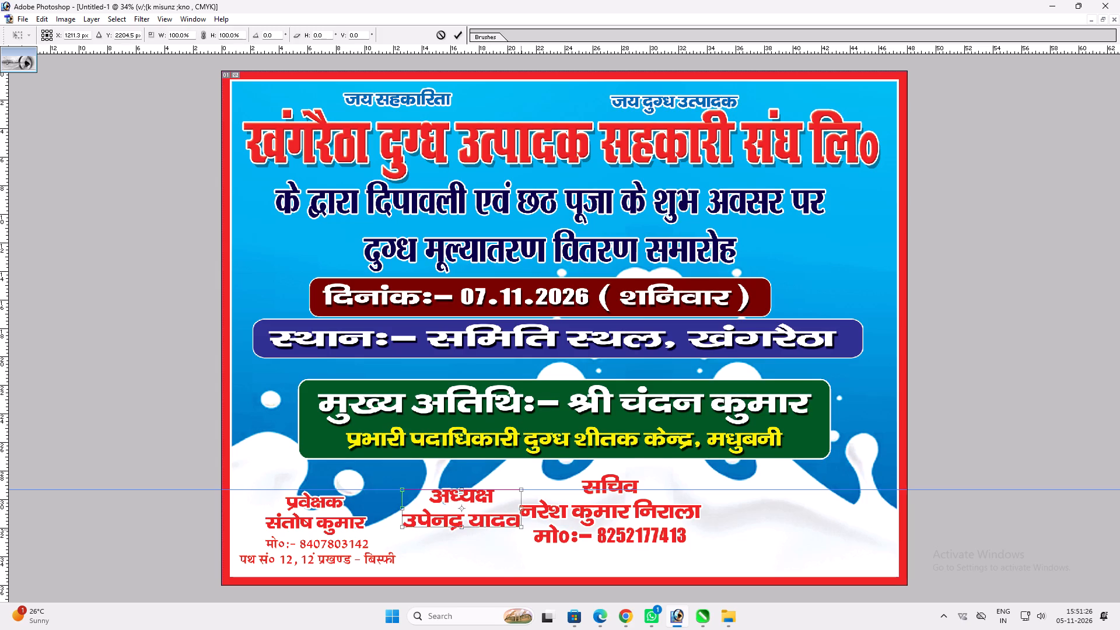
pyautogui.keyDown('shift'); pyautogui.moveTo(521, 530); pyautogui.dragTo(549, 535); pyautogui.keyUp('shift')
pyautogui.hotkey('shift', 'Return')
pyautogui.press('v')
# Move the अध्यक्ष text block across to the banner's lower-right corner, near the red border.
pyautogui.moveTo(541, 532); pyautogui.dragTo(542, 532)
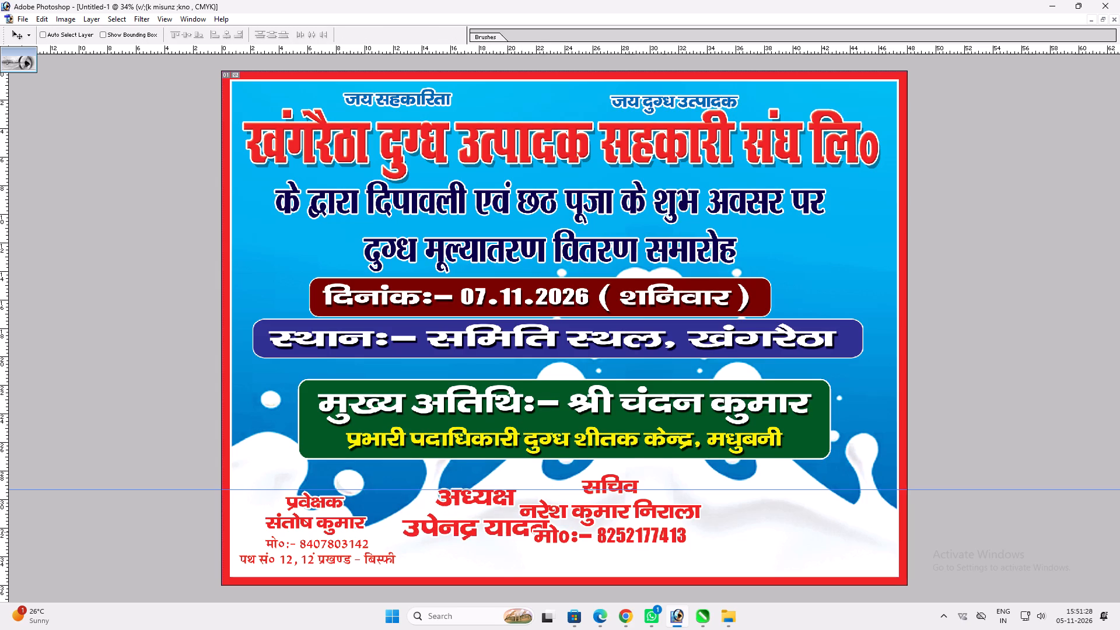
pyautogui.moveTo(542, 532); pyautogui.dragTo(864, 530)
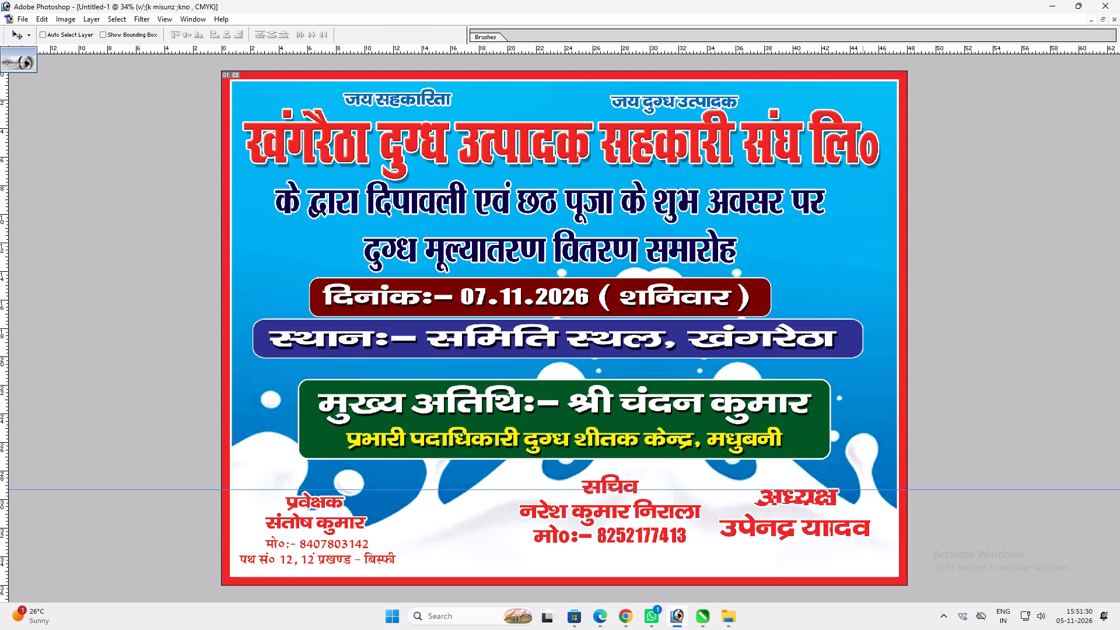
pyautogui.moveTo(864, 530); pyautogui.dragTo(876, 531)
pyautogui.hotkey('ctrl', 't')
pyautogui.keyDown('shift'); pyautogui.click(754, 536); pyautogui.keyUp('shift')
pyautogui.hotkey('shift', 'Return')
pyautogui.press('v')
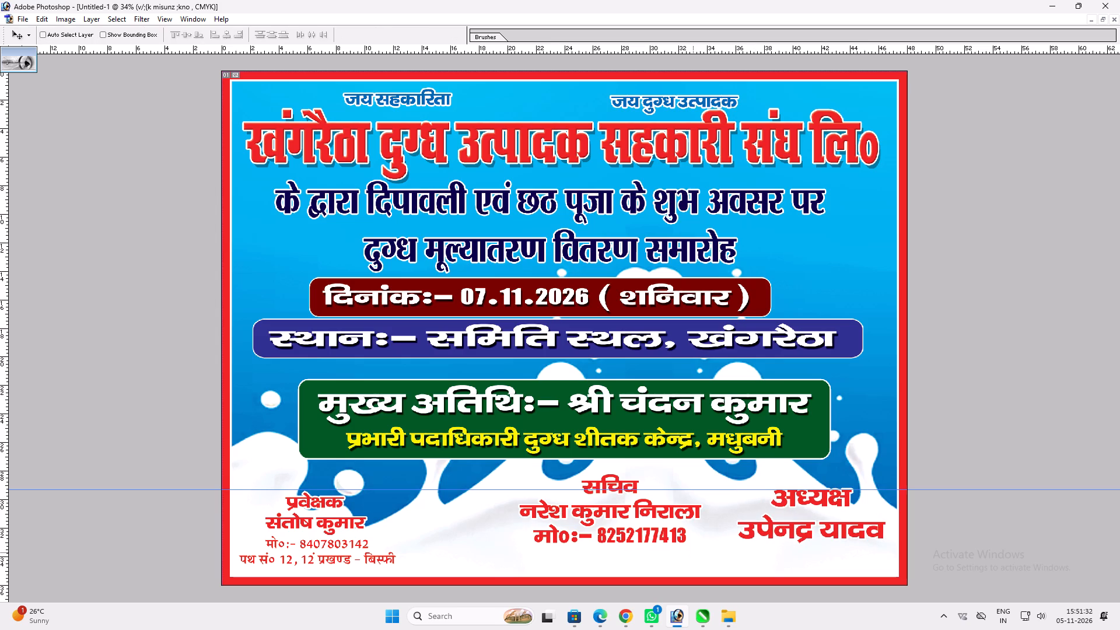
# Move the सचिव text block down and left so its top sits just below the horizontal guide.
pyautogui.keyDown('ctrl'); pyautogui.click(685, 540); pyautogui.keyUp('ctrl')
pyautogui.moveTo(683, 540); pyautogui.dragTo(584, 554)
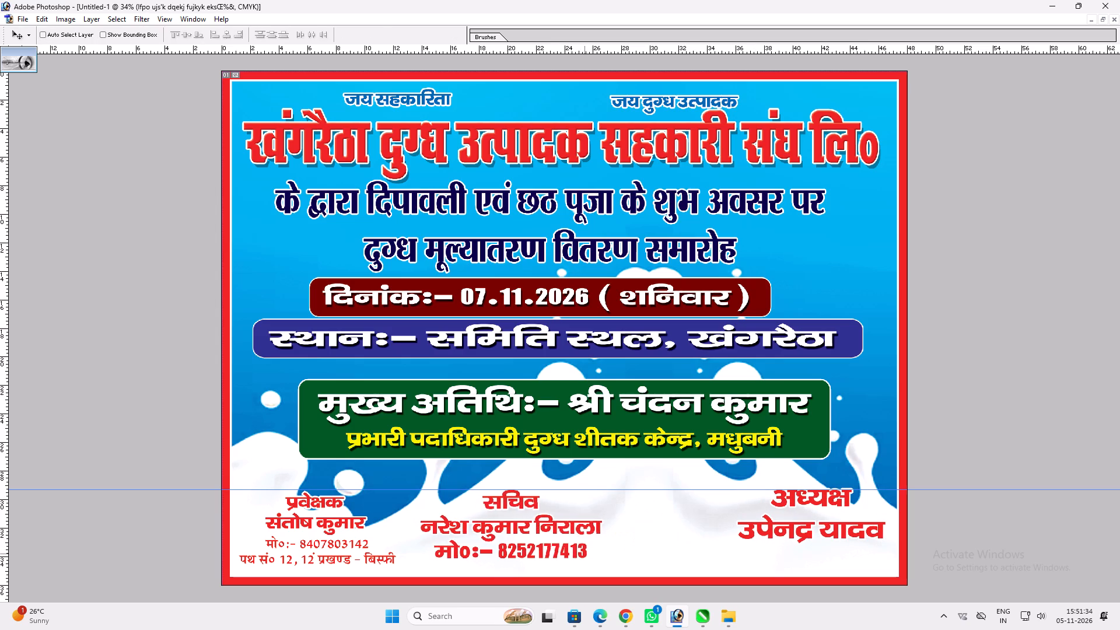
pyautogui.moveTo(584, 554); pyautogui.dragTo(587, 552)
# Scale the सचिव text block to about 108% and centre it horizontally on the canvas.
pyautogui.hotkey('ctrl', 't')
pyautogui.keyDown('shift'); pyautogui.moveTo(608, 556); pyautogui.dragTo(624, 559); pyautogui.keyUp('shift')
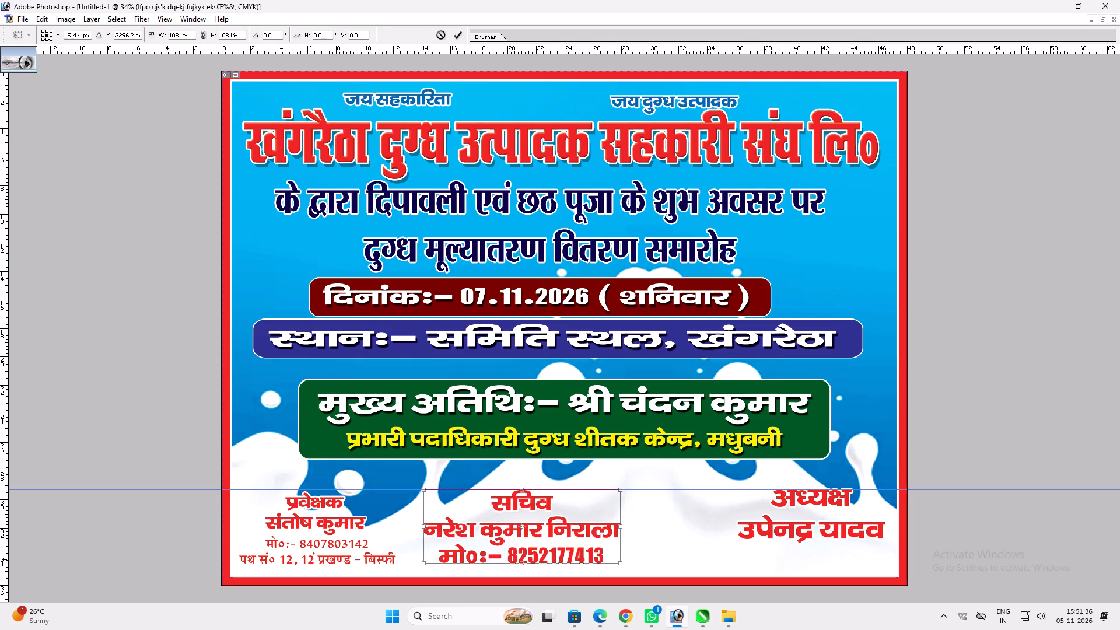
pyautogui.press('Return')
pyautogui.hotkey('ctrl', 'a')
pyautogui.hotkey('alt', 'l')
pyautogui.hotkey('alt', 'i')
pyautogui.hotkey('alt', 'h')
pyautogui.hotkey('ctrl', 'd')
pyautogui.write('vv')
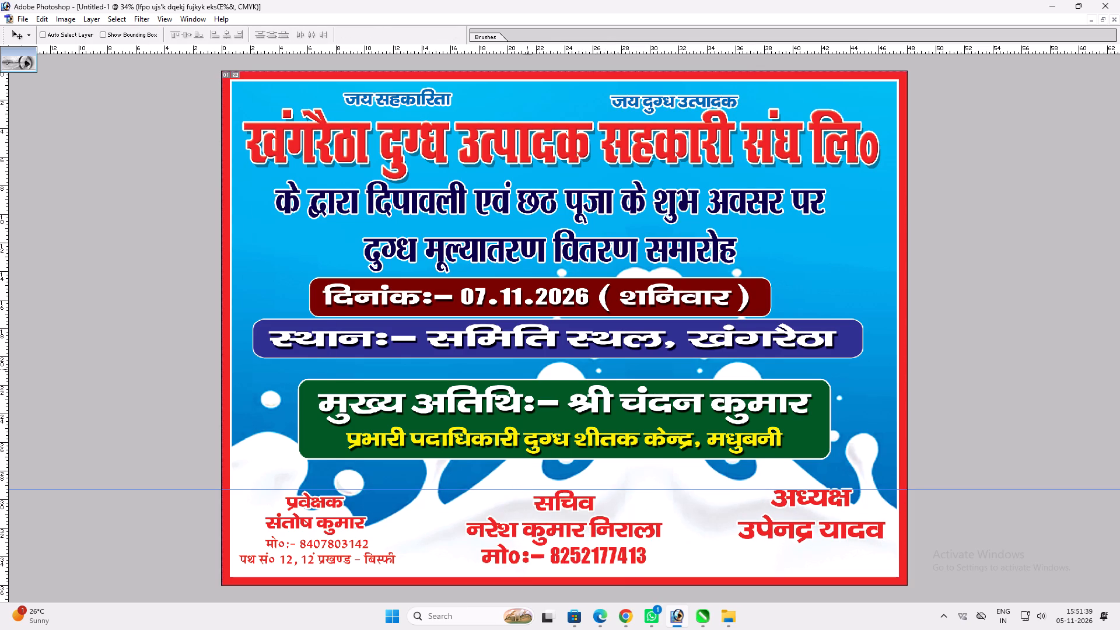
# Copy the maroon date bar's layer style and paste it onto the सचिव text block.
pyautogui.keyDown('ctrl'); pyautogui.click(587, 311); pyautogui.keyUp('ctrl')
pyautogui.hotkey('alt', 'l')
pyautogui.hotkey('alt', 'y')
pyautogui.hotkey('alt', 'c')
pyautogui.press('t')
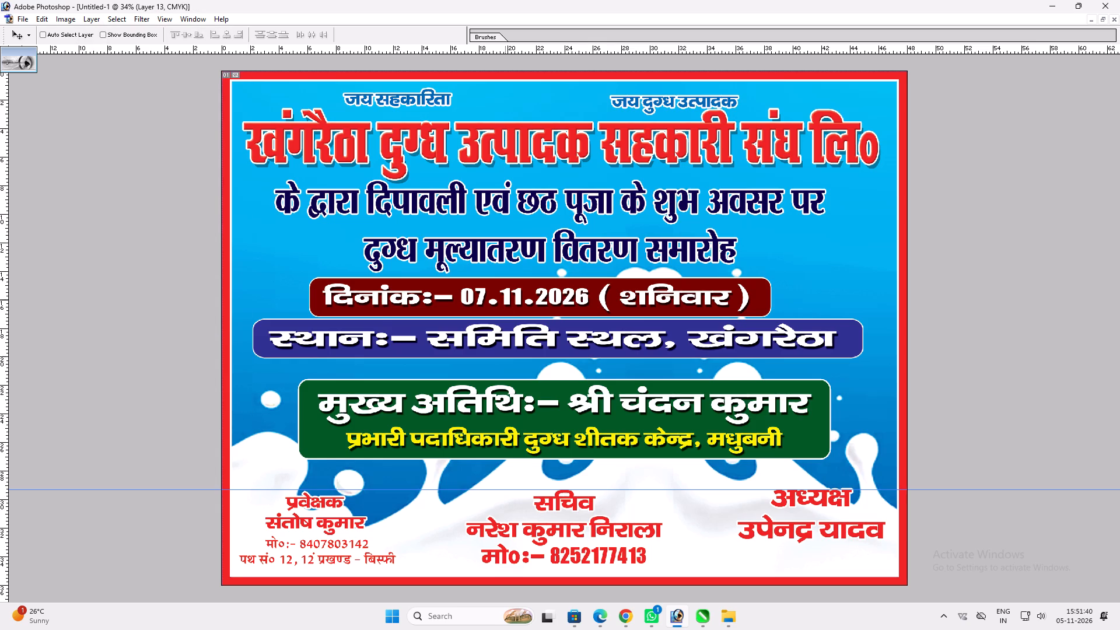
pyautogui.click(557, 519)
pyautogui.press('Return')
pyautogui.hotkey('alt', 'l')
pyautogui.hotkey('alt', 'y')
pyautogui.write('pv')
pyautogui.press('v')
# Adjust the stroke effect on the सचिव text block.
pyautogui.hotkey('alt', 'l')
pyautogui.hotkey('alt', 'y')
pyautogui.press('k')
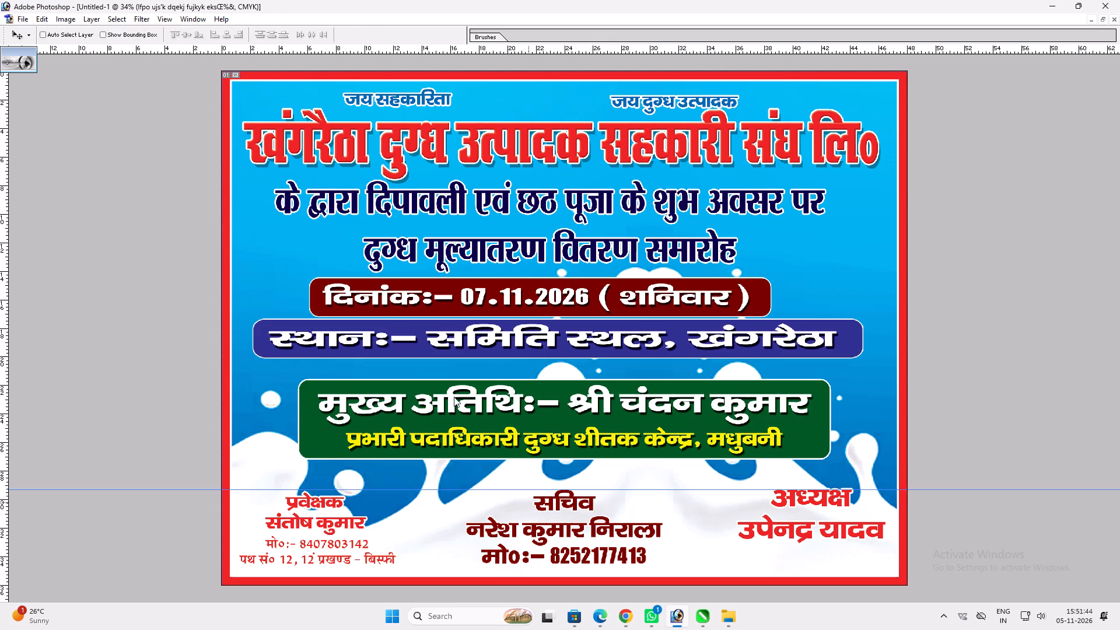
pyautogui.scroll(4, 508, 467)
pyautogui.press('Return')
pyautogui.write('vv')
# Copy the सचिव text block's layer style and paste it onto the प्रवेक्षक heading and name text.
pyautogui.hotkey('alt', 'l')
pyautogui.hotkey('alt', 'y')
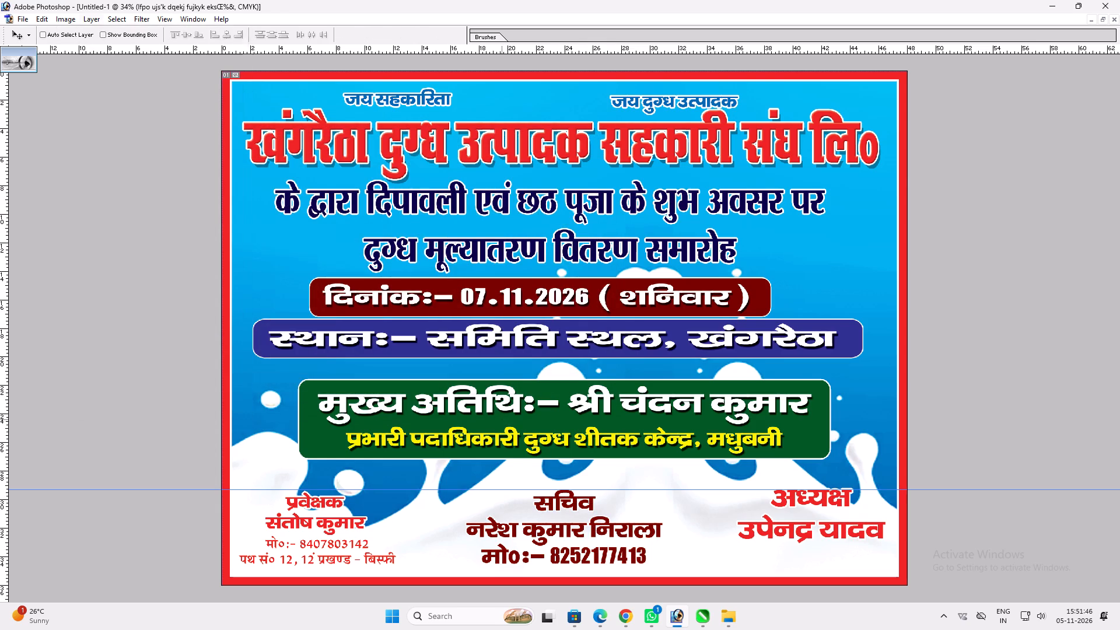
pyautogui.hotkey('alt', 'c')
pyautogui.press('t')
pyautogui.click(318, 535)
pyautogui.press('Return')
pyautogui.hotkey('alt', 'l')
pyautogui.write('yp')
# Enlarge the प्रवेक्षक contact block slightly in the banner's lower-left corner.
pyautogui.hotkey('ctrl', 't')
pyautogui.keyDown('shift'); pyautogui.moveTo(393, 562); pyautogui.dragTo(400, 561); pyautogui.keyUp('shift')
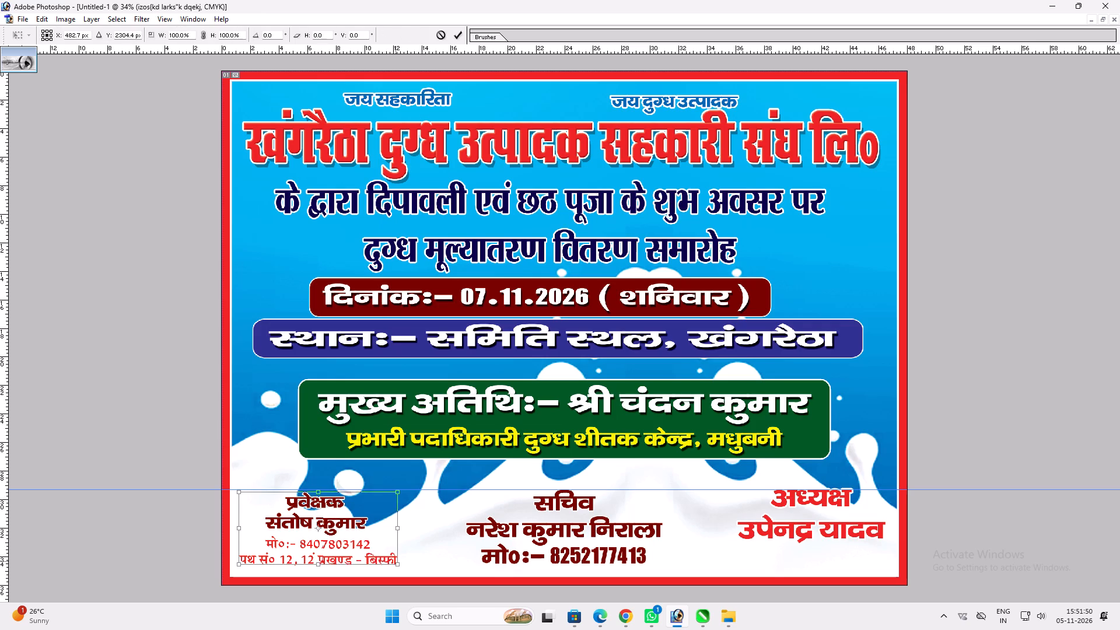
pyautogui.keyDown('shift'); pyautogui.moveTo(400, 561); pyautogui.dragTo(402, 561); pyautogui.keyUp('shift')
pyautogui.hotkey('shift', 'Return')
pyautogui.press('v')
# Copy the green bar's layer style and paste it onto the प्रवेक्षक heading and name text.
pyautogui.rightClick(414, 423)
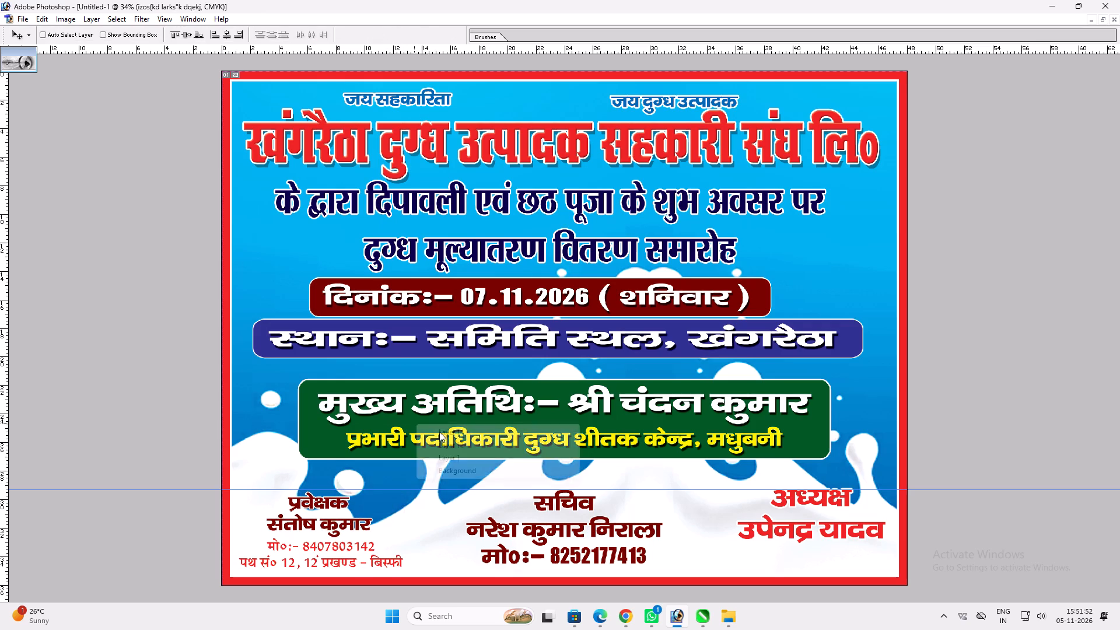
pyautogui.click(439, 432)
pyautogui.hotkey('alt', 'l')
pyautogui.hotkey('alt', 'y')
pyautogui.hotkey('alt', 'c')
pyautogui.press('t')
pyautogui.click(298, 513)
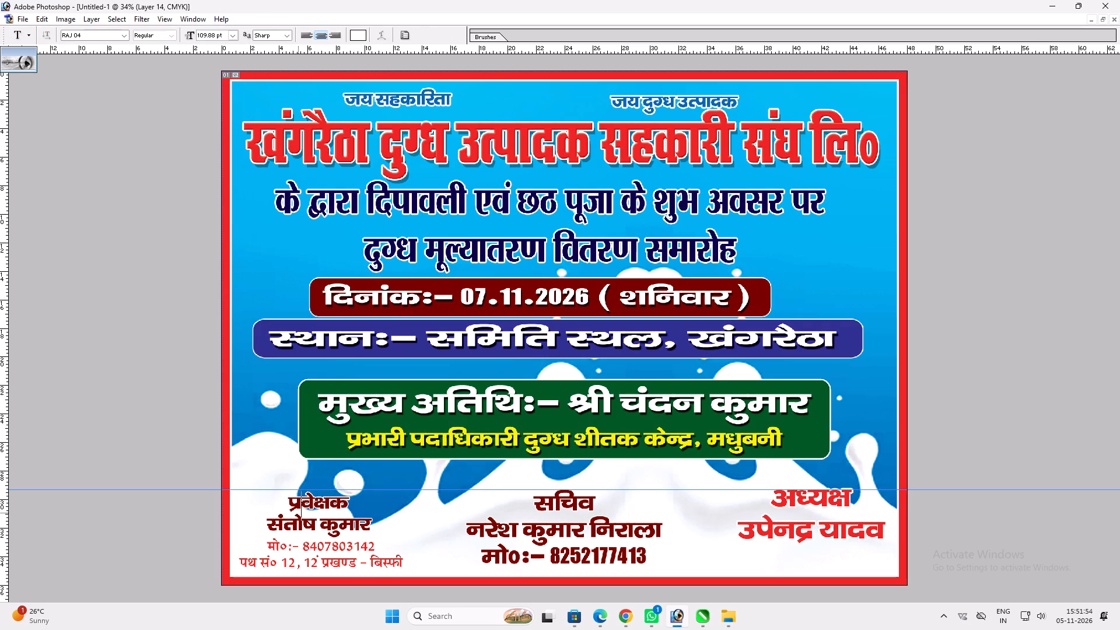
pyautogui.press('Return')
pyautogui.hotkey('alt', 'l')
pyautogui.hotkey('alt', 'y')
pyautogui.write('pv')
pyautogui.press('v')
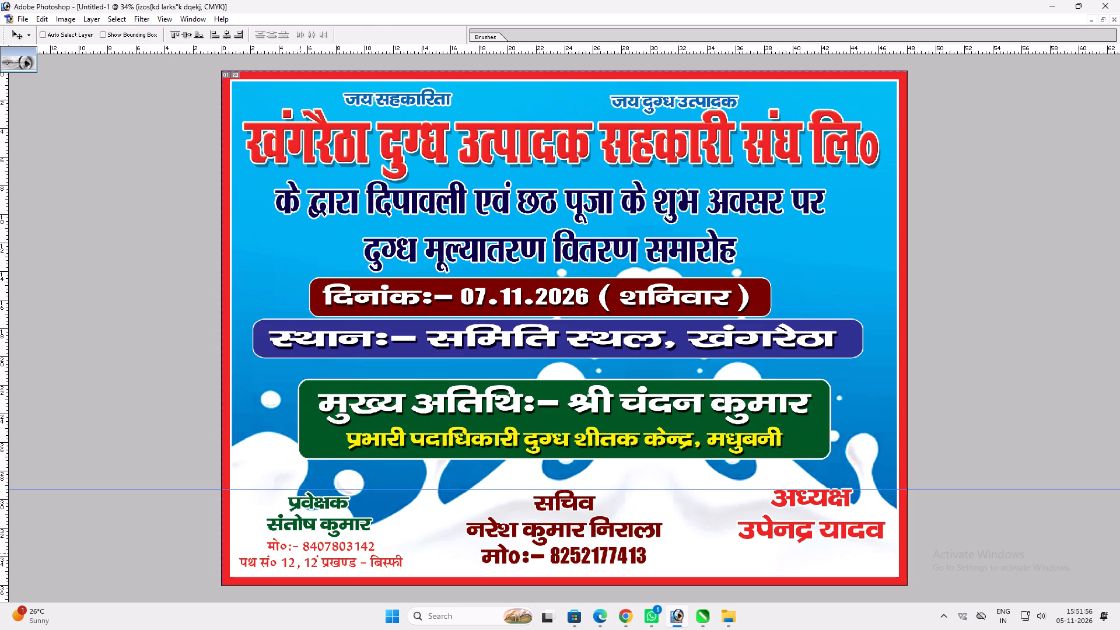
# Paste the green bar's layer style onto the phone and address lines below the प्रवेक्षक name.
pyautogui.press('t')
pyautogui.click(298, 548)
pyautogui.press('Return')
pyautogui.hotkey('alt', 'l')
pyautogui.hotkey('alt', 'y')
pyautogui.write('pvv')
# Scale the सचिव text block to 116.0% width and 108.7% height, then nudge it slightly right.
pyautogui.keyDown('ctrl'); pyautogui.click(560, 528); pyautogui.keyUp('ctrl')
pyautogui.hotkey('ctrl', 't')
pyautogui.keyDown('alt'); pyautogui.keyDown('shift'); pyautogui.moveTo(664, 519); pyautogui.dragTo(680, 516); pyautogui.keyUp('shift'); pyautogui.keyUp('alt')
pyautogui.keyDown('shift'); pyautogui.moveTo(635, 565); pyautogui.dragTo(634, 572); pyautogui.keyUp('shift')
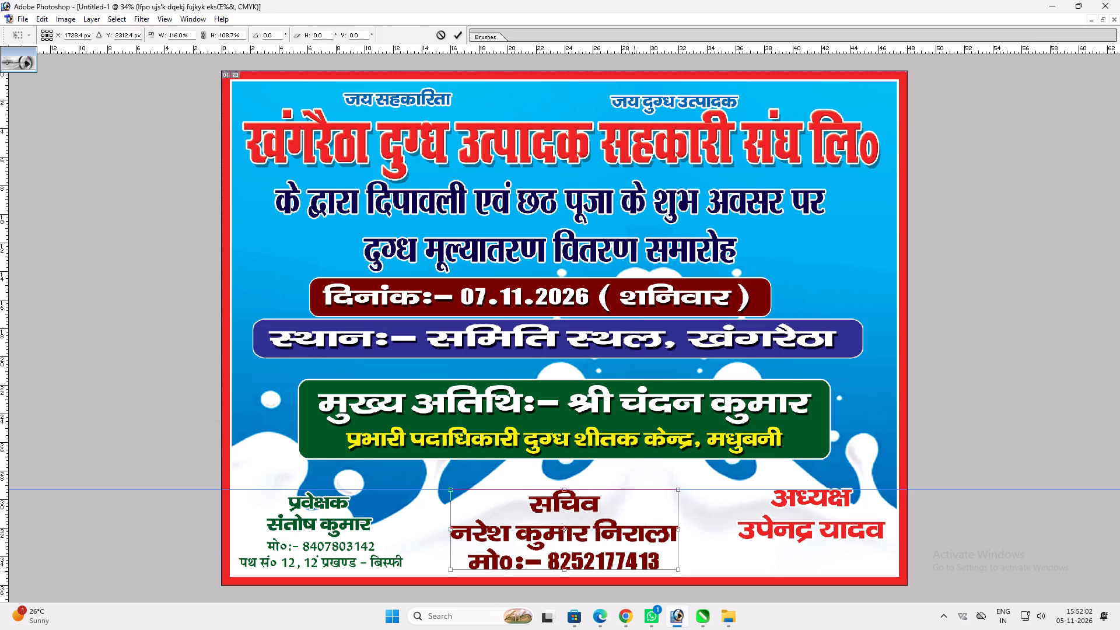
pyautogui.hotkey('shift', 'Return')
pyautogui.hotkey('ctrl', 't')
pyautogui.keyDown('shift'); pyautogui.click(596, 499); pyautogui.keyUp('shift')
pyautogui.hotkey('shift', 'Return')
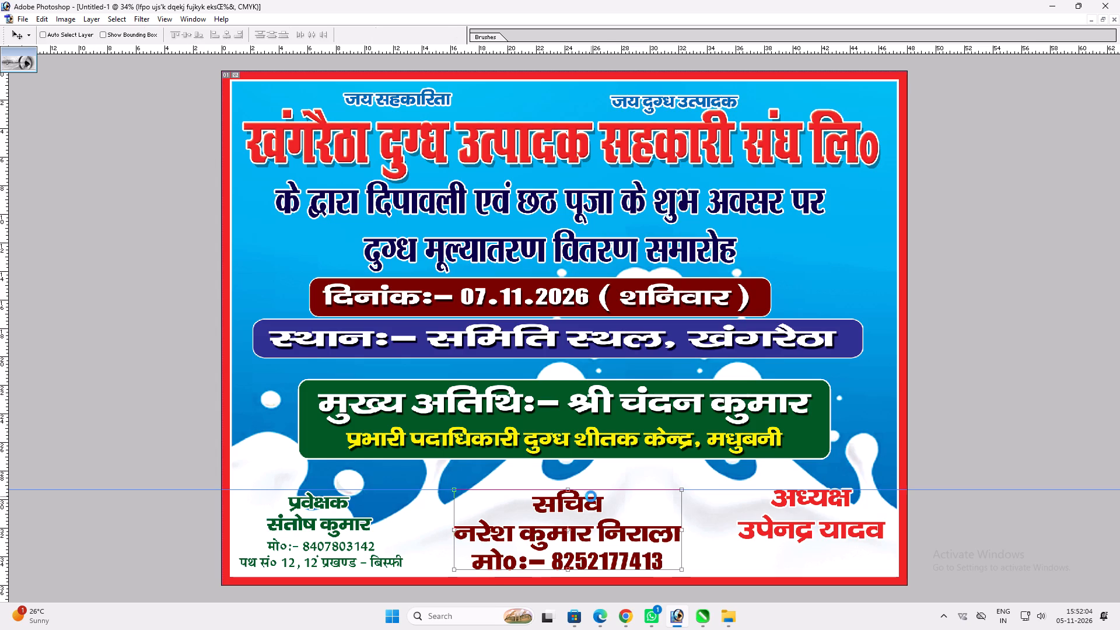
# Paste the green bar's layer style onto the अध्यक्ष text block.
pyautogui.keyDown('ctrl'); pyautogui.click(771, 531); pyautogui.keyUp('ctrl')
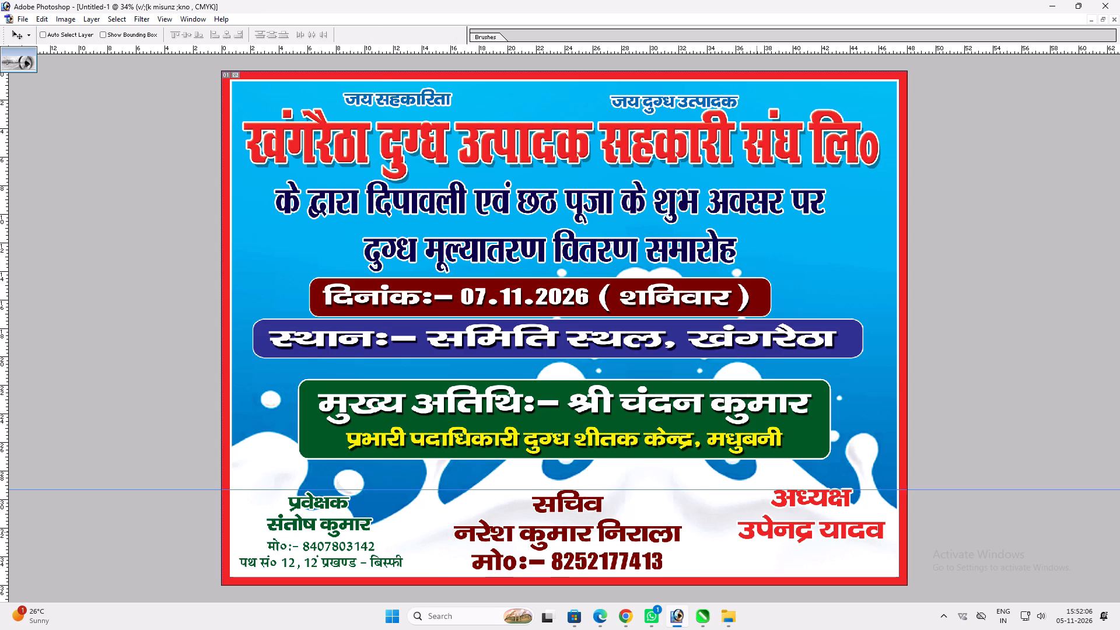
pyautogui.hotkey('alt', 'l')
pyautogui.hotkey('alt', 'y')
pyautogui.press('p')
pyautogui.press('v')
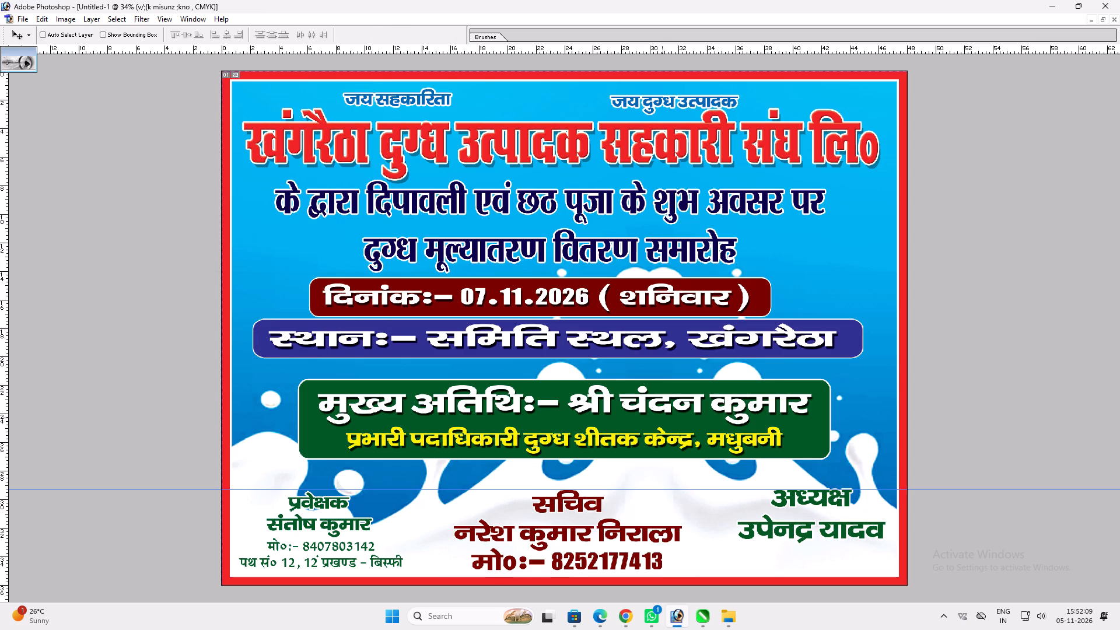
# Copy the blue स्थान bar's layer style and paste it onto the अध्यक्ष text block.
pyautogui.keyDown('ctrl'); pyautogui.click(678, 349); pyautogui.keyUp('ctrl')
pyautogui.hotkey('alt', 'l')
pyautogui.hotkey('alt', 'y')
pyautogui.hotkey('alt', 'c')
pyautogui.press('t')
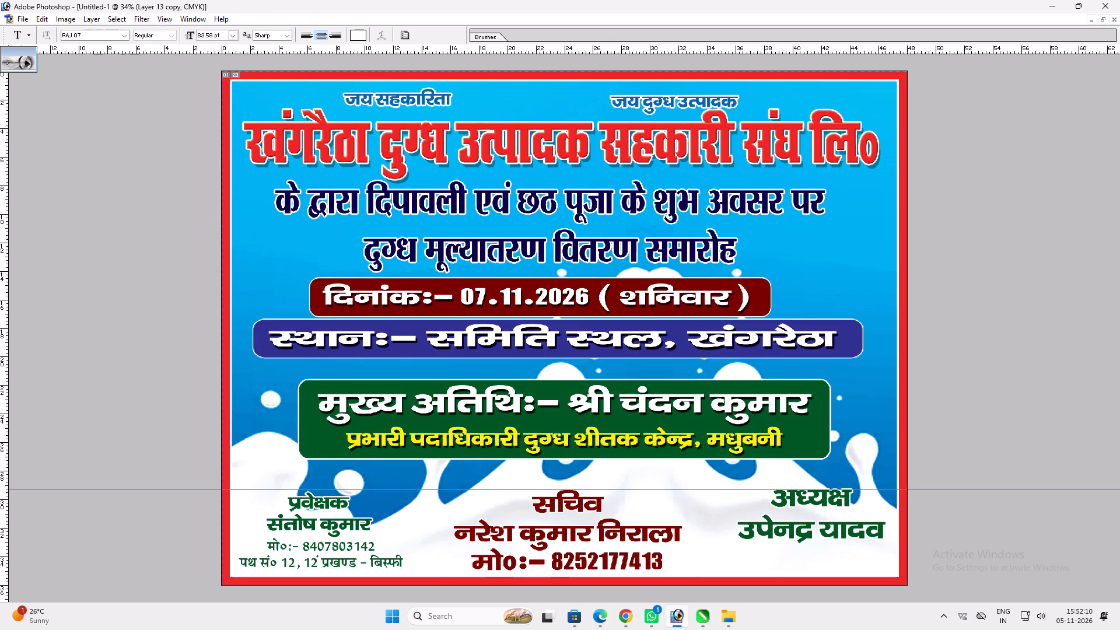
pyautogui.click(776, 528)
pyautogui.press('Return')
pyautogui.hotkey('alt', 'l')
pyautogui.hotkey('alt', 'y')
pyautogui.press('p')
pyautogui.press('v')
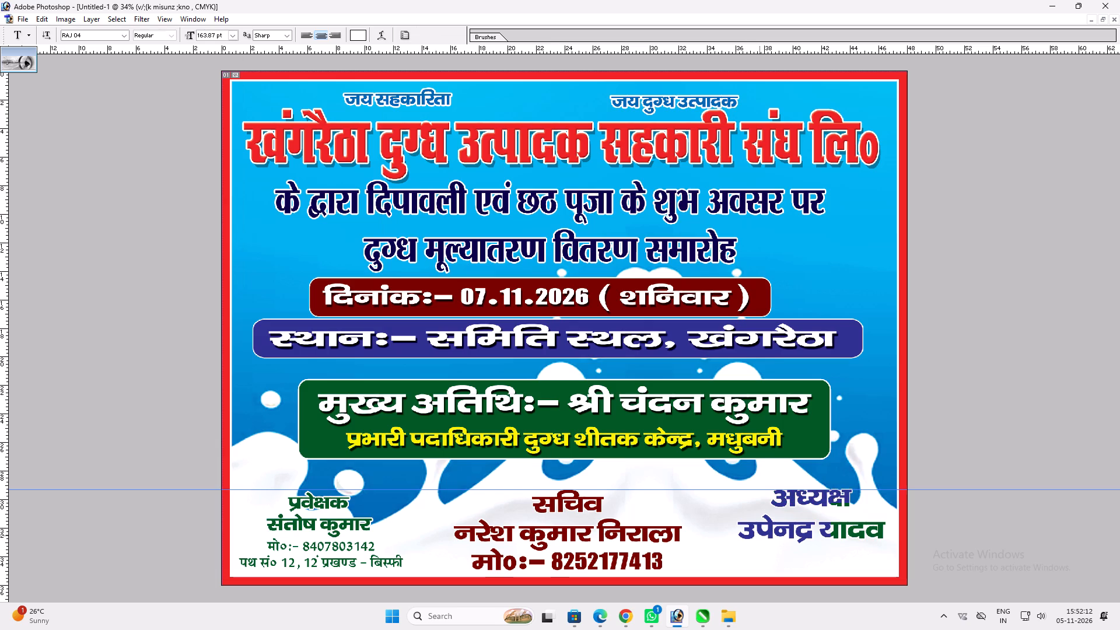
# Move the अध्यक्ष text block straight down, closer to the banner's bottom border.
pyautogui.press('v')
pyautogui.moveTo(804, 536); pyautogui.dragTo(804, 559)
# Move the green bar with its two text lines down, close above the horizontal guide.
pyautogui.keyDown('ctrl'); pyautogui.click(508, 438); pyautogui.keyUp('ctrl')
pyautogui.moveTo(508, 438); pyautogui.dragTo(508, 435)
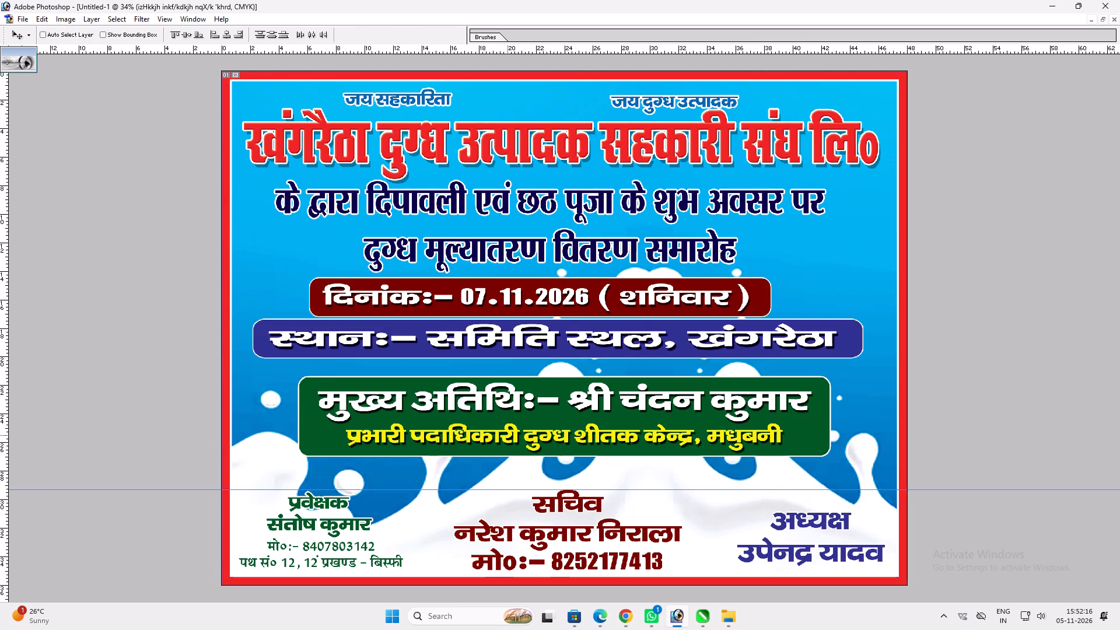
pyautogui.moveTo(508, 435); pyautogui.dragTo(508, 452)
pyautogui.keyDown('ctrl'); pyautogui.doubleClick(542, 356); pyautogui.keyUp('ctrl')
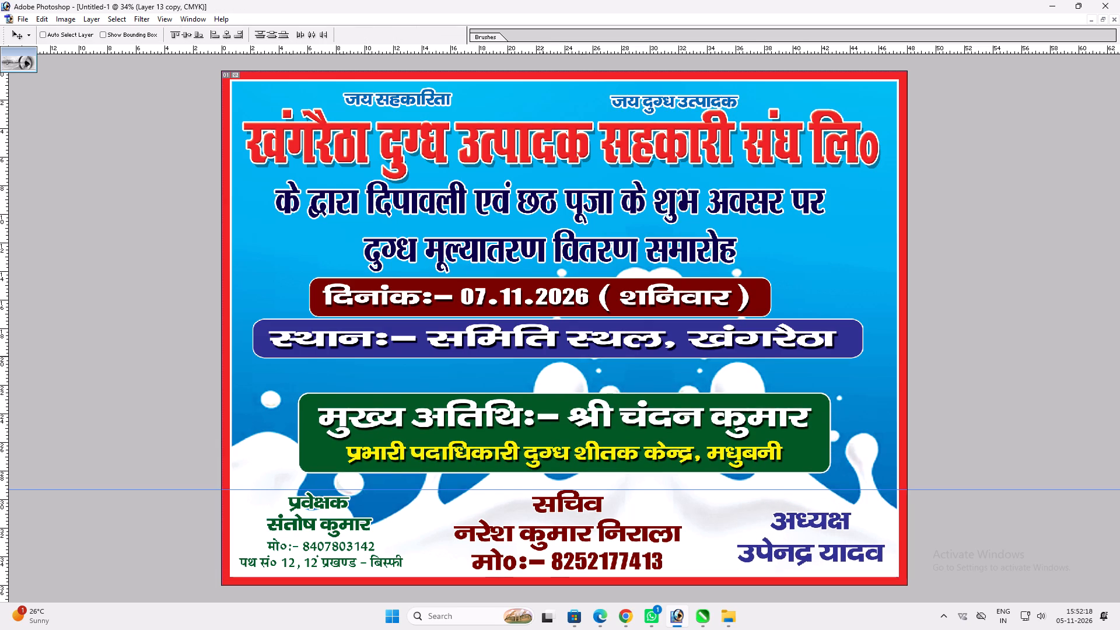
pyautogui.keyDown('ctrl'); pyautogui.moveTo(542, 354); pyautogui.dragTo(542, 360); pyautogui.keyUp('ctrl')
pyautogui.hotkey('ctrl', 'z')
# Move the blue स्थान bar with its text down to just above the green bar.
pyautogui.keyDown('ctrl'); pyautogui.keyDown('shift'); pyautogui.click(549, 340); pyautogui.keyUp('shift'); pyautogui.keyUp('ctrl')
pyautogui.moveTo(549, 340); pyautogui.dragTo(547, 358)
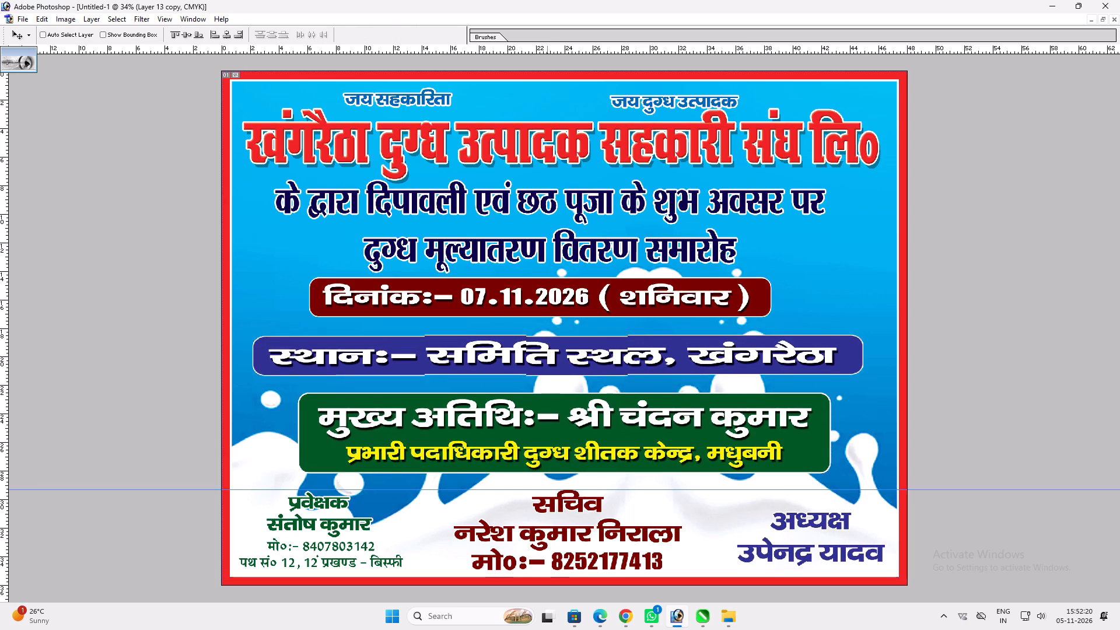
pyautogui.moveTo(547, 358); pyautogui.dragTo(549, 369)
# Widen the blue स्थान bar with its text slightly and centre it horizontally on the canvas.
pyautogui.hotkey('ctrl', 't')
pyautogui.keyDown('shift'); pyautogui.moveTo(863, 349); pyautogui.dragTo(878, 348); pyautogui.keyUp('shift')
pyautogui.hotkey('shift', 'Return')
pyautogui.hotkey('ctrl', 'a')
pyautogui.hotkey('alt', 'l')
pyautogui.hotkey('alt', 'i')
pyautogui.hotkey('alt', 'h')
pyautogui.hotkey('ctrl', 'd')
pyautogui.press('v')
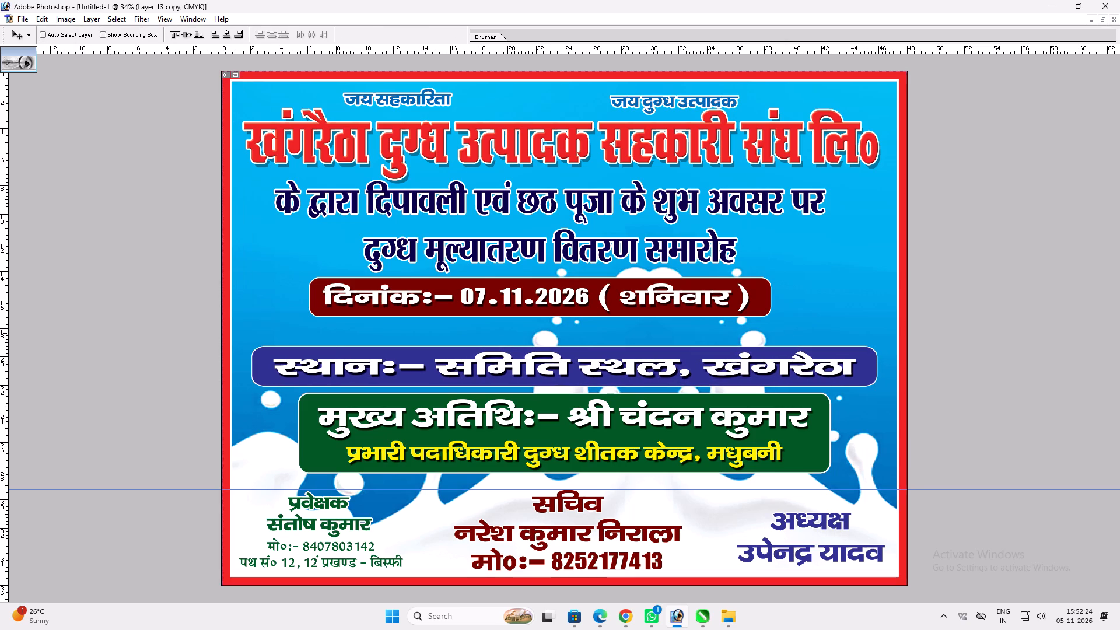
pyautogui.press('v')
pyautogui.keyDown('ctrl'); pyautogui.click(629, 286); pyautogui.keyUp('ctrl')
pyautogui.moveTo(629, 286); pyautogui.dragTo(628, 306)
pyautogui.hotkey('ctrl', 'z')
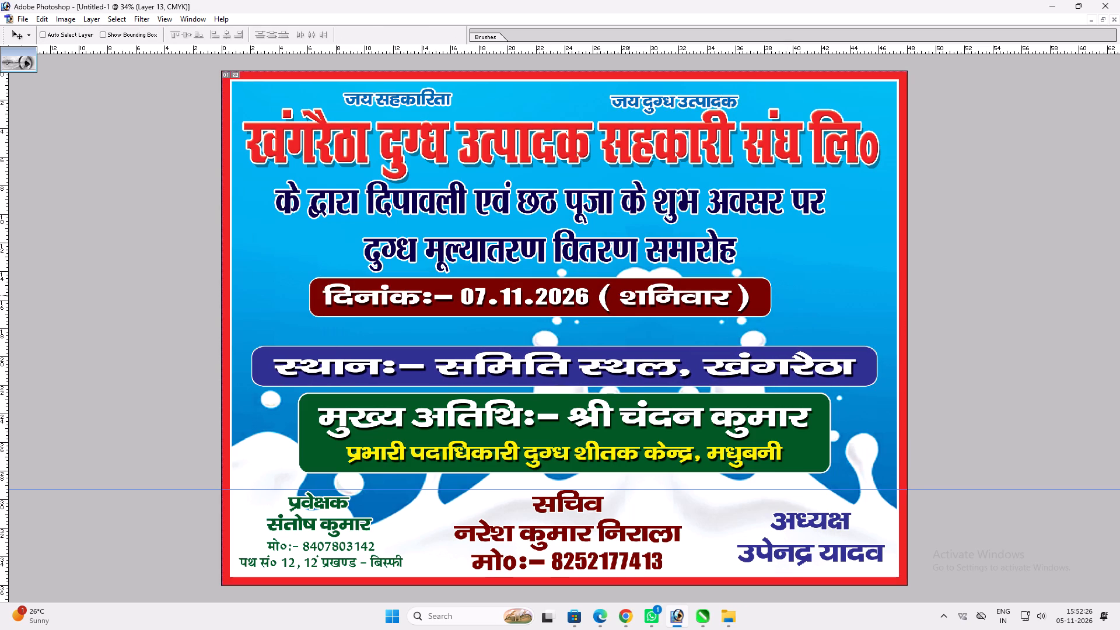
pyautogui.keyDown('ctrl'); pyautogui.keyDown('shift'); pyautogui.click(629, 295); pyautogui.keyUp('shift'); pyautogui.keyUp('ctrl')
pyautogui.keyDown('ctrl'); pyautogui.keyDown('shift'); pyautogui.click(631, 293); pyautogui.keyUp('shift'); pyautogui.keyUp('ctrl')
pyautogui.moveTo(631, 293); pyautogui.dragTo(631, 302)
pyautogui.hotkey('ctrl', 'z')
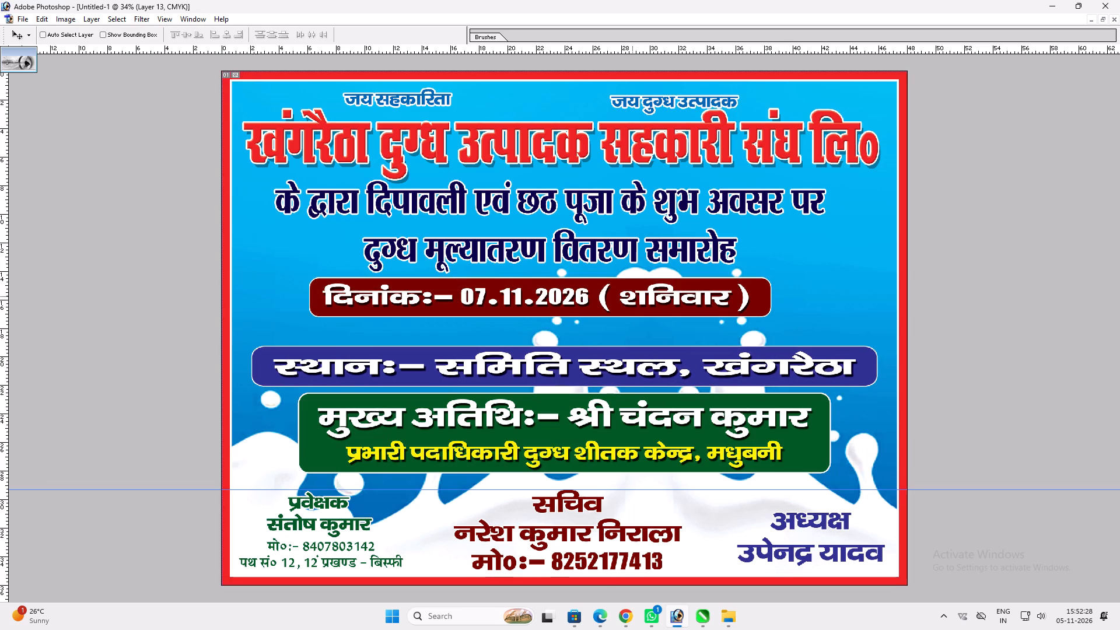
# Move the maroon date bar with its text slightly down and apply horizontal centre alignment to the canvas.
pyautogui.keyDown('ctrl'); pyautogui.keyDown('shift'); pyautogui.click(632, 296); pyautogui.keyUp('shift'); pyautogui.keyUp('ctrl')
pyautogui.moveTo(633, 295); pyautogui.dragTo(633, 307)
pyautogui.hotkey('ctrl', 'a')
pyautogui.hotkey('alt', 'l')
pyautogui.hotkey('alt', 'i')
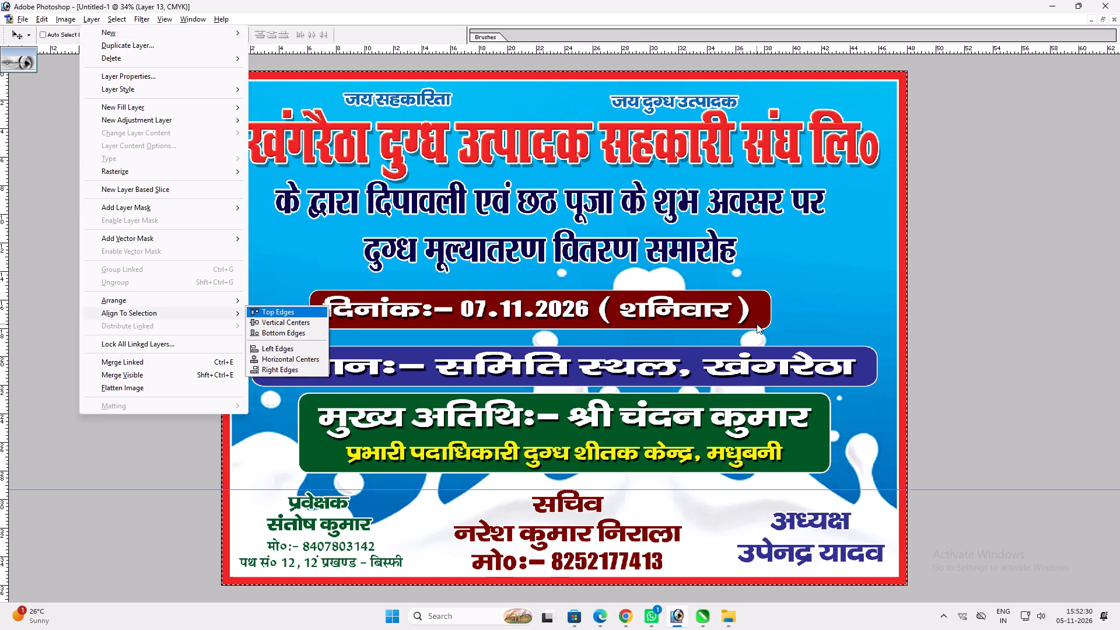
pyautogui.hotkey('alt', 'h')
pyautogui.hotkey('ctrl', 'd')
# Enlarge the maroon date bar together with its text, filling more of the gap above the blue bar.
pyautogui.hotkey('ctrl', 't')
pyautogui.keyDown('alt'); pyautogui.keyDown('shift'); pyautogui.moveTo(799, 331); pyautogui.dragTo(831, 333); pyautogui.keyUp('shift'); pyautogui.keyUp('alt')
pyautogui.hotkey('shift', 'Return')
pyautogui.press('v')
pyautogui.press('v')
pyautogui.keyDown('shift'); pyautogui.click(763, 344); pyautogui.keyUp('shift')
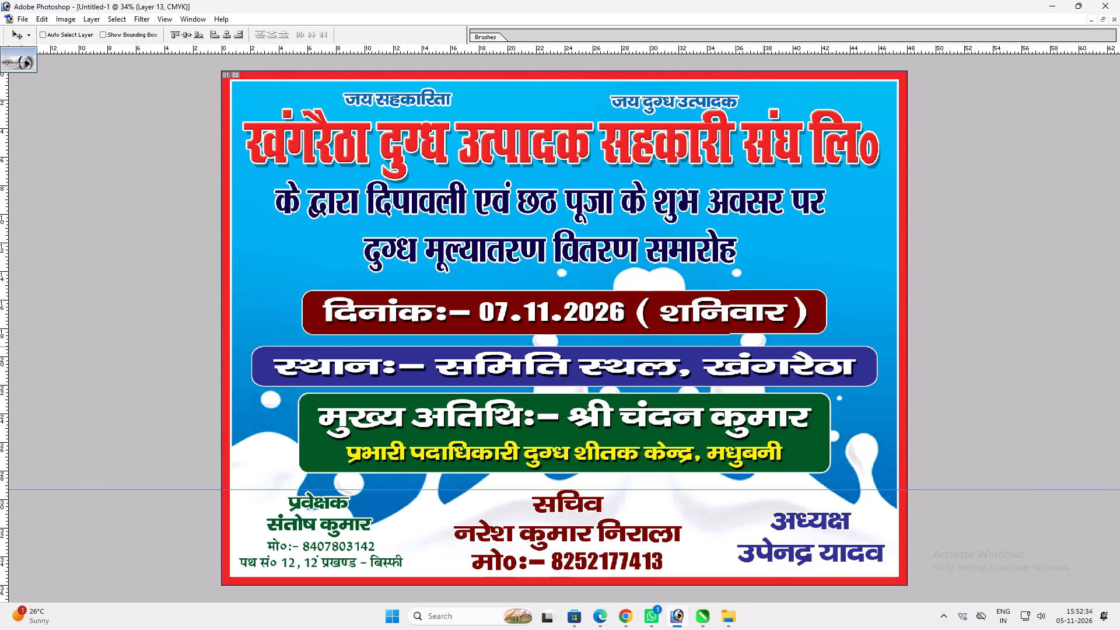
# Move the two-line navy occasion text slightly down, widening the gap below the red title.
pyautogui.keyDown('ctrl'); pyautogui.click(723, 257); pyautogui.keyUp('ctrl')
pyautogui.moveTo(723, 256); pyautogui.dragTo(727, 265)
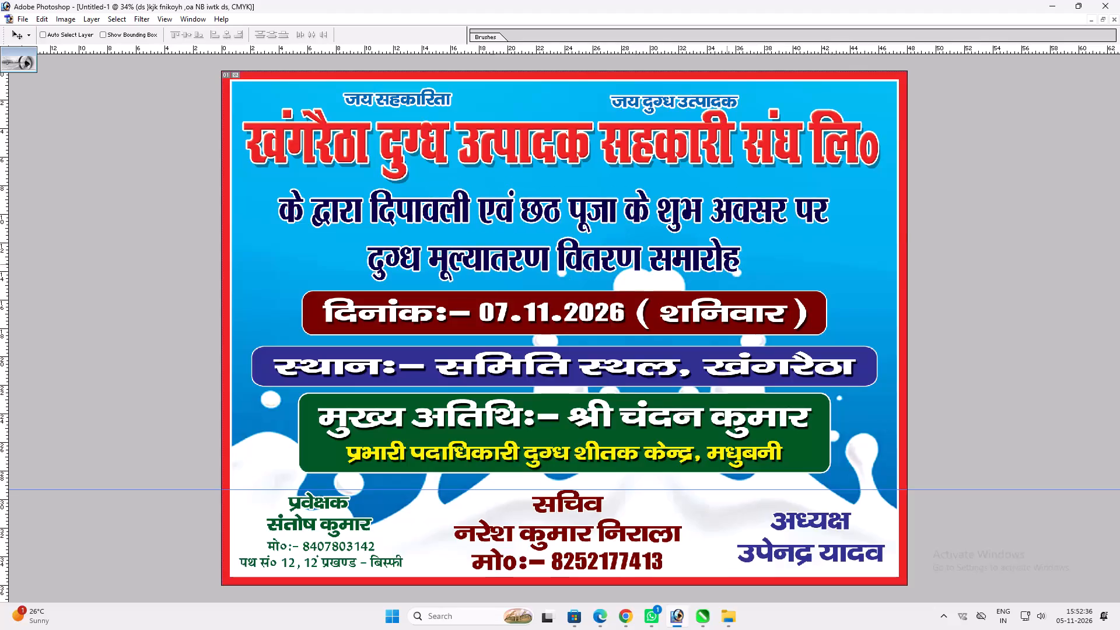
pyautogui.moveTo(727, 265); pyautogui.dragTo(727, 267)
# Enlarge the two-line navy occasion text slightly so it spans more of the banner's width.
pyautogui.hotkey('ctrl', 't')
pyautogui.keyDown('shift'); pyautogui.moveTo(828, 213); pyautogui.dragTo(850, 215); pyautogui.keyUp('shift')
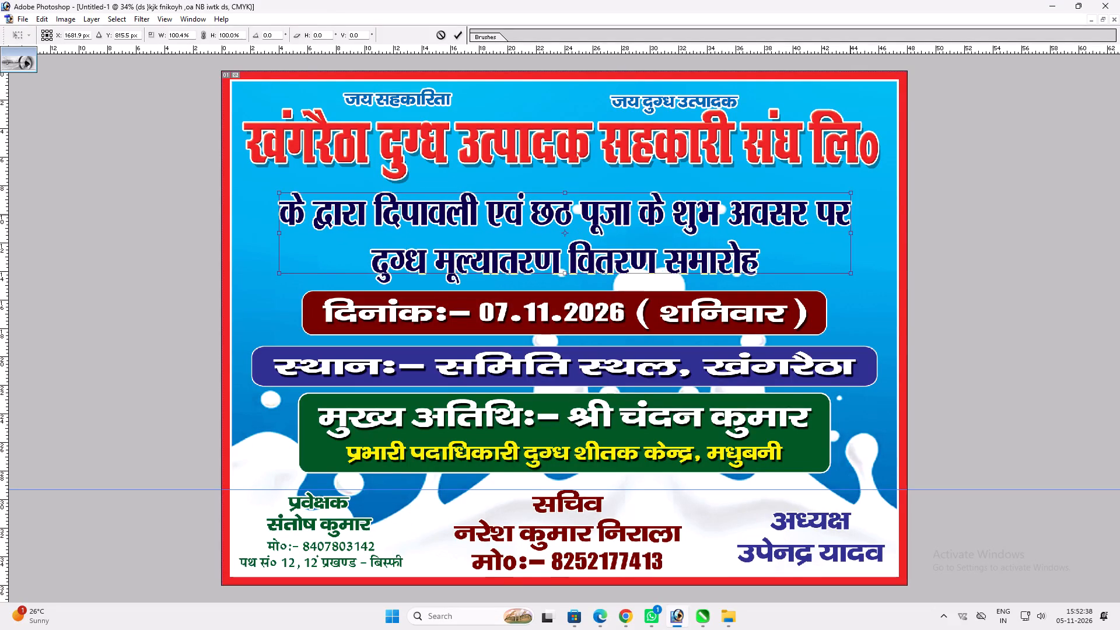
pyautogui.hotkey('shift', 'Return')
pyautogui.press('v')
# Erase the upper part of the milk-splash background layer across the banner's full width with a soft 1300-pixel Eraser.
pyautogui.keyDown('ctrl'); pyautogui.click(744, 192); pyautogui.keyUp('ctrl')
pyautogui.press('e')
pyautogui.scroll(3, 347, 107)
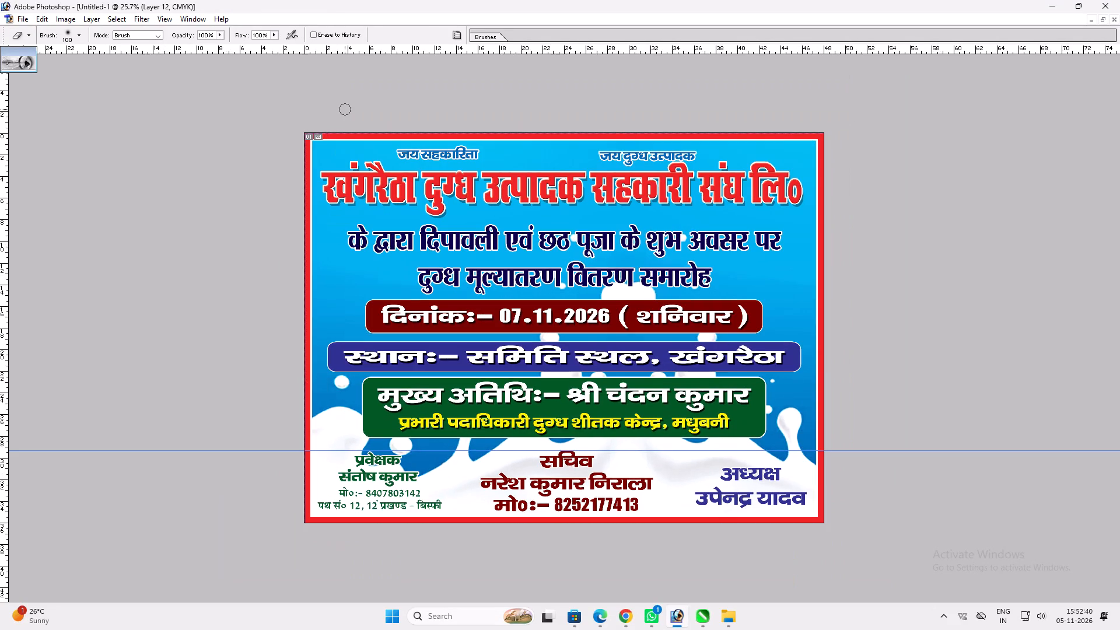
pyautogui.press(']')
pyautogui.press(']')
pyautogui.press(']')
pyautogui.press(']')
pyautogui.press(']')
pyautogui.press(']')
pyautogui.press(']')
pyautogui.press(']')
pyautogui.press(']')
pyautogui.press(']')
pyautogui.press(']')
pyautogui.press(']')
pyautogui.press(']')
pyautogui.press(']')
pyautogui.press(']')
pyautogui.press(']')
pyautogui.moveTo(309, 118); pyautogui.dragTo(625, 114)
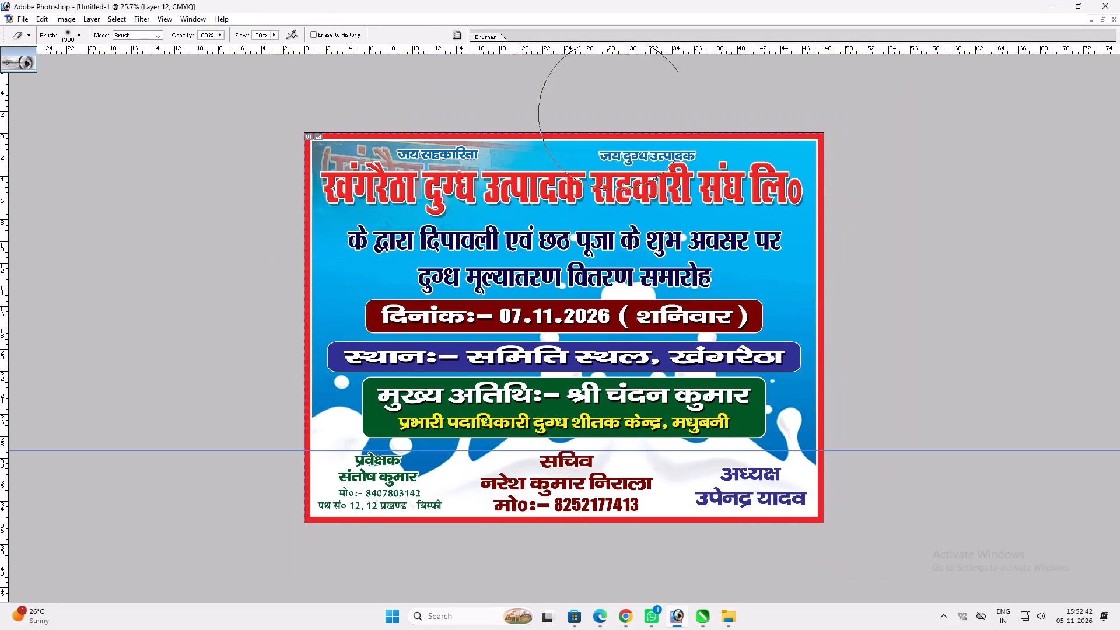
pyautogui.moveTo(625, 114); pyautogui.dragTo(253, 146)
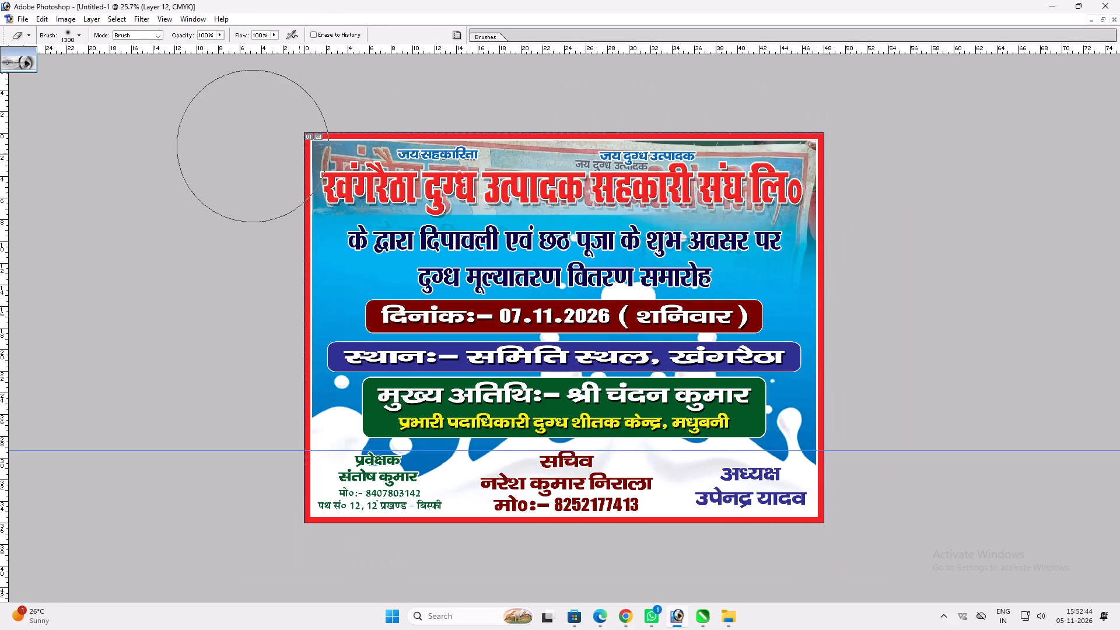
pyautogui.moveTo(253, 146); pyautogui.dragTo(818, 156)
# Cut the entire white canvas background and paste it back as a separate layer.
pyautogui.press('v')
pyautogui.press('v')
pyautogui.keyDown('ctrl'); pyautogui.click(584, 215); pyautogui.keyUp('ctrl')
pyautogui.hotkey('ctrl', 'shift', '[')
pyautogui.write('vv')
pyautogui.rightClick(583, 215)
pyautogui.click(621, 238)
pyautogui.hotkey('ctrl', 'a')
pyautogui.hotkey('ctrl', 'x')
pyautogui.hotkey('ctrl', 'v')
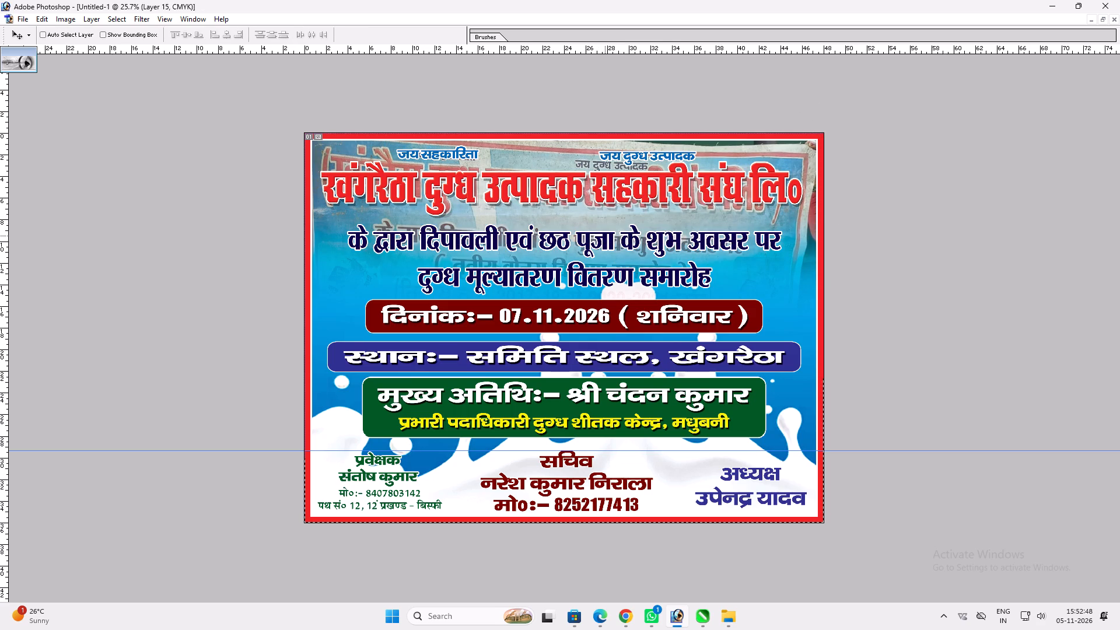
# Send the reference photo layer to the back, behind the white layer.
pyautogui.rightClick(555, 153)
pyautogui.click(579, 161)
pyautogui.hotkey('ctrl', 'shift', '[')
pyautogui.press('v')
pyautogui.hotkey('ctrl', '0')
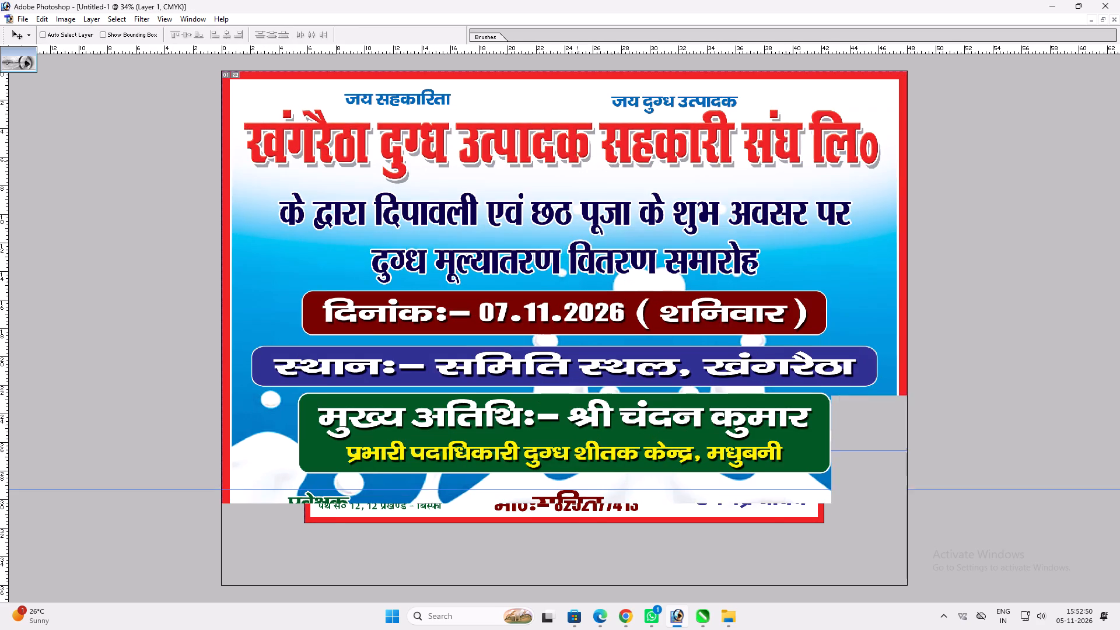
pyautogui.write('vv')
# Stretch the milk-splash background layer slightly upward past the banner's top edge, keeping its bottom edge in place.
pyautogui.scroll(1, 582, 209)
pyautogui.keyDown('ctrl'); pyautogui.click(828, 282); pyautogui.keyUp('ctrl')
pyautogui.hotkey('ctrl', 't')
pyautogui.keyDown('shift'); pyautogui.moveTo(717, 97); pyautogui.dragTo(719, 70); pyautogui.keyUp('shift')
pyautogui.press('Return')
pyautogui.write('vv')
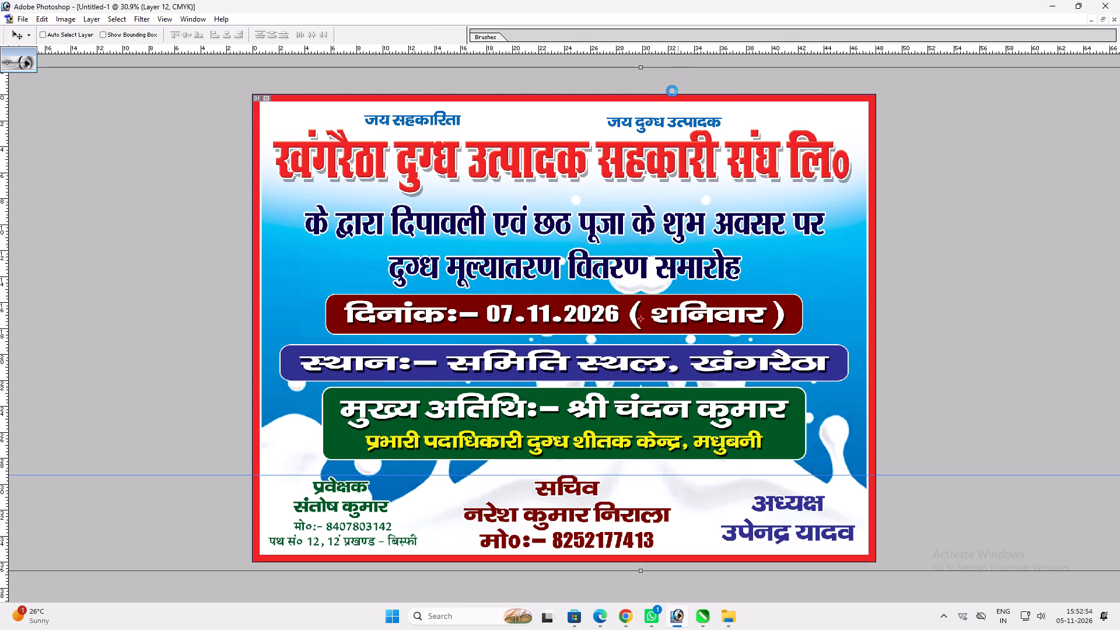
pyautogui.hotkey('ctrl', '0')
pyautogui.write('vv')
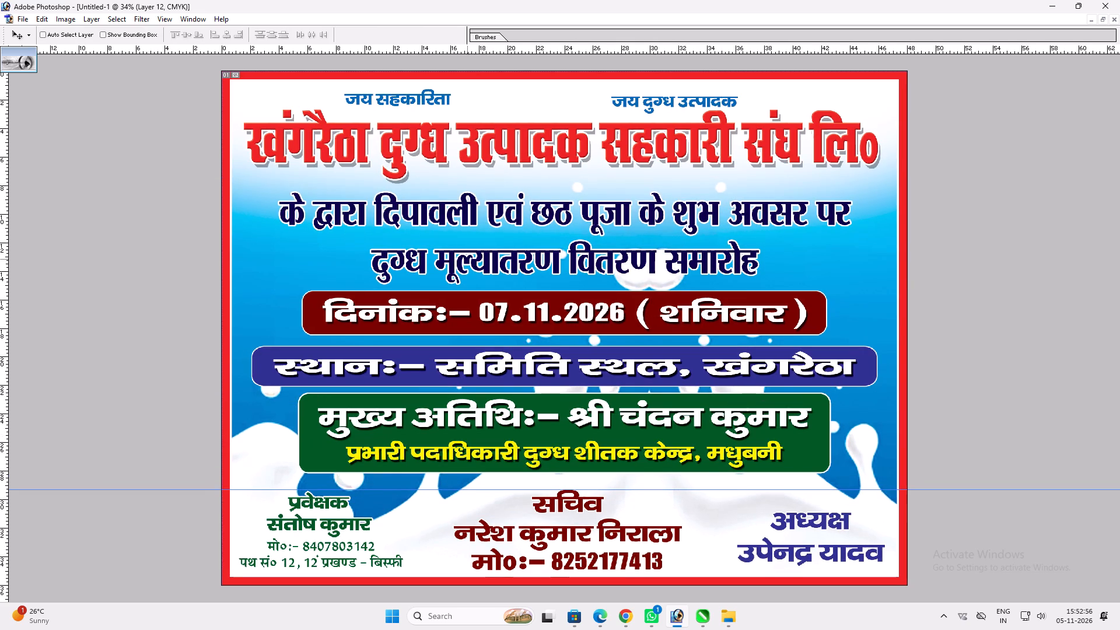
# Shrink the two-line navy occasion text about its centre, leaving room for a box at each side.
pyautogui.keyDown('ctrl'); pyautogui.click(461, 259); pyautogui.keyUp('ctrl')
pyautogui.hotkey('ctrl', 't')
pyautogui.keyDown('alt'); pyautogui.keyDown('shift'); pyautogui.moveTo(849, 271); pyautogui.dragTo(793, 258); pyautogui.keyUp('shift'); pyautogui.keyUp('alt')
pyautogui.press('Return')
pyautogui.write('vv')
# Make a white rounded box about 6 × 7 inches with 0.6 in radius beside the occasion text's start, on its own layer at the front.
pyautogui.press('u')
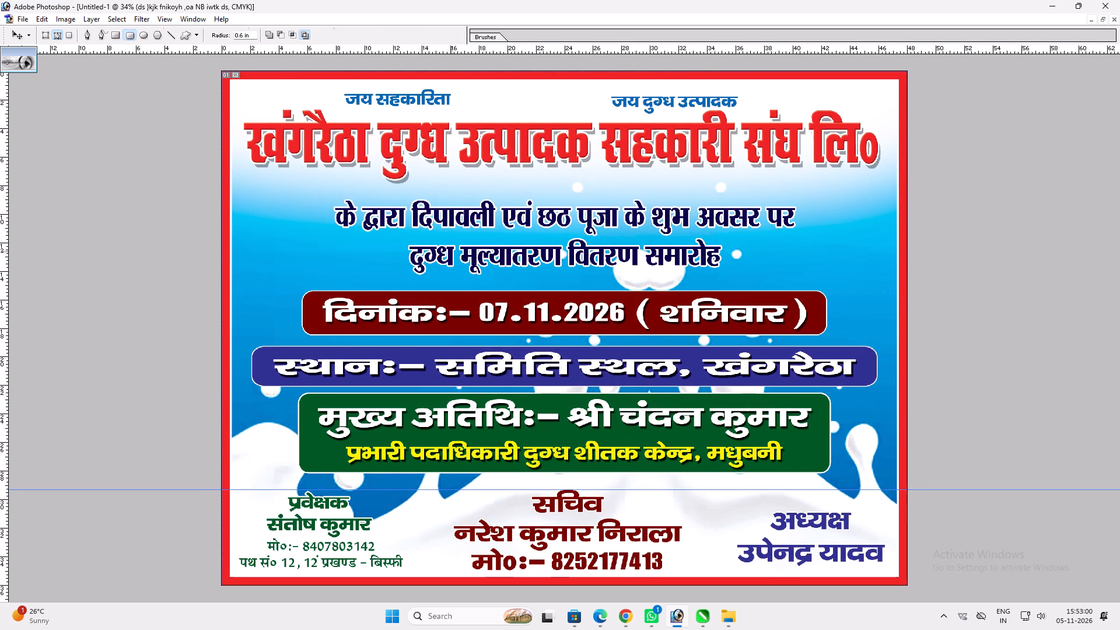
pyautogui.moveTo(239, 178); pyautogui.dragTo(326, 276)
pyautogui.hotkey('ctrl', 'Return')
pyautogui.write('vv')
pyautogui.rightClick(371, 254)
pyautogui.click(409, 304)
pyautogui.hotkey('ctrl', 'c')
pyautogui.hotkey('ctrl', 'v')
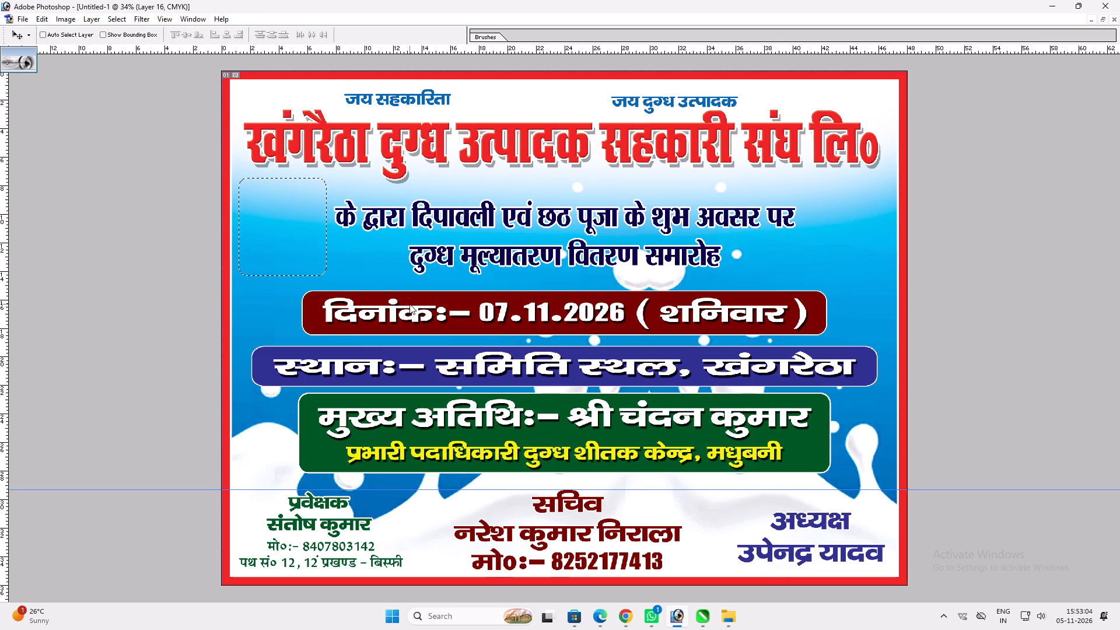
pyautogui.hotkey('ctrl', 'shift', ']')
pyautogui.press('v')
# Open the Stroke layer style for the white rounded box.
pyautogui.hotkey('alt', 'l')
pyautogui.hotkey('alt', 'y')
pyautogui.press('k')
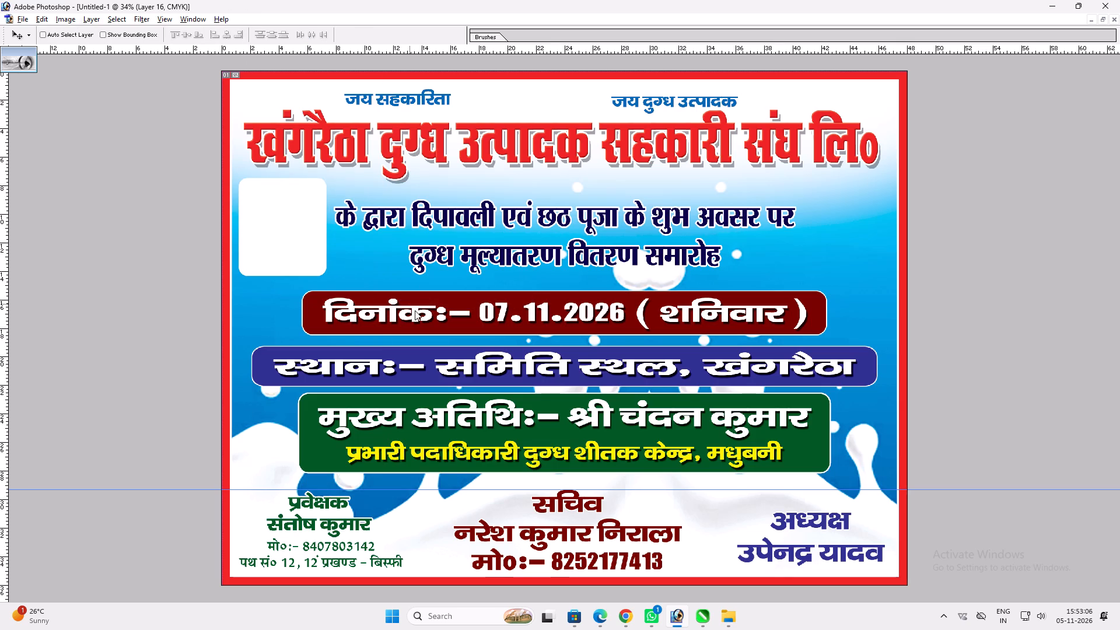
# Set the stroke colour of the white rounded box to yellow and apply the stroke.
pyautogui.scroll(7, 418, 309)
pyautogui.click(403, 243)
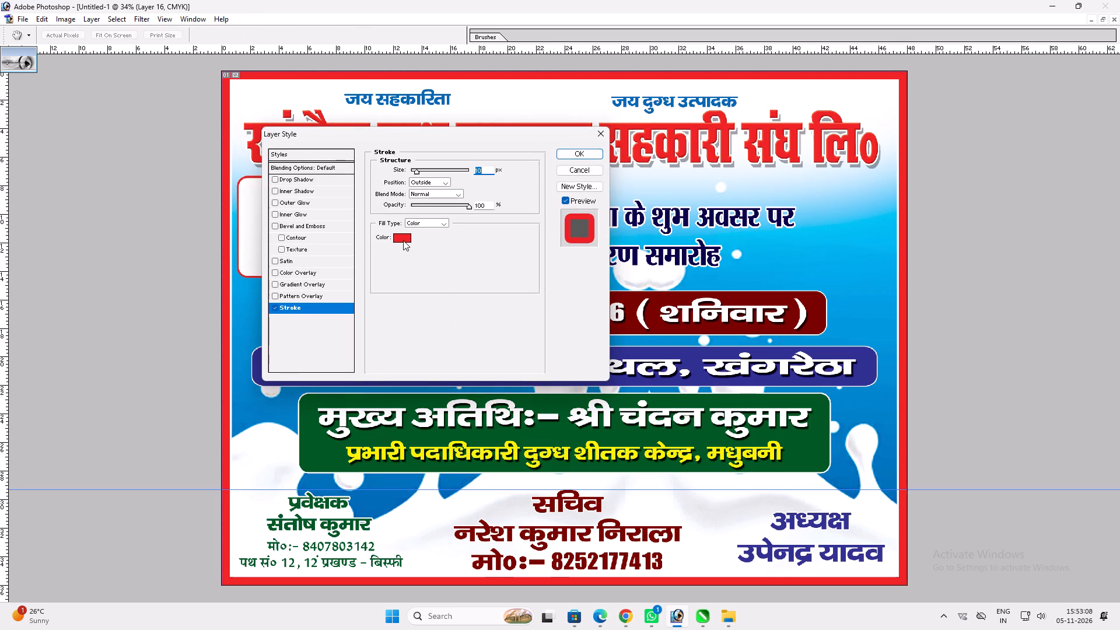
pyautogui.click(402, 240)
pyautogui.press('Tab')
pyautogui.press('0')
pyautogui.press('Tab')
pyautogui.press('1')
pyautogui.hotkey('shift', 'Tab')
pyautogui.press('Tab')
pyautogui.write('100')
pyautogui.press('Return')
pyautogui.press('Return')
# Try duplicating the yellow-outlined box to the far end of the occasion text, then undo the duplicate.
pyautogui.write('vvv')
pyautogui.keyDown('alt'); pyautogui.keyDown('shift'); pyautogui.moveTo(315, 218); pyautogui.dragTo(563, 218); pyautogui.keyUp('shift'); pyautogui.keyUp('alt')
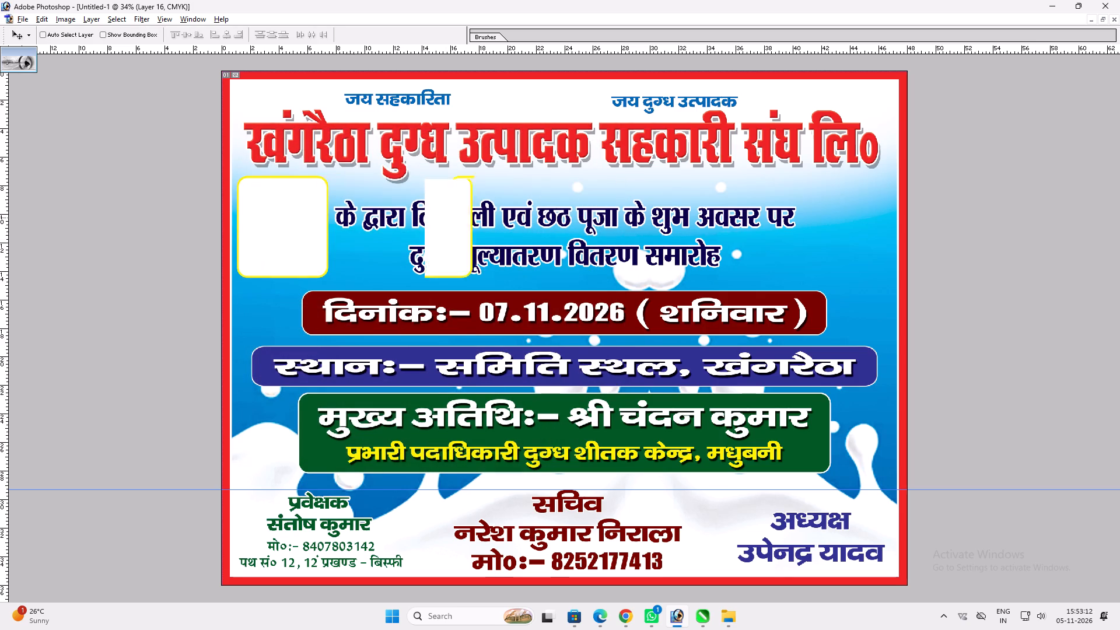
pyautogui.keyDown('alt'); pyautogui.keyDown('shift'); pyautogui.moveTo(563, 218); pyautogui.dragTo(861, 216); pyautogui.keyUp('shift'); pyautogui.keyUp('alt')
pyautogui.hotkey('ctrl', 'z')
# Add a drop shadow to the yellow-outlined box with 100% opacity and increased distance and size.
pyautogui.hotkey('alt', 'k')
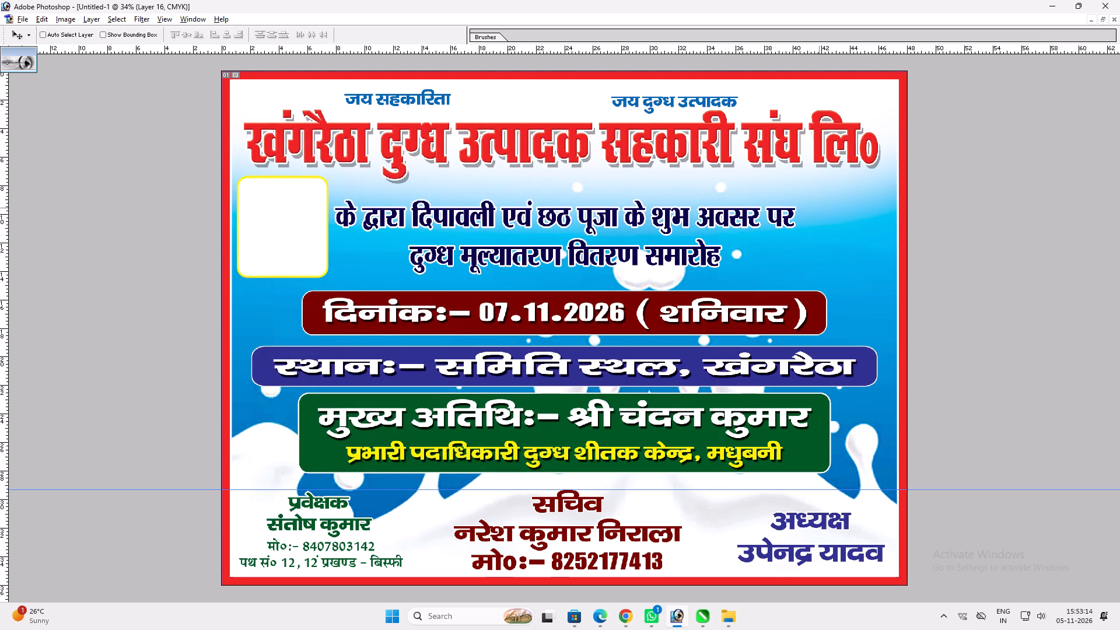
pyautogui.hotkey('alt', 'l')
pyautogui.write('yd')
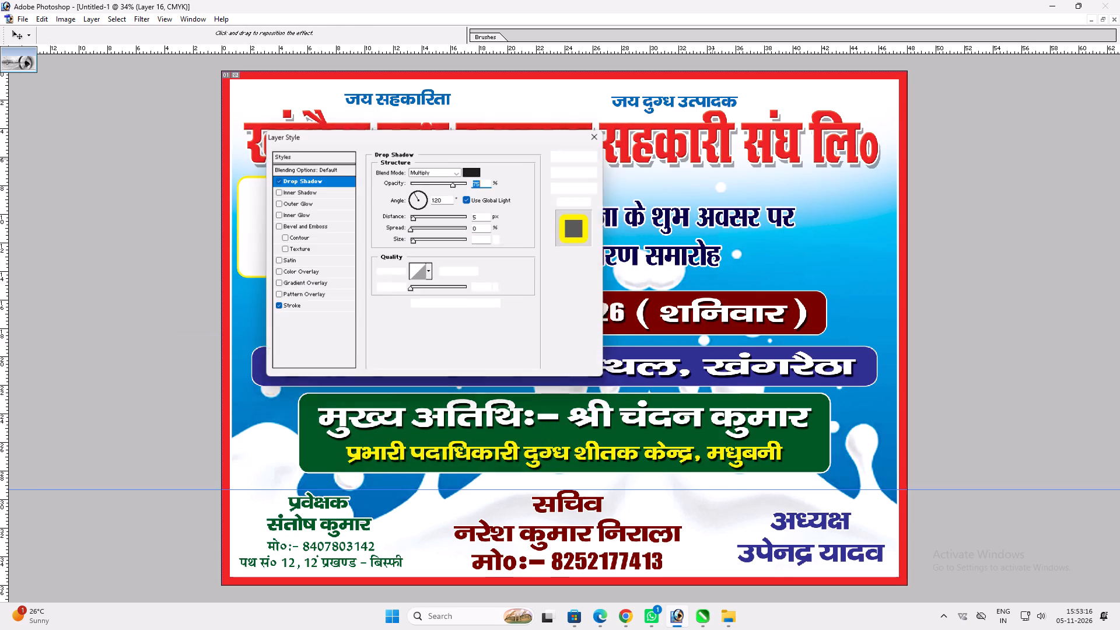
pyautogui.moveTo(459, 184); pyautogui.dragTo(480, 186)
pyautogui.click(419, 217)
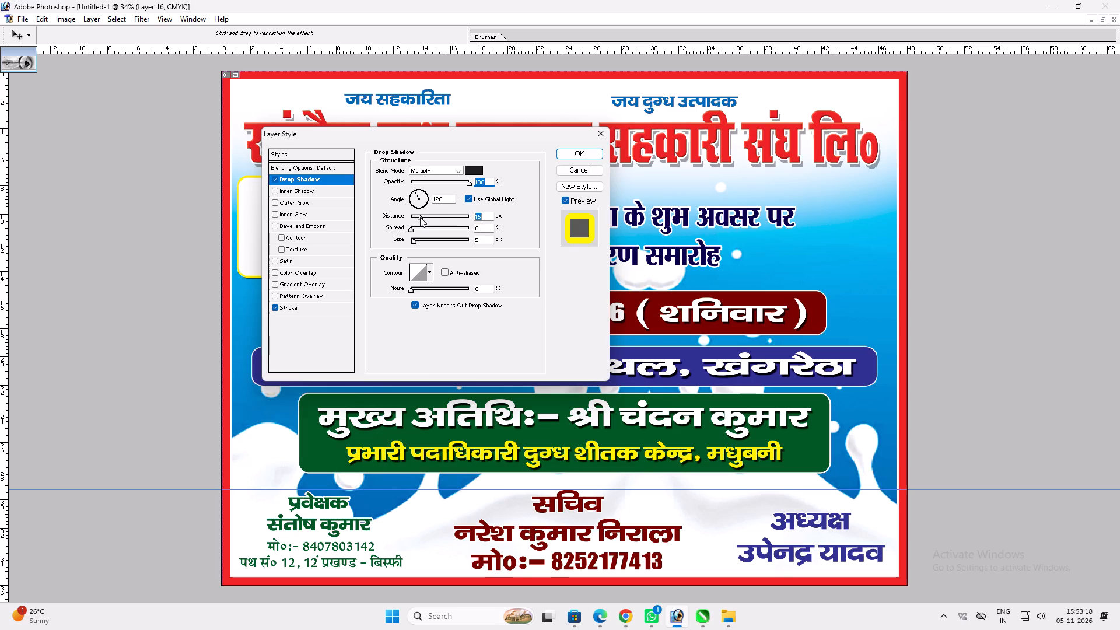
pyautogui.moveTo(418, 240); pyautogui.dragTo(424, 239)
pyautogui.press('Return')
# Duplicate the shadowed yellow-outlined box to the far end of the occasion text, just inside the banner's red border.
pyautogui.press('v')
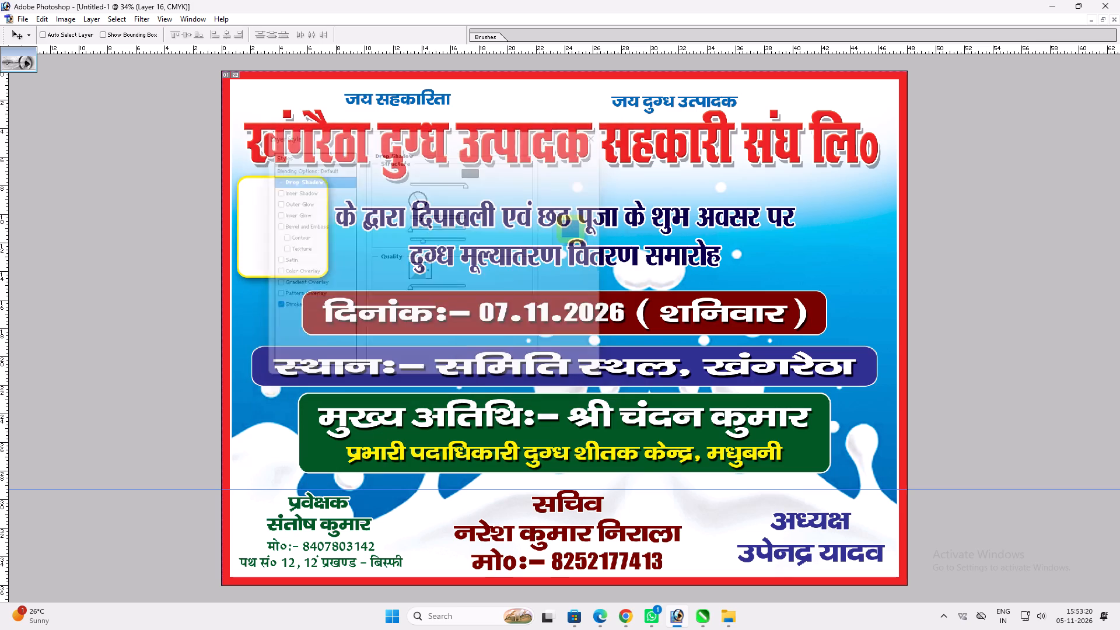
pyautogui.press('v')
pyautogui.keyDown('alt'); pyautogui.keyDown('shift'); pyautogui.moveTo(294, 240); pyautogui.dragTo(857, 249); pyautogui.keyUp('shift'); pyautogui.keyUp('alt')
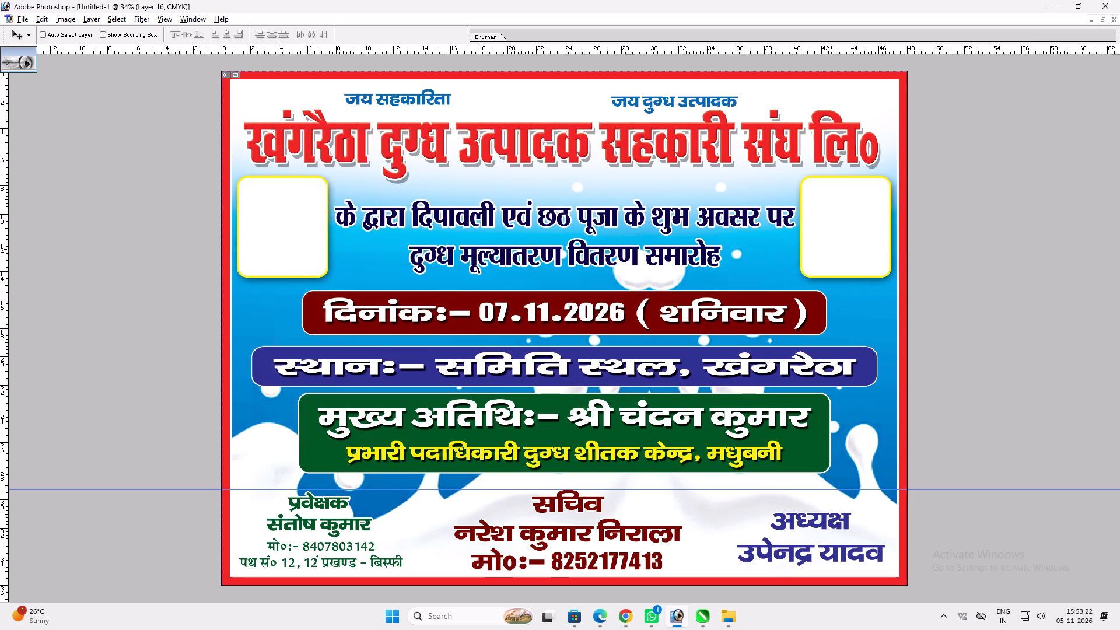
# Shrink the two-line navy occasion text very slightly about its centre to widen the gap to both boxes.
pyautogui.keyDown('ctrl'); pyautogui.click(790, 213); pyautogui.keyUp('ctrl')
pyautogui.hotkey('ctrl', 't')
pyautogui.keyDown('alt'); pyautogui.keyDown('shift'); pyautogui.click(793, 212); pyautogui.keyUp('shift'); pyautogui.keyUp('alt')
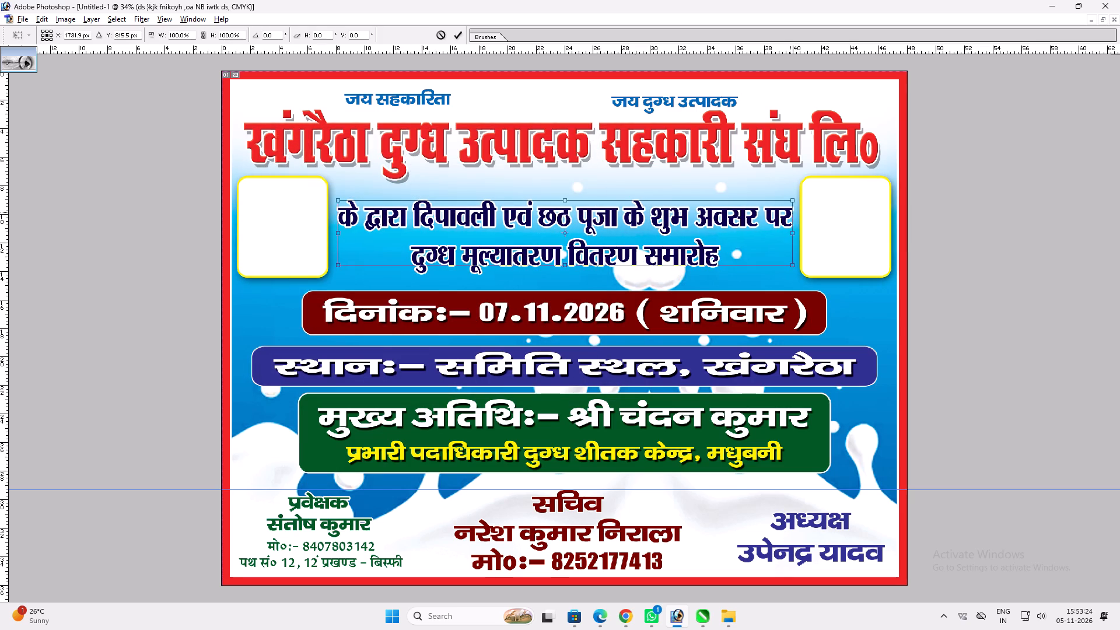
pyautogui.press('Return')
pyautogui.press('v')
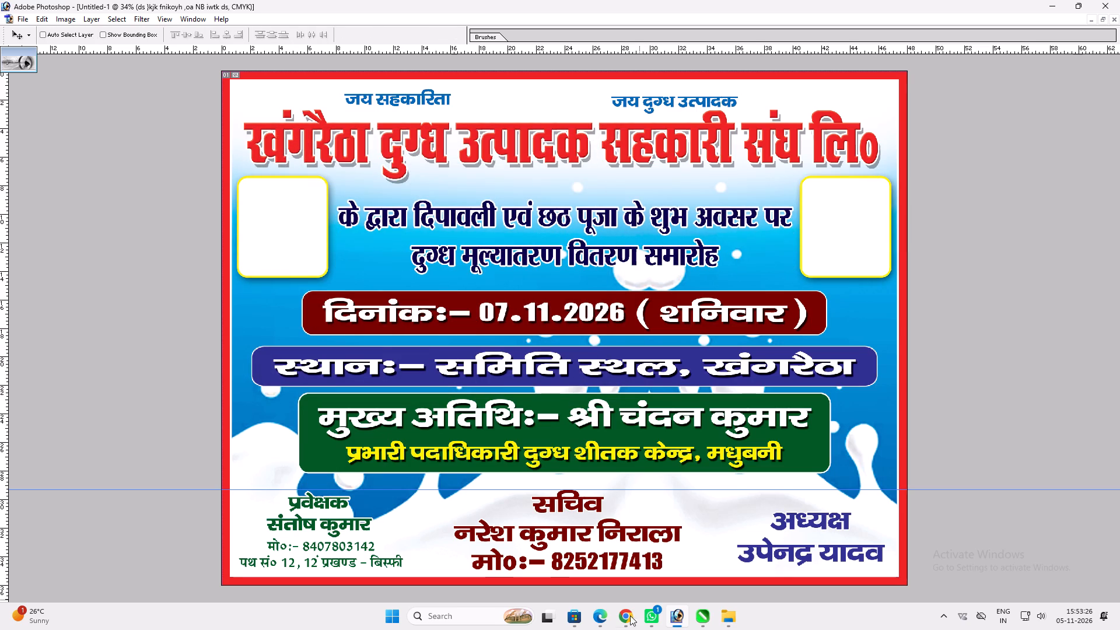
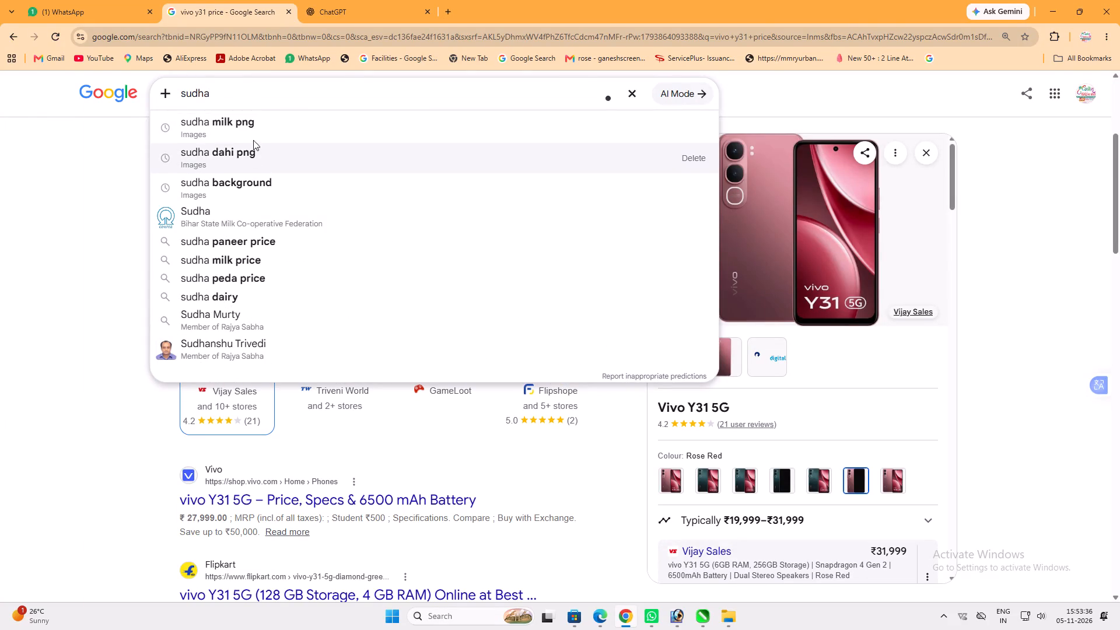
# Search Google Images for sudha milk png, and broaden the image search to just sudha.
pyautogui.click(256, 127)
pyautogui.moveTo(278, 104); pyautogui.dragTo(216, 110)
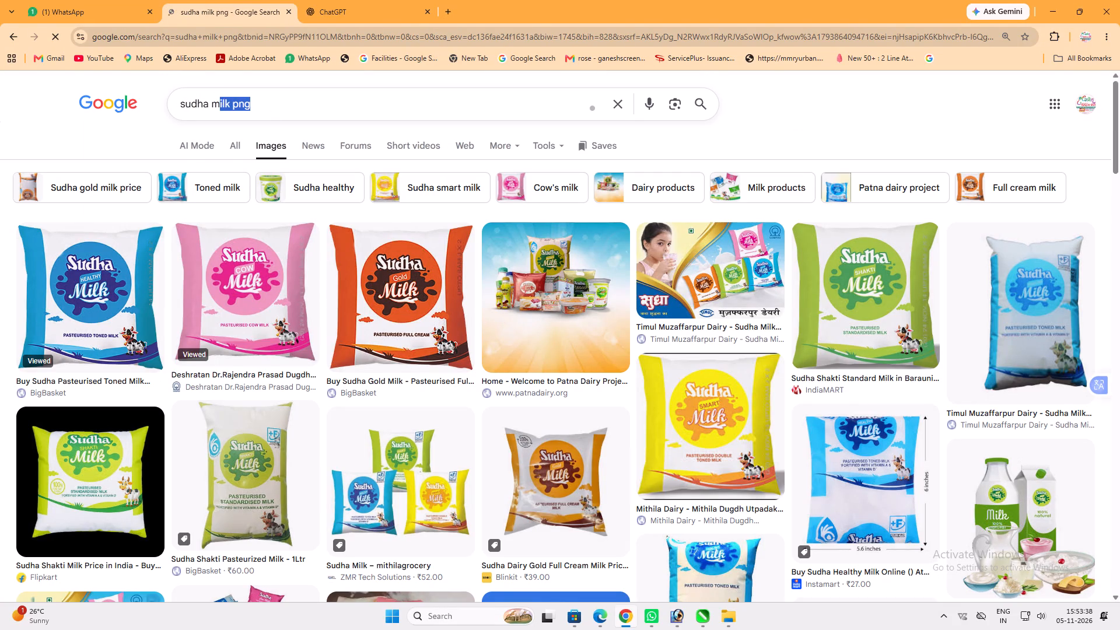
pyautogui.moveTo(216, 110); pyautogui.dragTo(211, 111)
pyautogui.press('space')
pyautogui.press('Return')
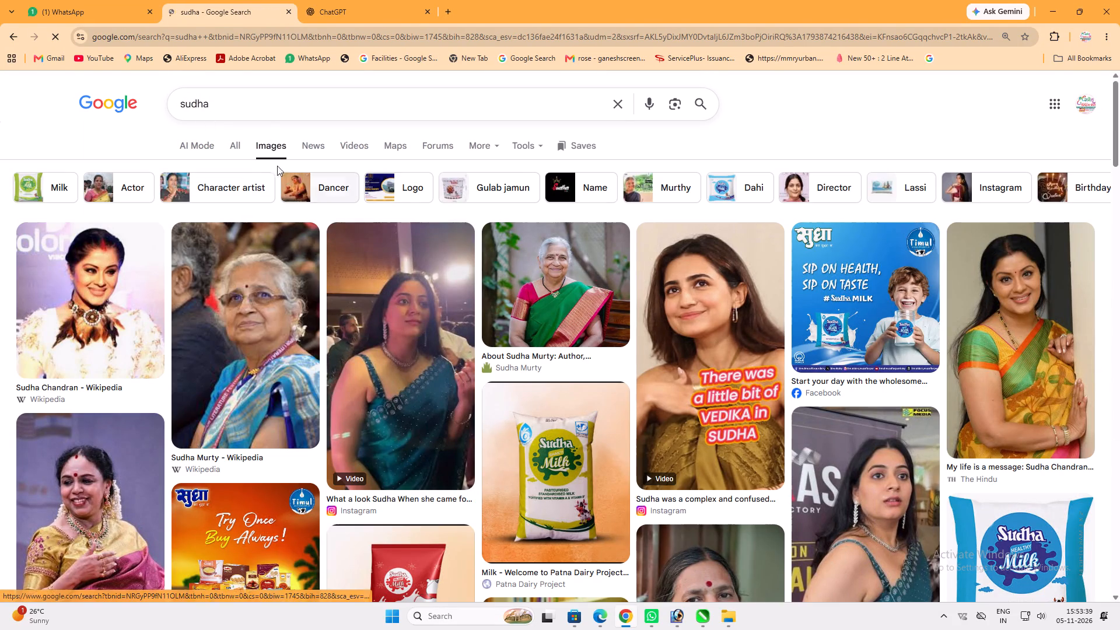
# Copy the tall Comfed Sudha poster image with the Hindi logo above four milk pouches, and switch back to the banner design.
pyautogui.click(862, 282)
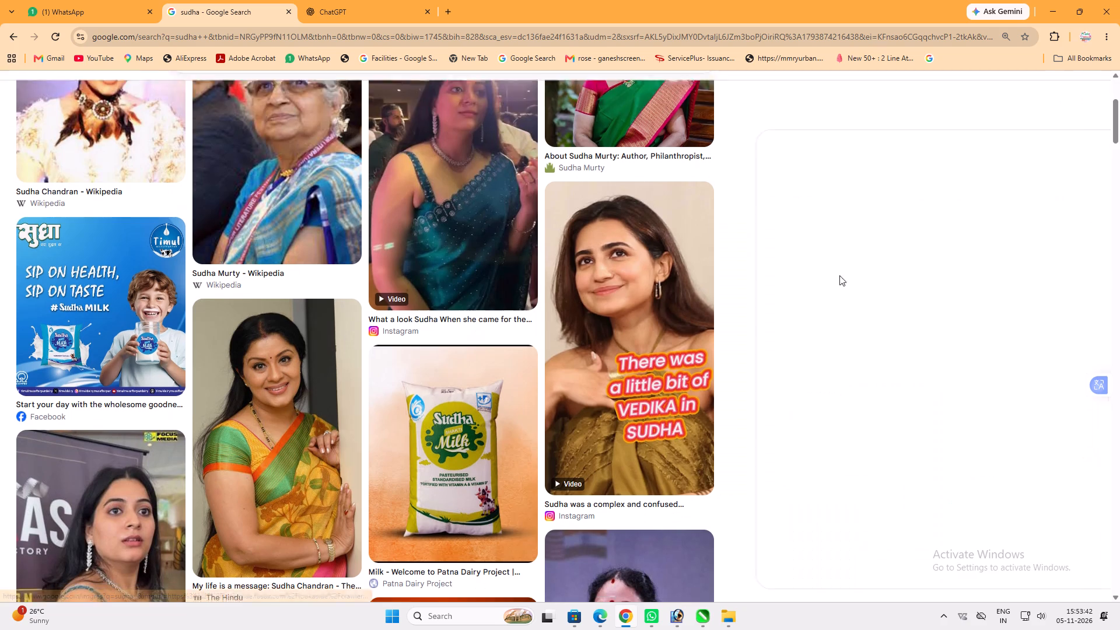
pyautogui.scroll(-6, 946, 275)
pyautogui.click(920, 355)
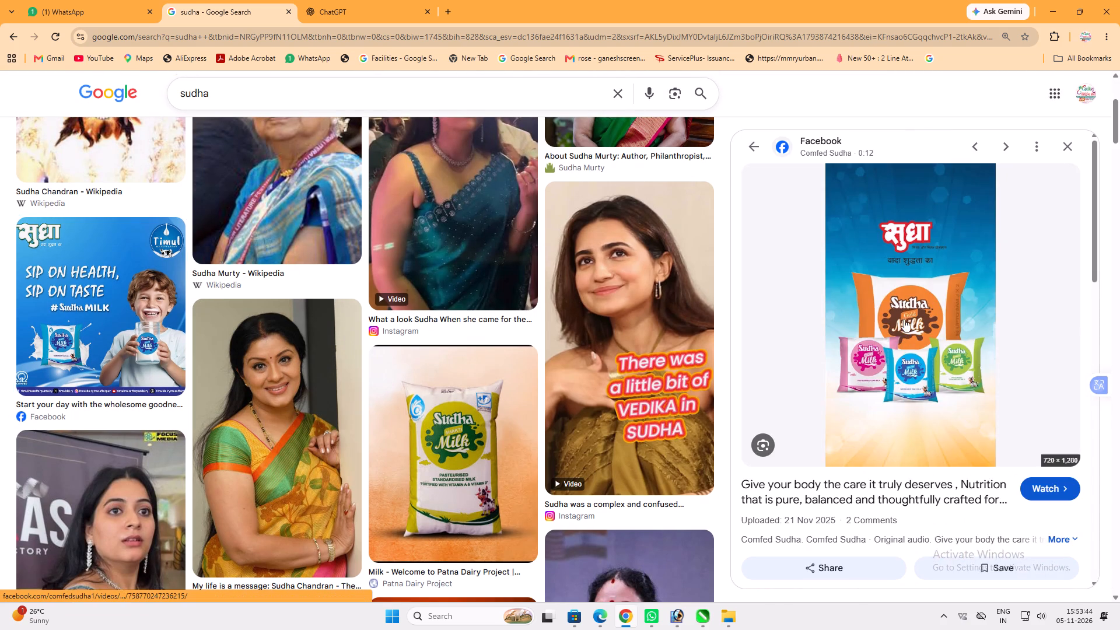
pyautogui.rightClick(908, 289)
pyautogui.click(973, 474)
pyautogui.click(682, 614)
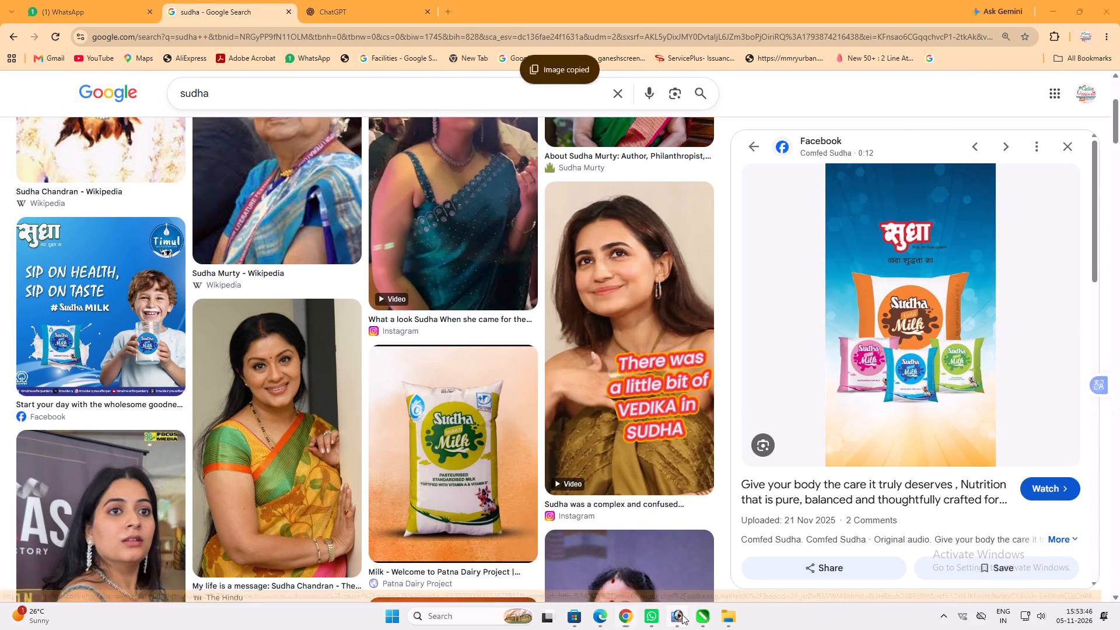
# Paste the copied Sudha milk-packets picture over the box at the occasion text's start, bring it to the front and set 50% opacity.
pyautogui.hotkey('ctrl', 'v')
pyautogui.press('v')
pyautogui.moveTo(604, 348); pyautogui.dragTo(332, 244)
pyautogui.hotkey('ctrl', 'shift', ']')
pyautogui.write('v5v')
pyautogui.moveTo(333, 244); pyautogui.dragTo(317, 218)
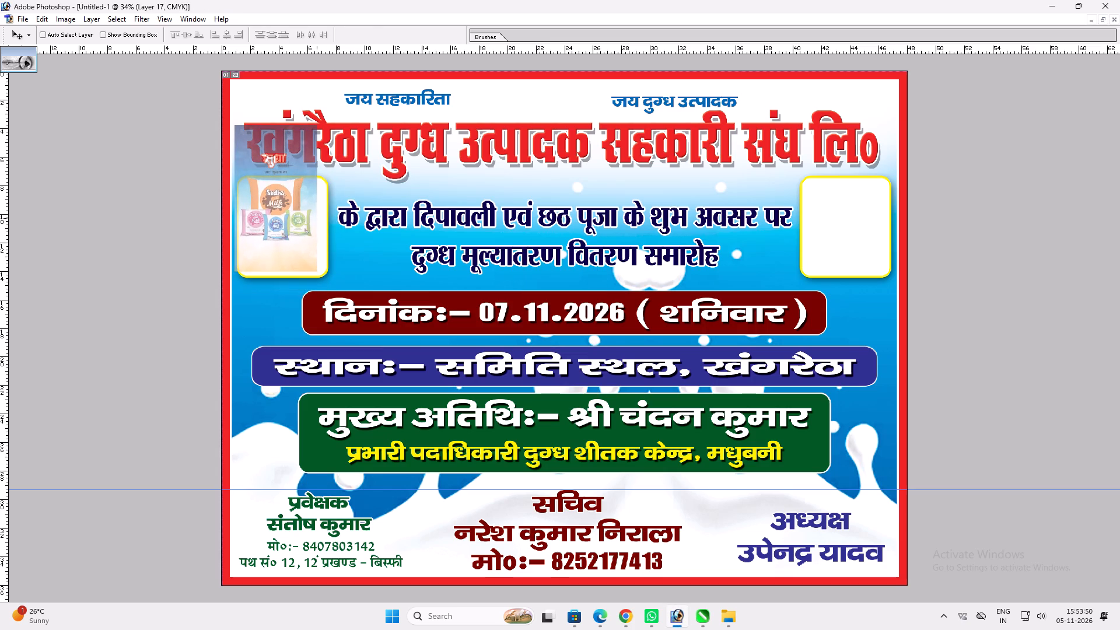
# Stretch the milk-packets picture to the box's width, extending it above and below so the packets fill the rounded box.
pyautogui.hotkey('ctrl', 't')
pyautogui.keyDown('shift'); pyautogui.moveTo(311, 268); pyautogui.dragTo(333, 291); pyautogui.keyUp('shift')
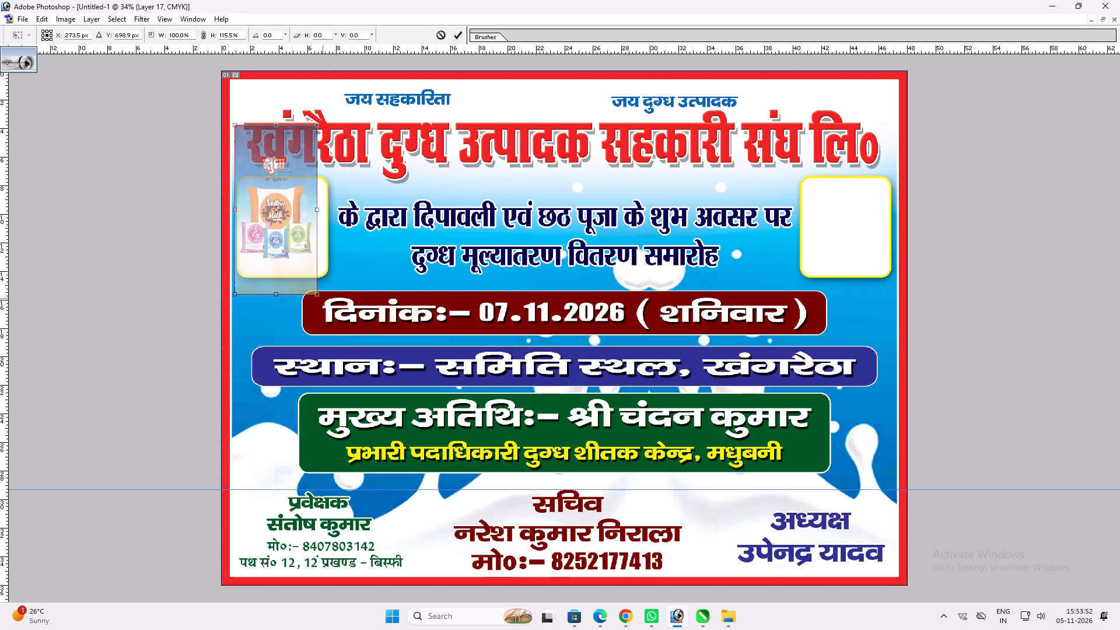
pyautogui.keyDown('shift'); pyautogui.moveTo(316, 295); pyautogui.dragTo(332, 300); pyautogui.keyUp('shift')
pyautogui.keyDown('shift'); pyautogui.moveTo(320, 275); pyautogui.dragTo(327, 276); pyautogui.keyUp('shift')
pyautogui.hotkey('shift', 'Return')
pyautogui.press('v')
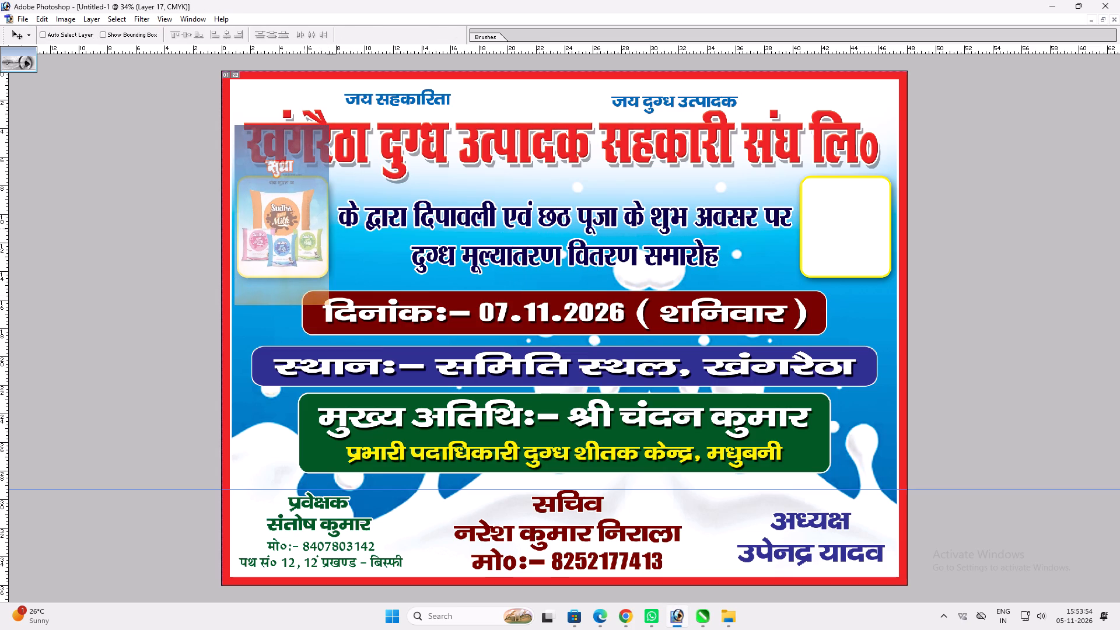
pyautogui.hotkey('ctrl', 't')
pyautogui.keyDown('shift'); pyautogui.moveTo(309, 121); pyautogui.dragTo(310, 105); pyautogui.keyUp('shift')
pyautogui.hotkey('shift', 'Return')
pyautogui.press('v')
# Clear the milk-packets picture outside the rounded box's outline, deselect and restore the picture to full opacity.
pyautogui.rightClick(293, 229)
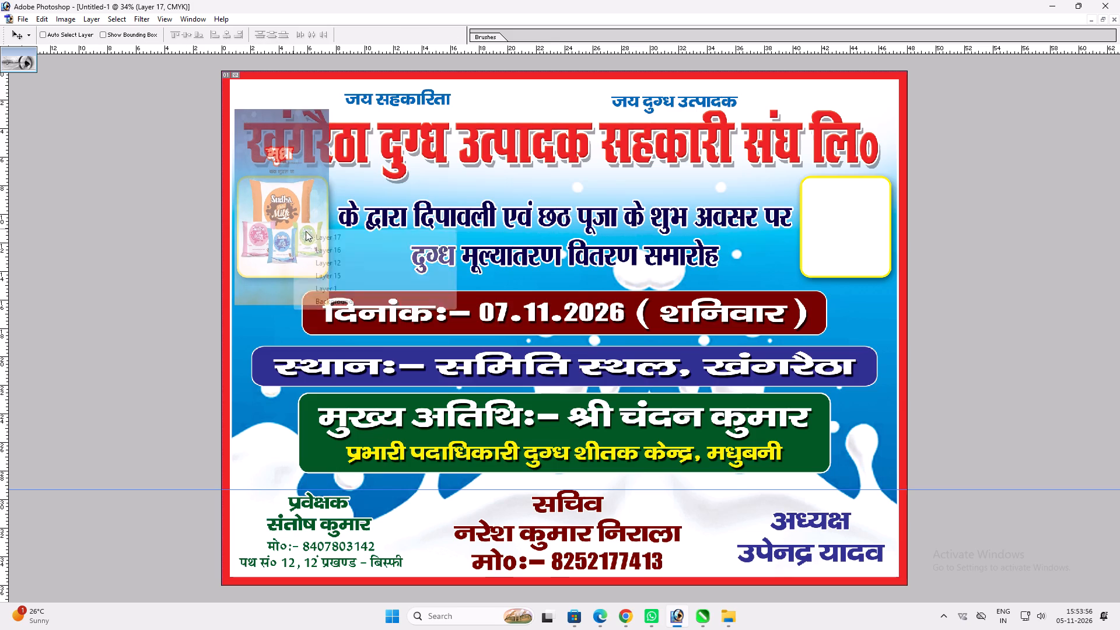
pyautogui.click(329, 247)
pyautogui.press('w')
pyautogui.click(352, 251)
pyautogui.press('v')
pyautogui.rightClick(309, 240)
pyautogui.click(327, 249)
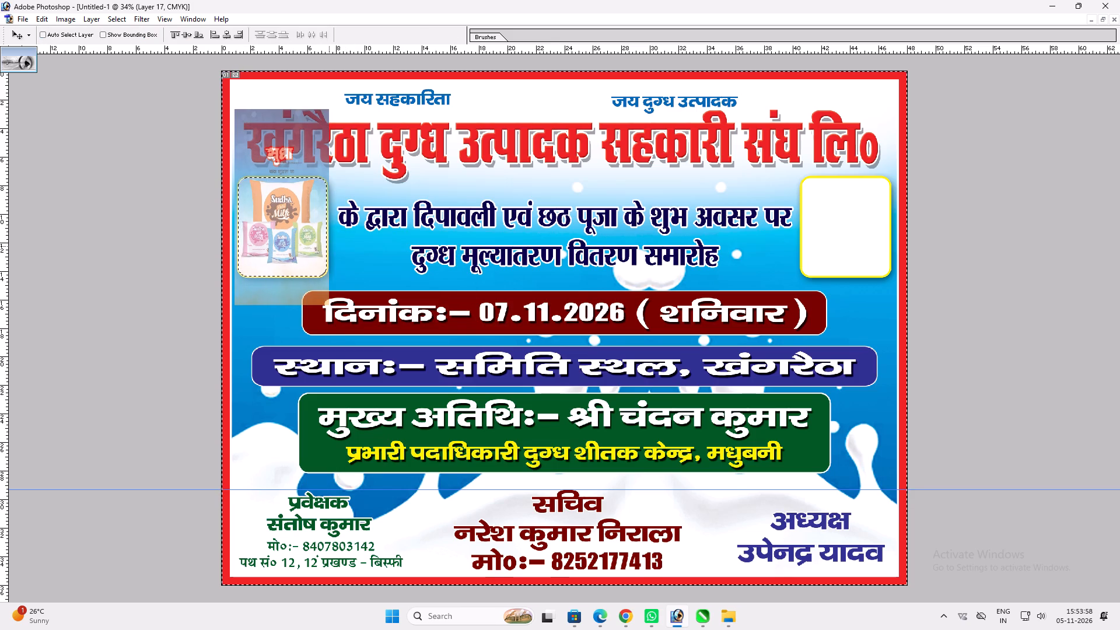
pyautogui.press('Delete')
pyautogui.hotkey('ctrl', 'd')
pyautogui.write('0vv')
pyautogui.press('v')
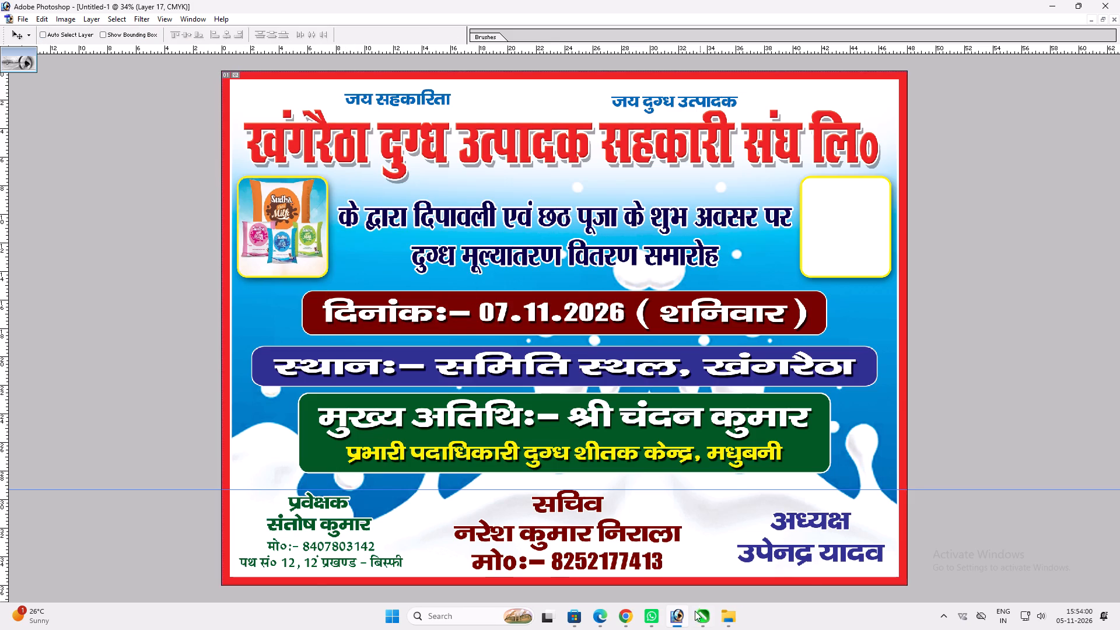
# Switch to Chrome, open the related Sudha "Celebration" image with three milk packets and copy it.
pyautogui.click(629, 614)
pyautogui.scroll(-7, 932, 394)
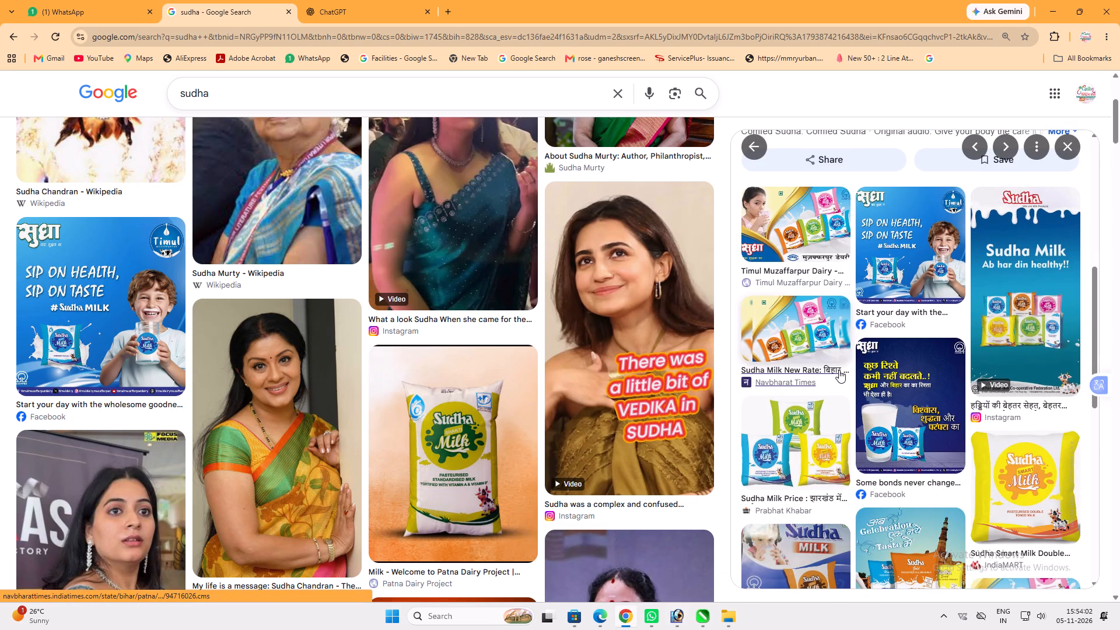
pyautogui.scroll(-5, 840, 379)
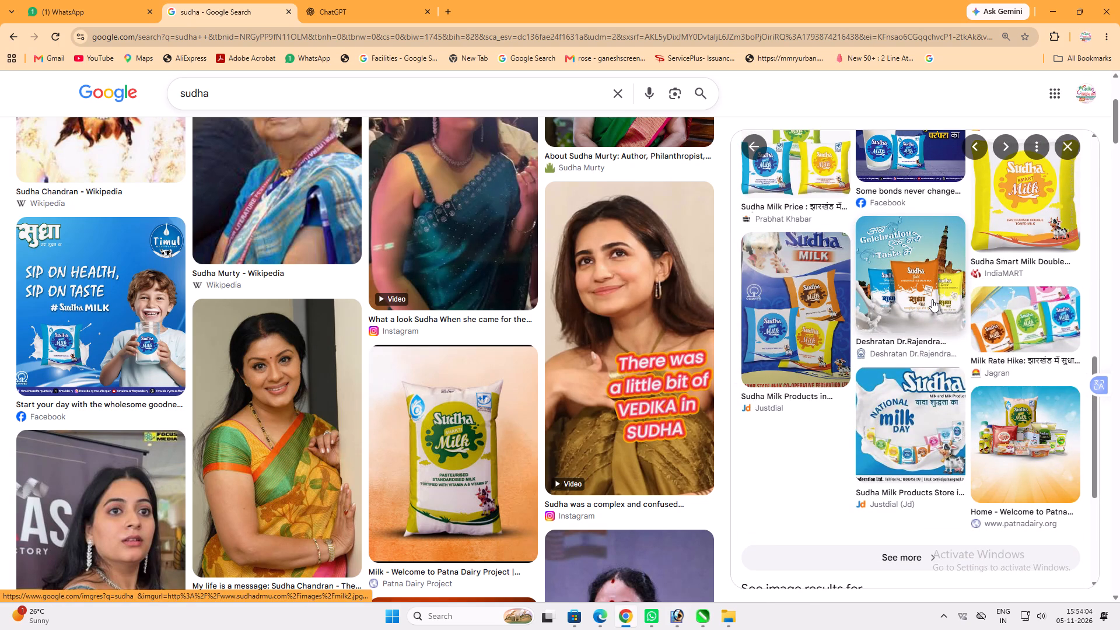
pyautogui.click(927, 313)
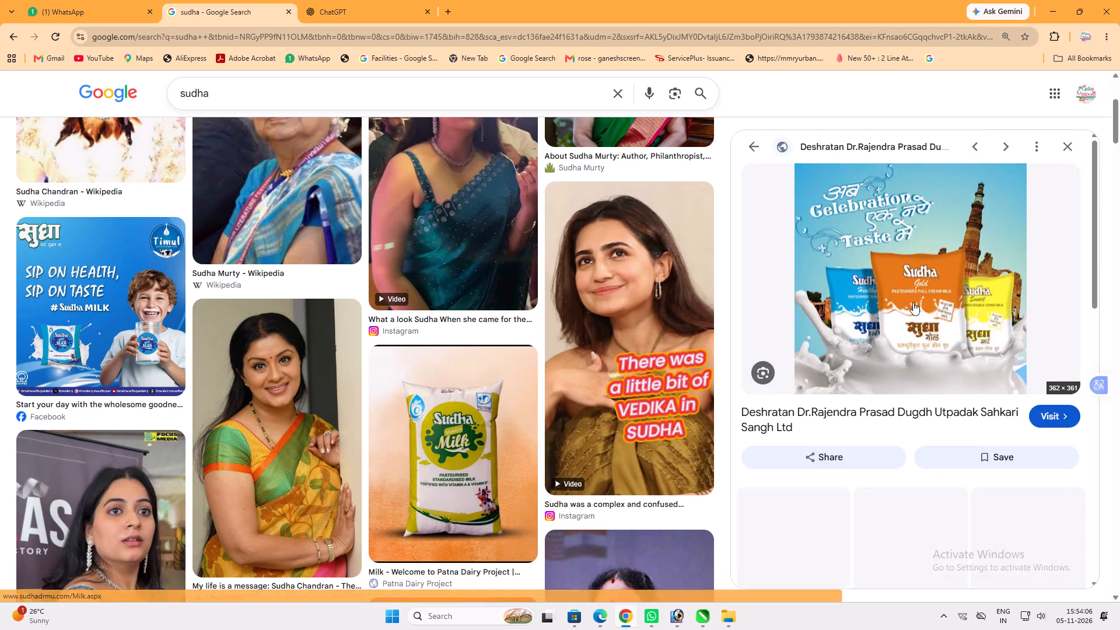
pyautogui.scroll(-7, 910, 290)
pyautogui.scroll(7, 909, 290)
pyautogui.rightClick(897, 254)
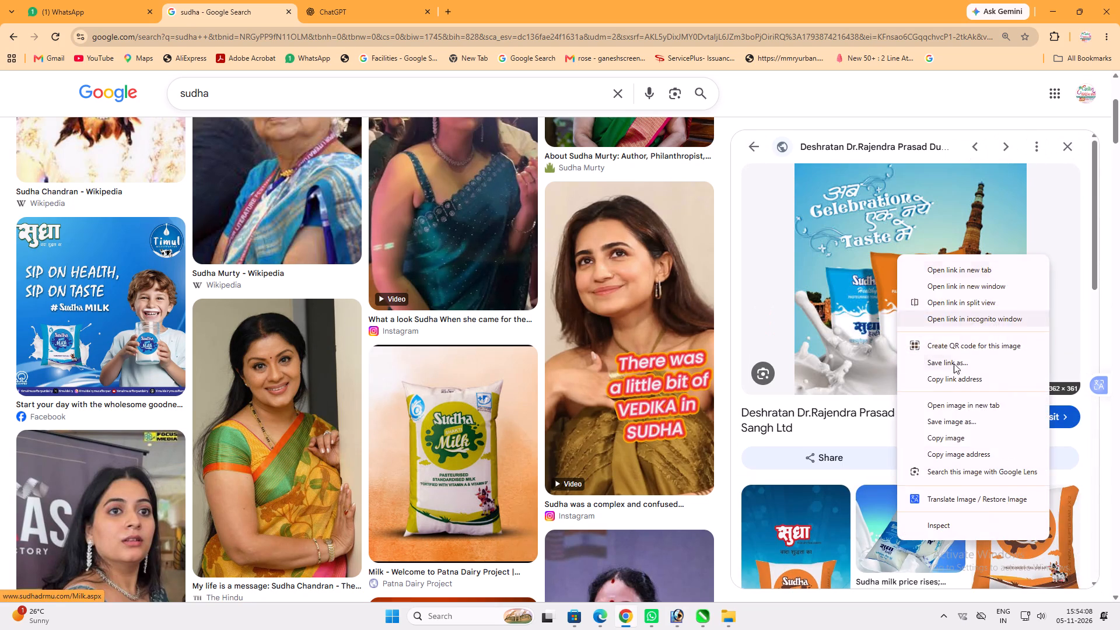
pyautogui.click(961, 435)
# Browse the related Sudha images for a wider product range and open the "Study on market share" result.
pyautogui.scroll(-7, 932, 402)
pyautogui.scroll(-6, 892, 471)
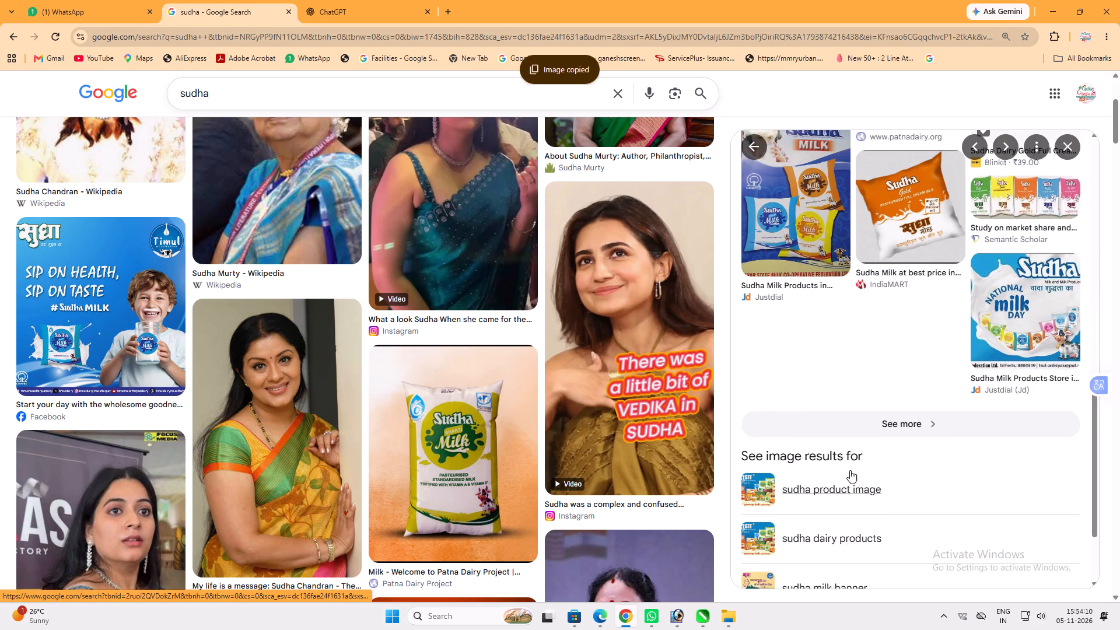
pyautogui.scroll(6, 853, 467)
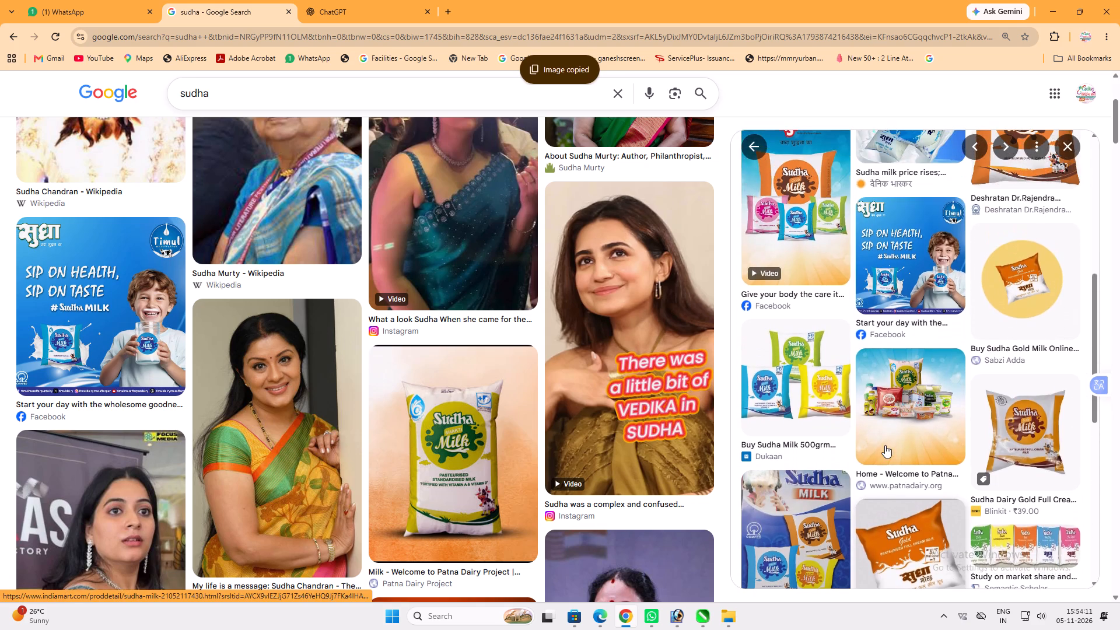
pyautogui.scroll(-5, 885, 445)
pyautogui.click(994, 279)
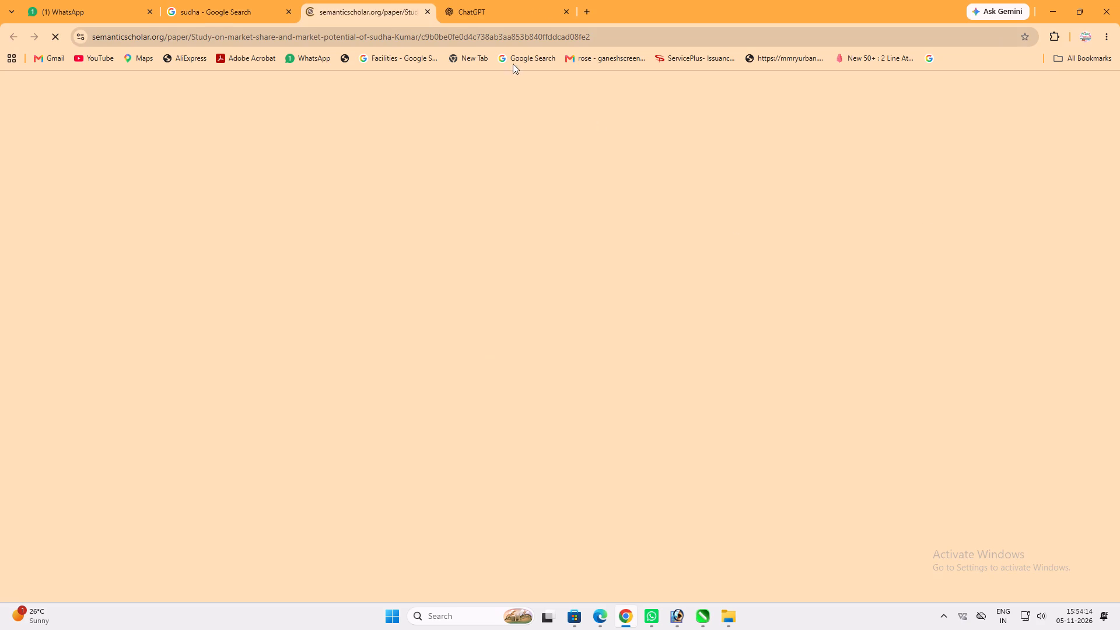
# Search Google Images for "sudha full Product", open the Timul Muzaffarpur Dairy product-range image and copy it.
pyautogui.click(244, 0)
pyautogui.click(267, 85)
pyautogui.press('space')
pyautogui.write('full Product')
pyautogui.press('space')
pyautogui.press('Return')
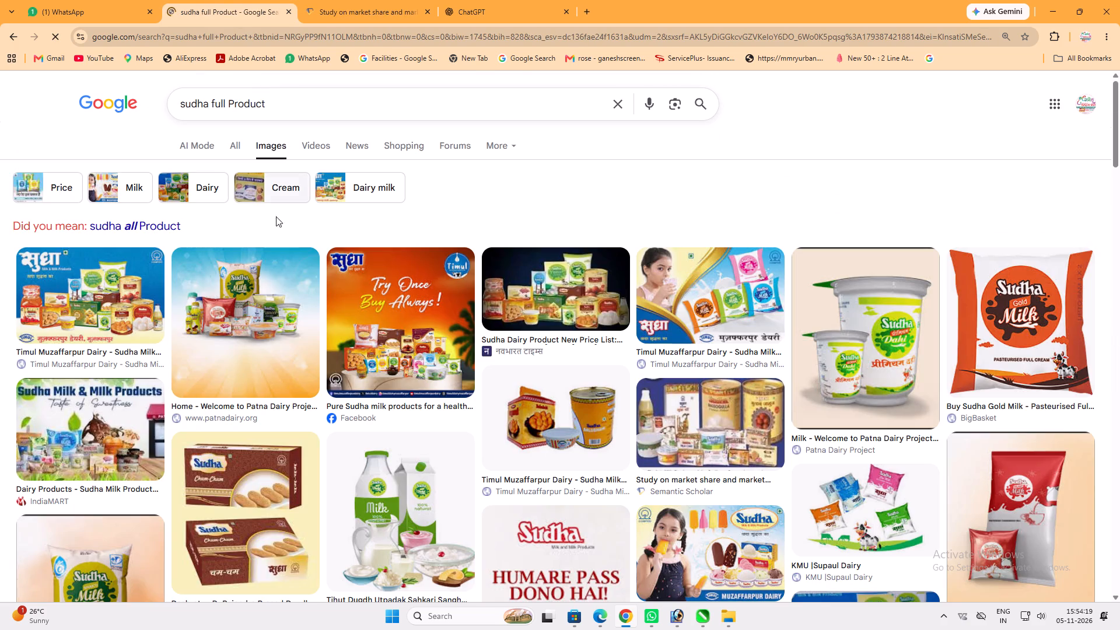
pyautogui.click(43, 315)
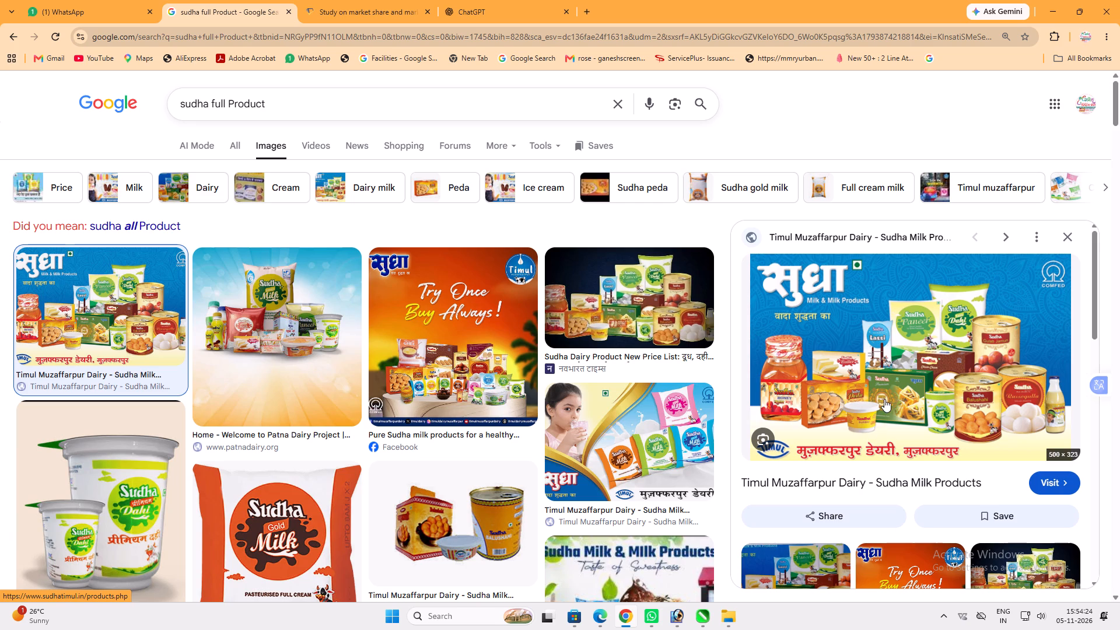
pyautogui.rightClick(887, 370)
pyautogui.click(933, 272)
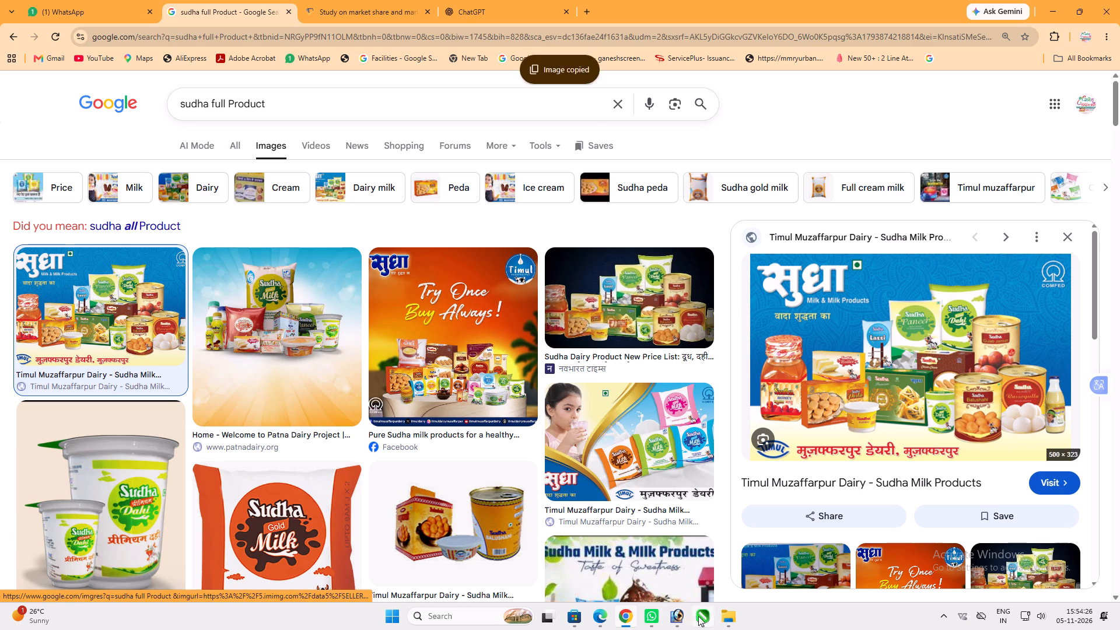
# In Photoshop, paste the product-range picture over the empty box at the occasion text's end, enlarge it and set 50% opacity.
pyautogui.click(673, 614)
pyautogui.hotkey('ctrl', 'v')
pyautogui.press('v')
pyautogui.moveTo(580, 306); pyautogui.dragTo(849, 178)
pyautogui.hotkey('ctrl', 't')
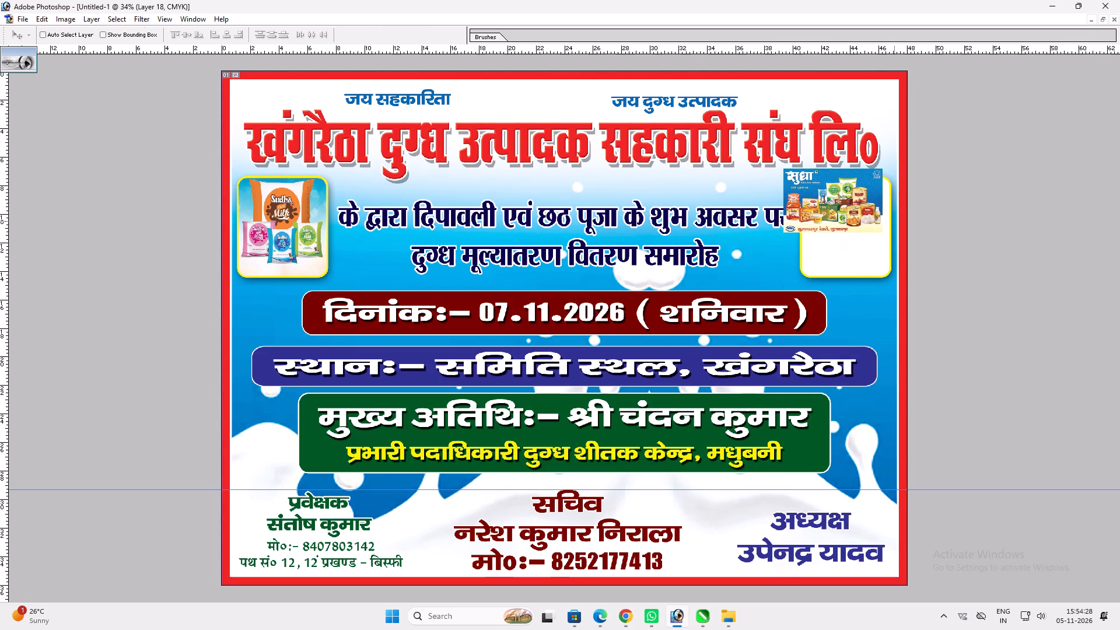
pyautogui.keyDown('shift'); pyautogui.moveTo(878, 228); pyautogui.dragTo(892, 237); pyautogui.keyUp('shift')
pyautogui.keyDown('shift'); pyautogui.moveTo(885, 238); pyautogui.dragTo(882, 278); pyautogui.keyUp('shift')
pyautogui.hotkey('shift', 'Return')
pyautogui.write('v5vv')
pyautogui.moveTo(867, 282); pyautogui.dragTo(876, 288)
# Narrow the product-range picture closer to the rounded box's width and extend it beyond the box's top and bottom edges.
pyautogui.hotkey('ctrl', 't')
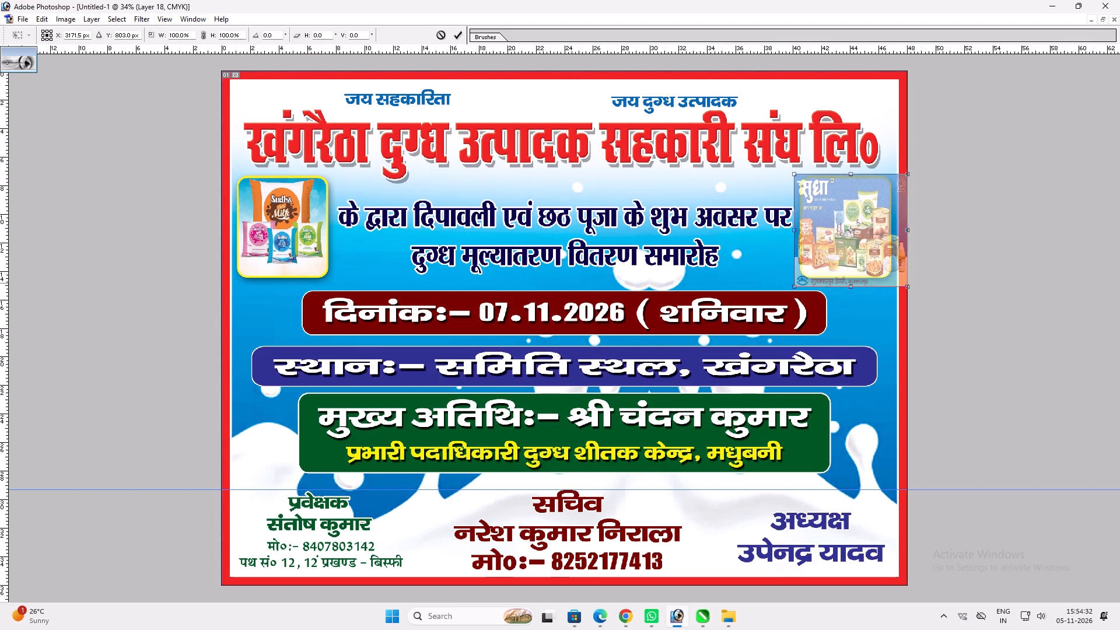
pyautogui.keyDown('shift'); pyautogui.moveTo(909, 283); pyautogui.dragTo(900, 281); pyautogui.keyUp('shift')
pyautogui.keyDown('shift'); pyautogui.click(796, 253); pyautogui.keyUp('shift')
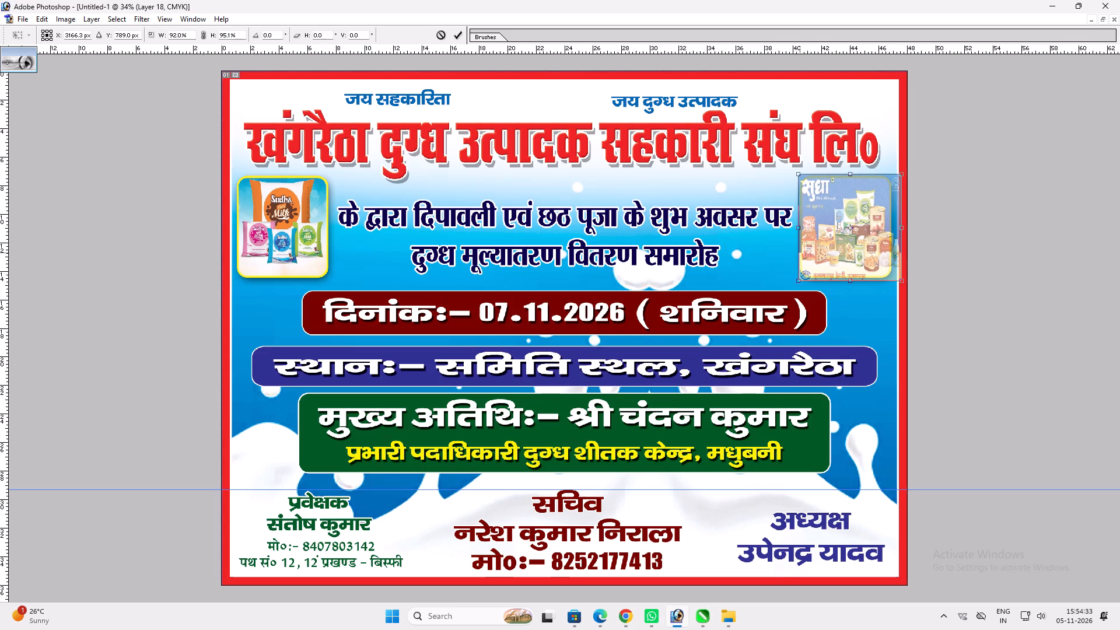
pyautogui.keyDown('shift'); pyautogui.moveTo(848, 175); pyautogui.dragTo(850, 162); pyautogui.keyUp('shift')
pyautogui.keyDown('shift'); pyautogui.moveTo(865, 281); pyautogui.dragTo(865, 290); pyautogui.keyUp('shift')
pyautogui.hotkey('shift', 'Return')
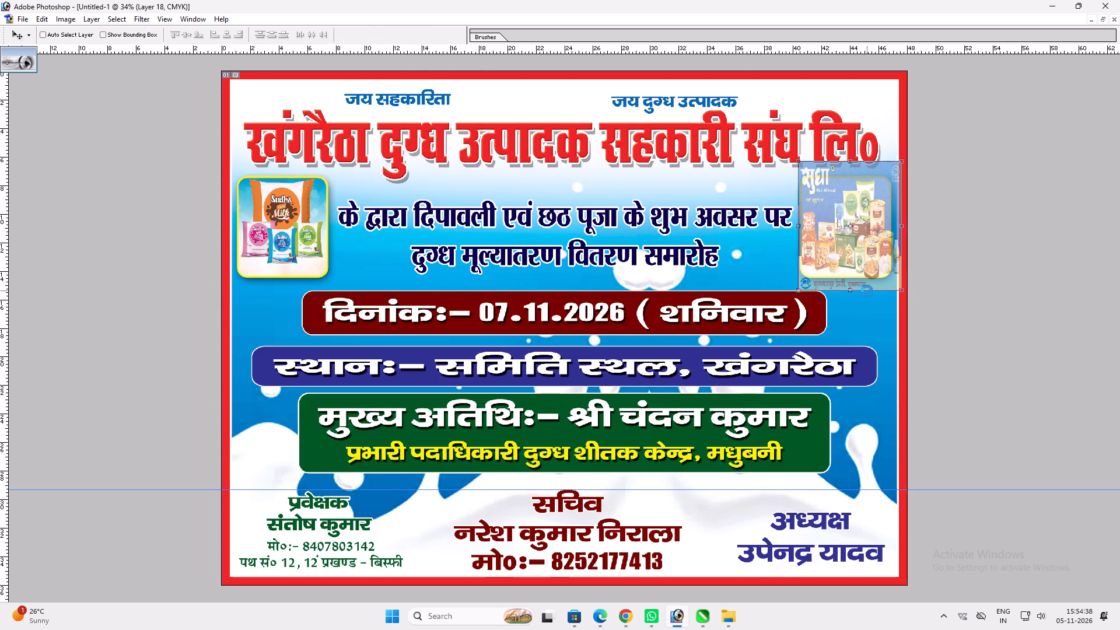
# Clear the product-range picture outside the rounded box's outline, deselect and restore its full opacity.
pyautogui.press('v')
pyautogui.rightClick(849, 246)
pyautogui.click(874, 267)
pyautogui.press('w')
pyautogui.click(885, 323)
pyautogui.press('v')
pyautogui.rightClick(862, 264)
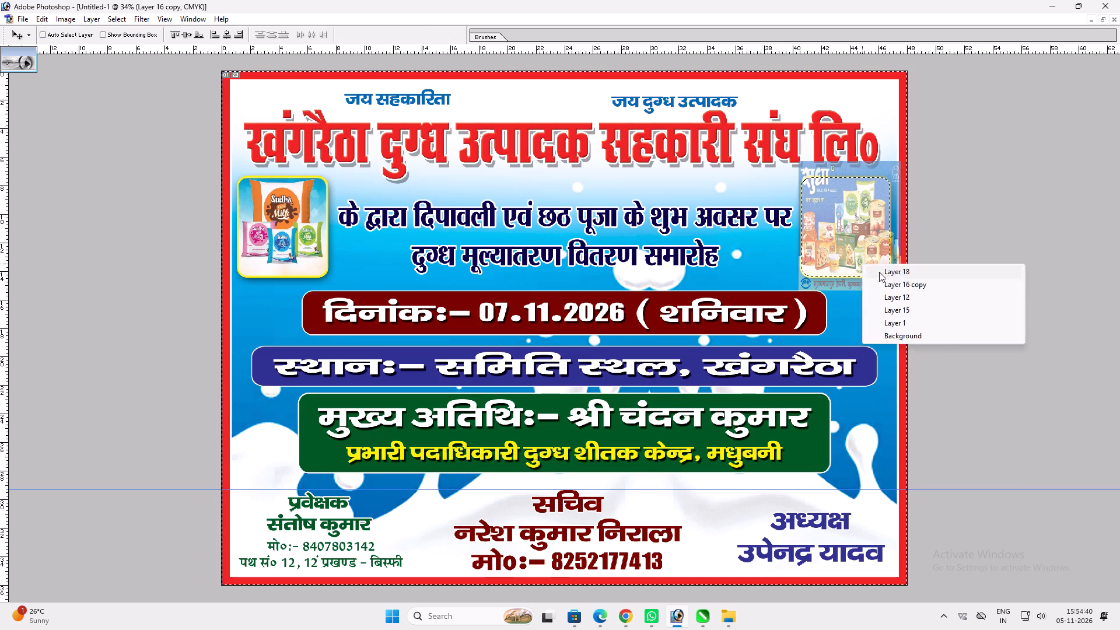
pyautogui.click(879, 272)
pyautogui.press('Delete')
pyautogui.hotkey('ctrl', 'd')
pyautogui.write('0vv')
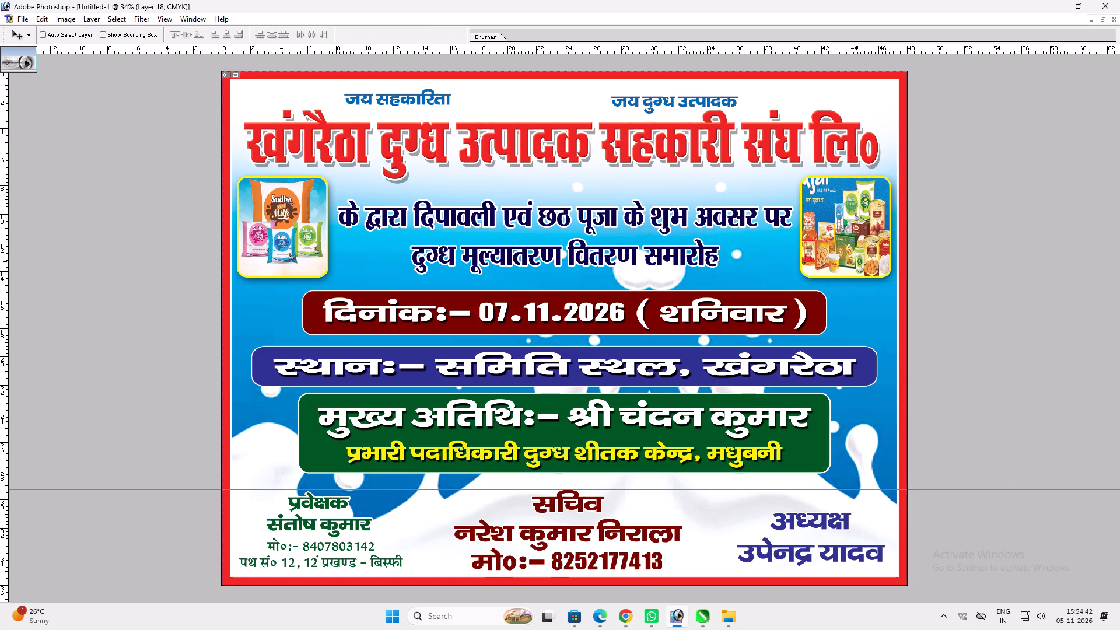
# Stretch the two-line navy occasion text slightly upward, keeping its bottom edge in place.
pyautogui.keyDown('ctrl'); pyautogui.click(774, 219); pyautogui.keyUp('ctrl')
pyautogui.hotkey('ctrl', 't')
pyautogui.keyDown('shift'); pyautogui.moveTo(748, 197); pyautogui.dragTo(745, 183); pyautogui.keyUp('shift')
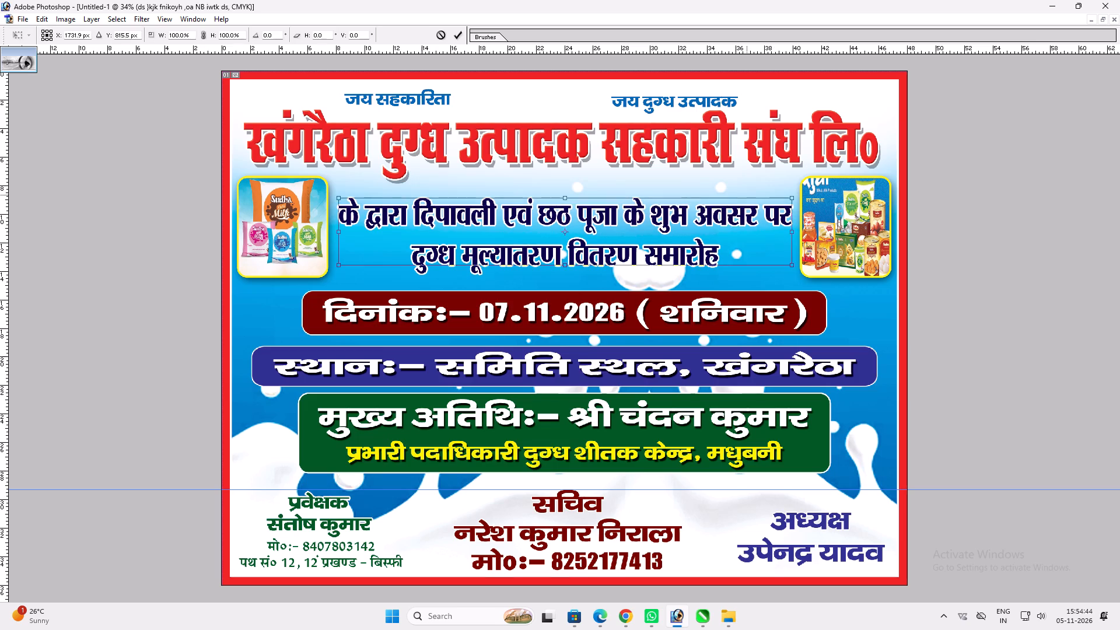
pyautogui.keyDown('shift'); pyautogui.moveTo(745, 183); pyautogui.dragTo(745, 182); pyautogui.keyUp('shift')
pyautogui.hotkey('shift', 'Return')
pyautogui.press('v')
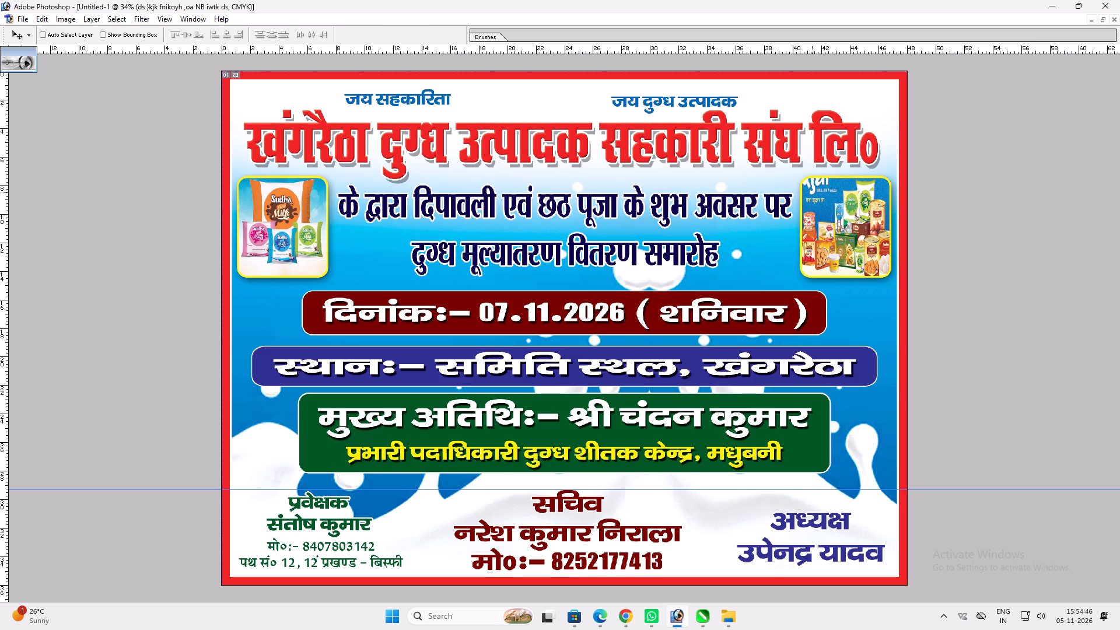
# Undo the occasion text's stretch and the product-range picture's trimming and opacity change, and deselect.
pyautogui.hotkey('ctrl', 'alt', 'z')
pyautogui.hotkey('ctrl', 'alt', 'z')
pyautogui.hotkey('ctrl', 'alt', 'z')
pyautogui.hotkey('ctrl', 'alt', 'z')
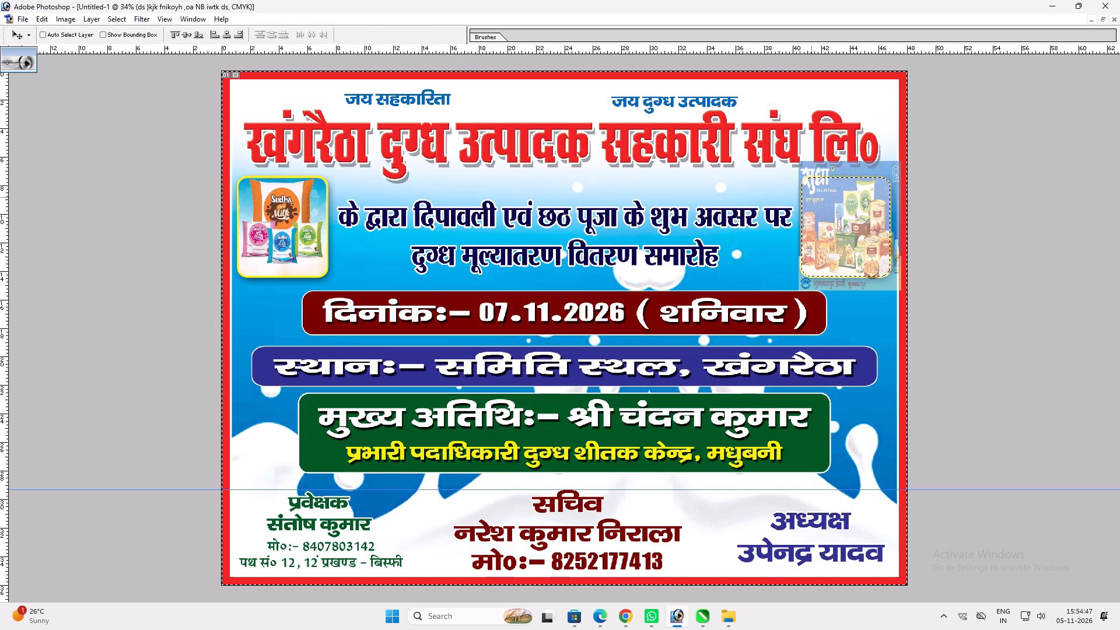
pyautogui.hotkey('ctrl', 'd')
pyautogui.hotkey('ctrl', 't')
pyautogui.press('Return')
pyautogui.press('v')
# Lower the product-range picture's top edge to the rounded box's top so the Sudha logo fits inside, and narrow it slightly.
pyautogui.keyDown('ctrl'); pyautogui.click(826, 191); pyautogui.keyUp('ctrl')
pyautogui.hotkey('ctrl', 't')
pyautogui.keyDown('shift'); pyautogui.moveTo(830, 157); pyautogui.dragTo(829, 171); pyautogui.keyUp('shift')
pyautogui.keyDown('shift'); pyautogui.click(803, 187); pyautogui.keyUp('shift')
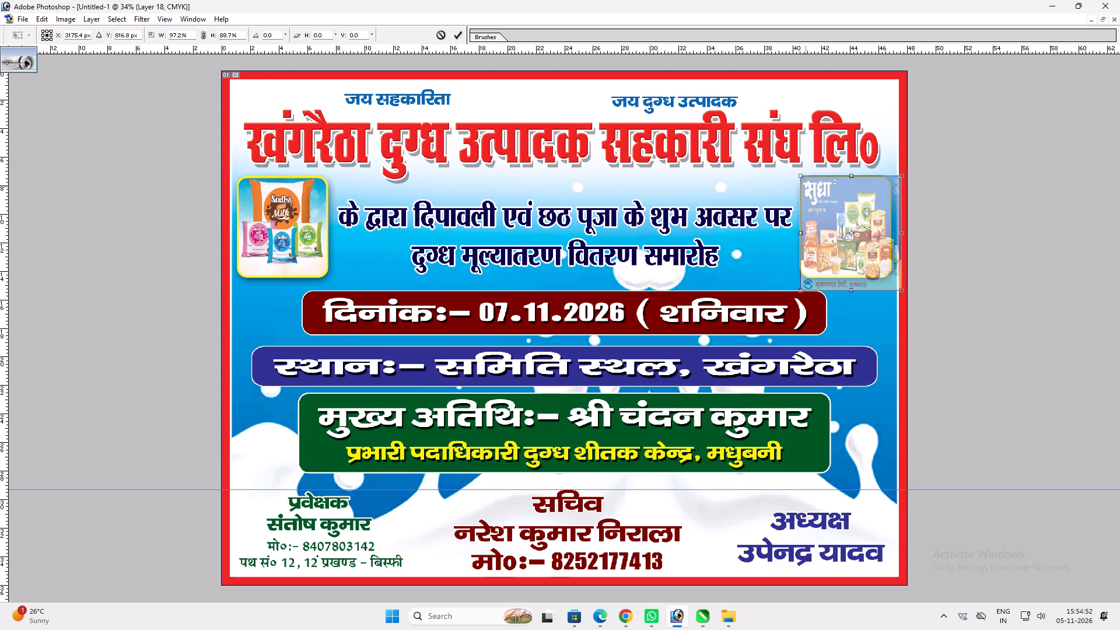
pyautogui.hotkey('shift', 'Return')
pyautogui.press('v')
# Clear the resized product-range picture outside the rounded box's outline, deselect and restore its full opacity.
pyautogui.rightClick(845, 206)
pyautogui.click(864, 225)
pyautogui.press('w')
pyautogui.click(887, 292)
pyautogui.press('v')
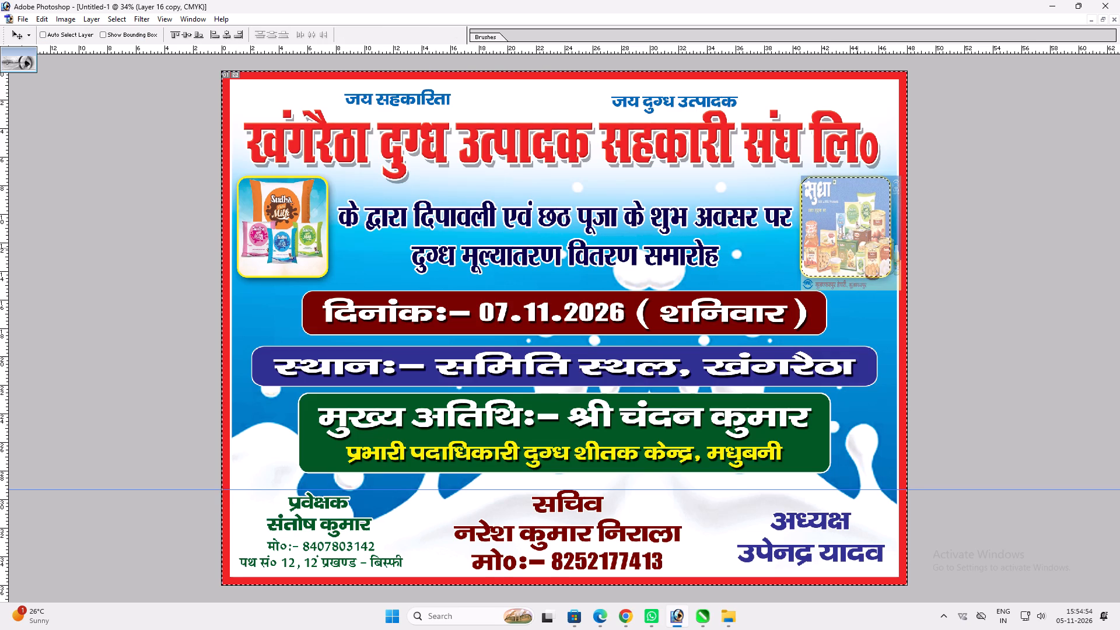
pyautogui.rightClick(856, 247)
pyautogui.click(870, 255)
pyautogui.press('Delete')
pyautogui.hotkey('ctrl', 'd')
pyautogui.write('0v')
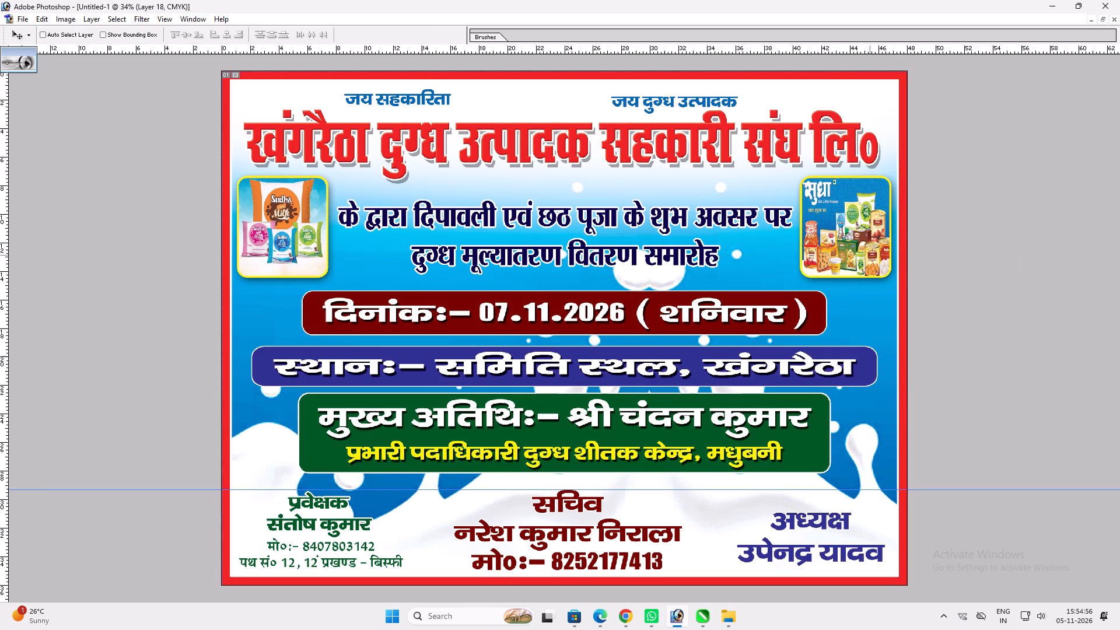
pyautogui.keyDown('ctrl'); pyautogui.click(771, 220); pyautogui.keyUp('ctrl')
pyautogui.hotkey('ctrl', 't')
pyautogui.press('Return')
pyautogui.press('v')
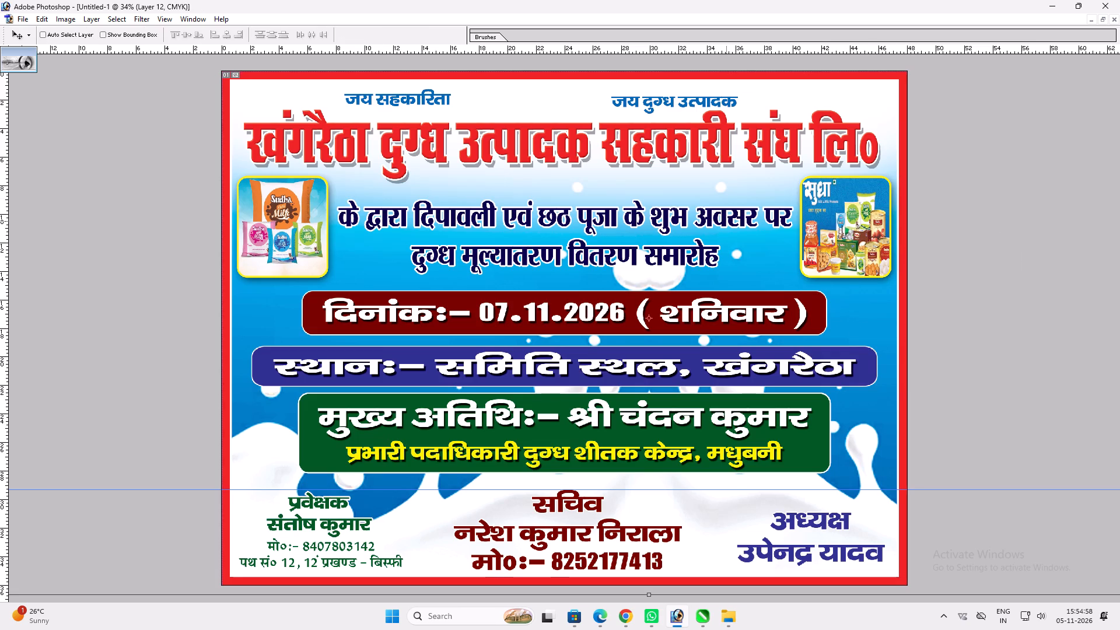
# Stretch the two-line occasion text upward towards the red heading, and shift it slightly down between the two picture boxes.
pyautogui.keyDown('ctrl'); pyautogui.rightClick(727, 220); pyautogui.keyUp('ctrl')
pyautogui.rightClick(741, 211)
pyautogui.click(750, 218)
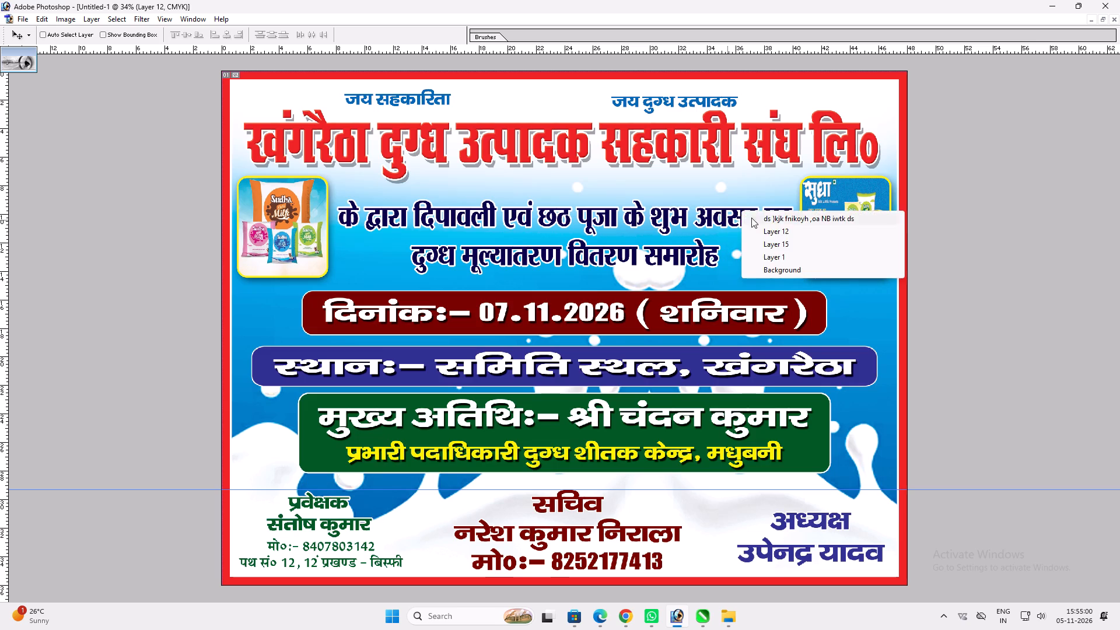
pyautogui.hotkey('ctrl', 't')
pyautogui.keyDown('shift'); pyautogui.moveTo(738, 199); pyautogui.dragTo(734, 177); pyautogui.keyUp('shift')
pyautogui.press('Return')
pyautogui.press('v')
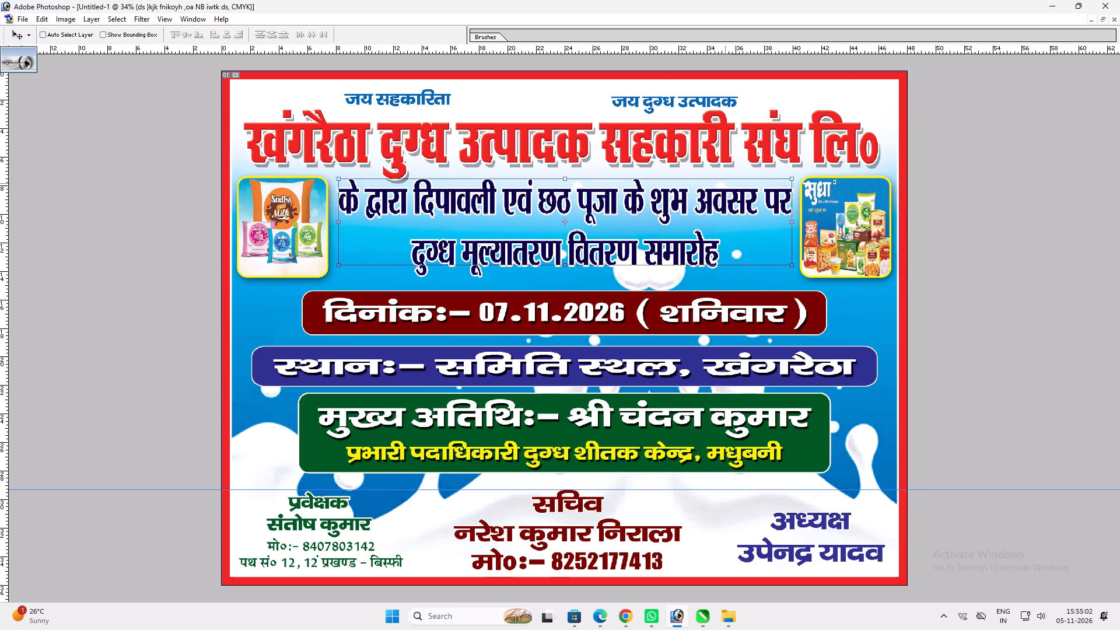
pyautogui.moveTo(723, 216); pyautogui.dragTo(723, 223)
# Change the occasion text's Color Overlay to magenta with C 0, M 100, Y 0, K 0.
pyautogui.hotkey('alt', 'l')
pyautogui.hotkey('alt', 'y')
pyautogui.press('n')
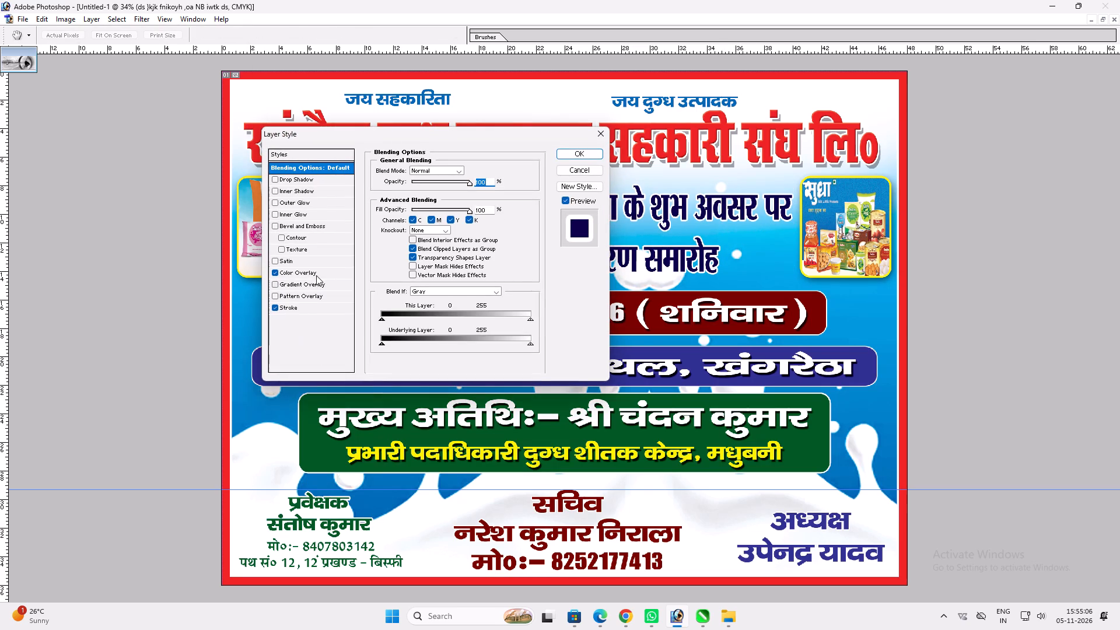
pyautogui.click(316, 274)
pyautogui.click(478, 173)
pyautogui.press('0')
pyautogui.press('Tab')
pyautogui.press('1')
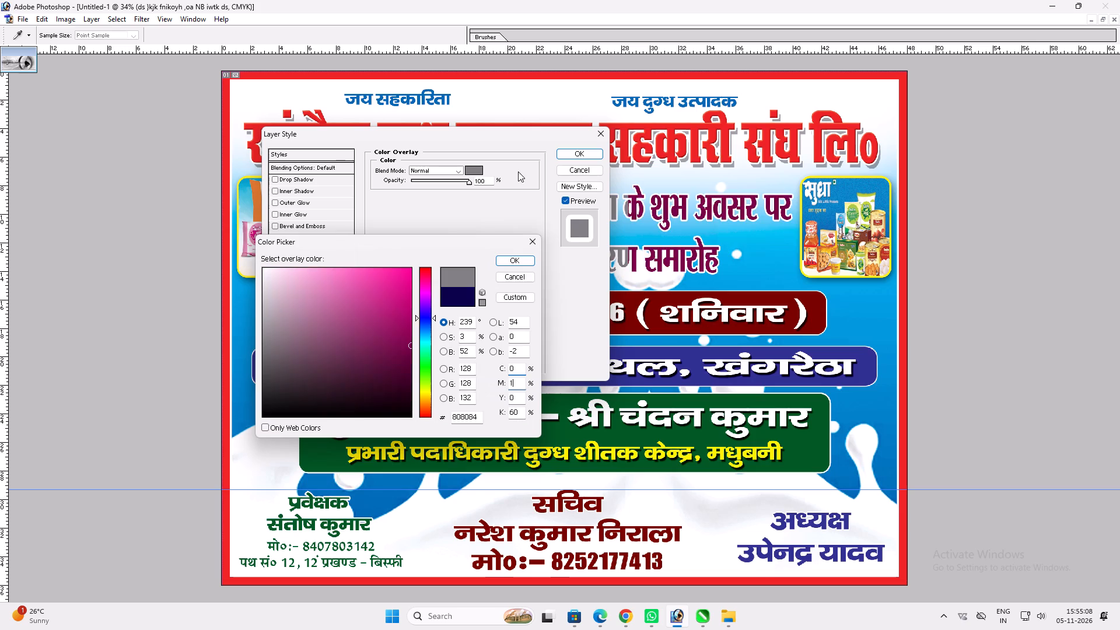
pyautogui.write('00')
pyautogui.press('Tab')
pyautogui.write('100')
pyautogui.press('Tab')
pyautogui.press('0')
pyautogui.press('Tab')
pyautogui.hotkey('shift', 'Tab')
pyautogui.hotkey('shift', 'Tab')
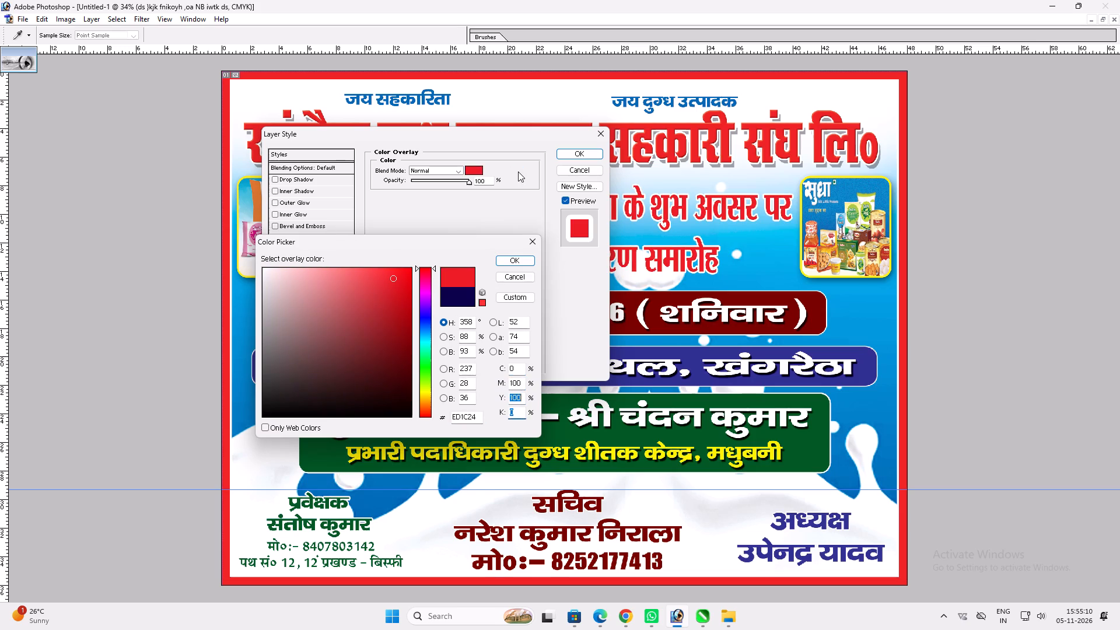
pyautogui.press('0')
pyautogui.press('Return')
pyautogui.press('Return')
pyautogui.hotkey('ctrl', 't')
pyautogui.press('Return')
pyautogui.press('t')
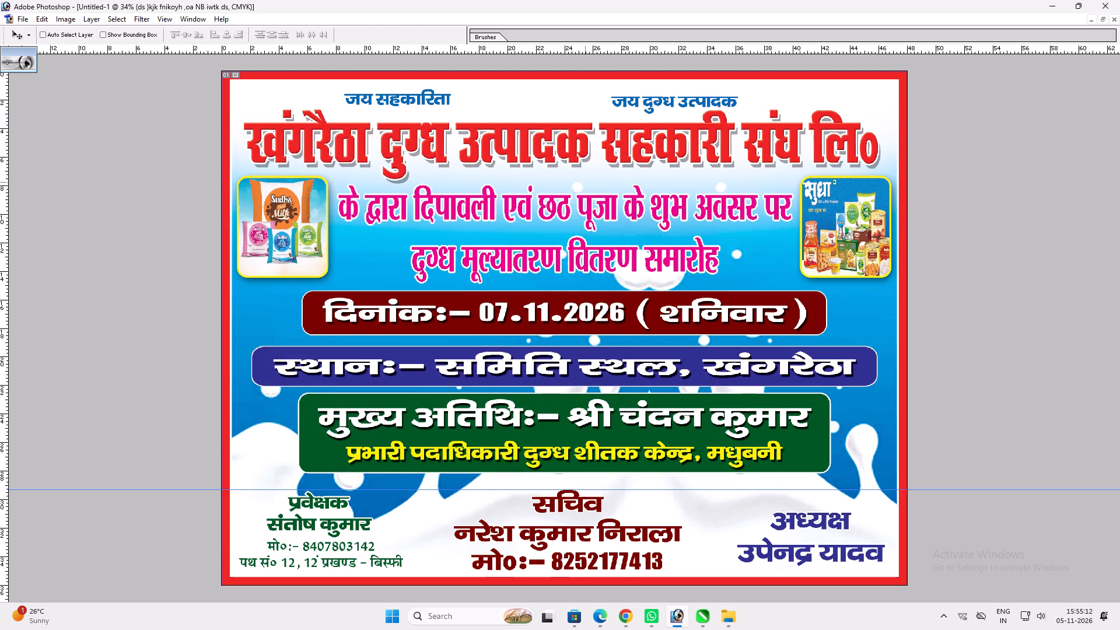
# Rebreak the magenta occasion text into three lines, with breaks after पूजा and after परदुग्ध.
pyautogui.press('t')
pyautogui.click(620, 209)
pyautogui.press('Return')
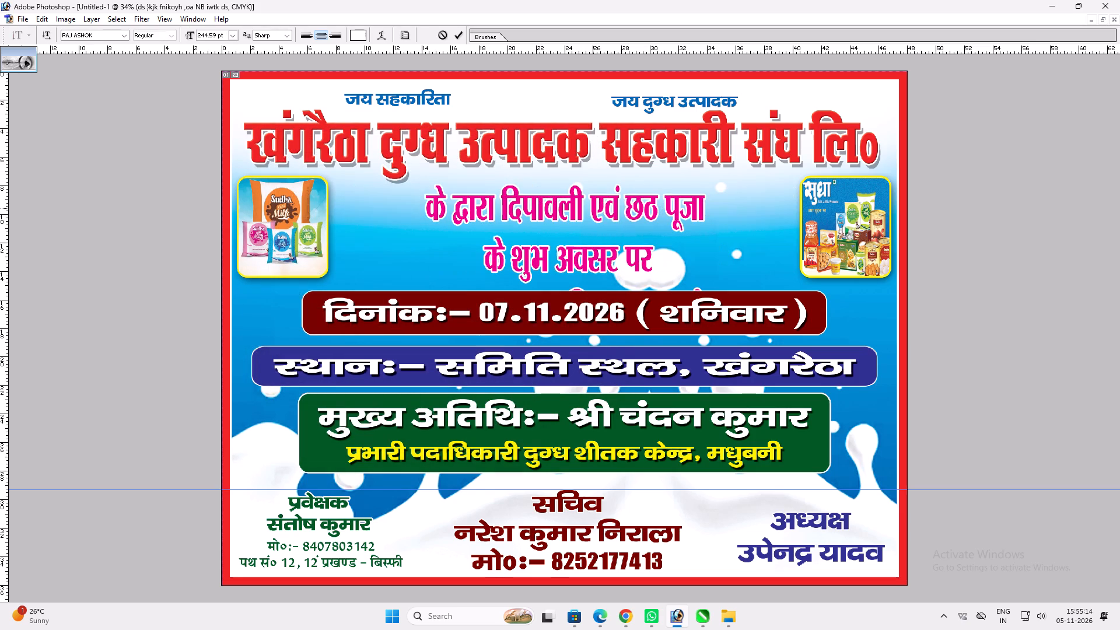
pyautogui.press('Down')
pyautogui.press('Home')
pyautogui.press('BackSpace')
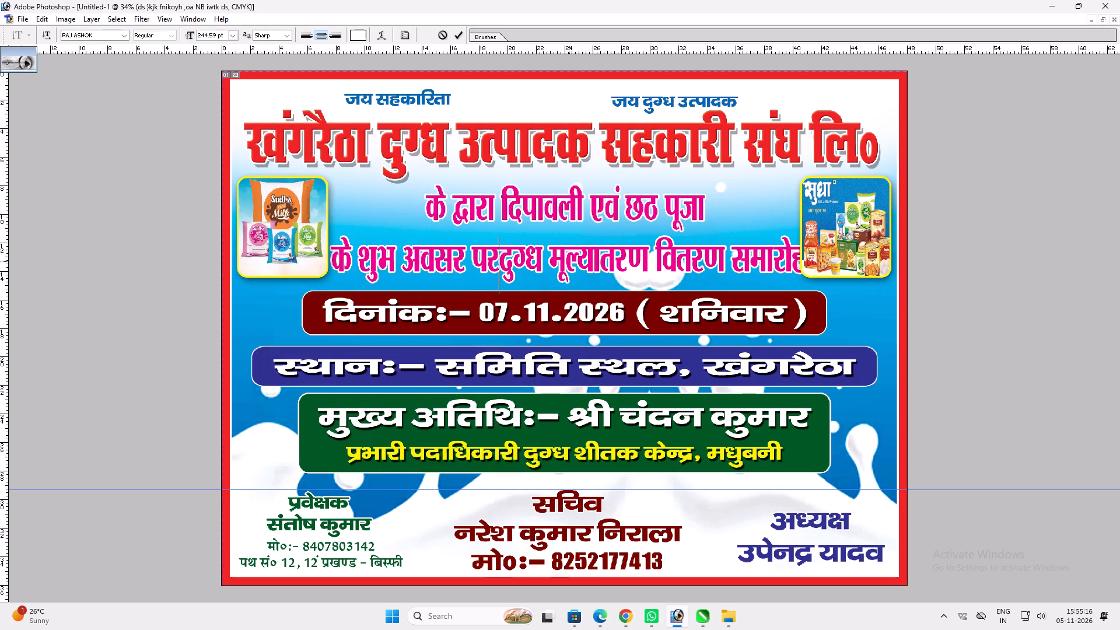
pyautogui.click(557, 261)
pyautogui.press('Return')
pyautogui.press('Return')
pyautogui.write('vv')
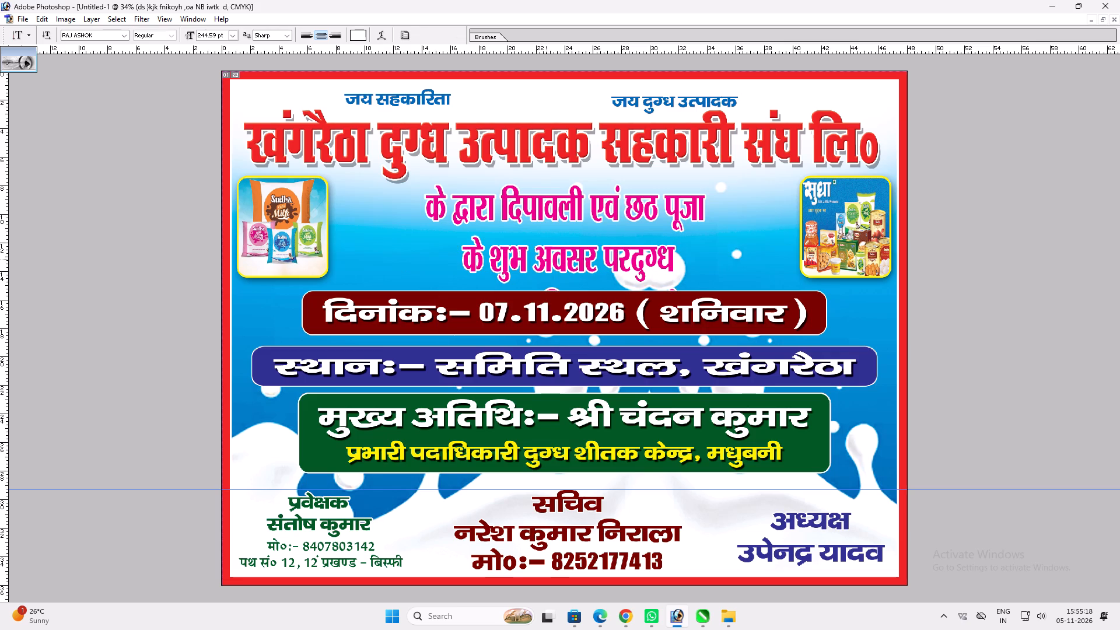
# Reduce the height of the three-line occasion text and move it up to fit above the maroon date bar.
pyautogui.hotkey('ctrl', 't')
pyautogui.keyDown('alt'); pyautogui.keyDown('shift'); pyautogui.moveTo(565, 182); pyautogui.dragTo(563, 205); pyautogui.keyUp('shift'); pyautogui.keyUp('alt')
pyautogui.hotkey('shift', 'Return')
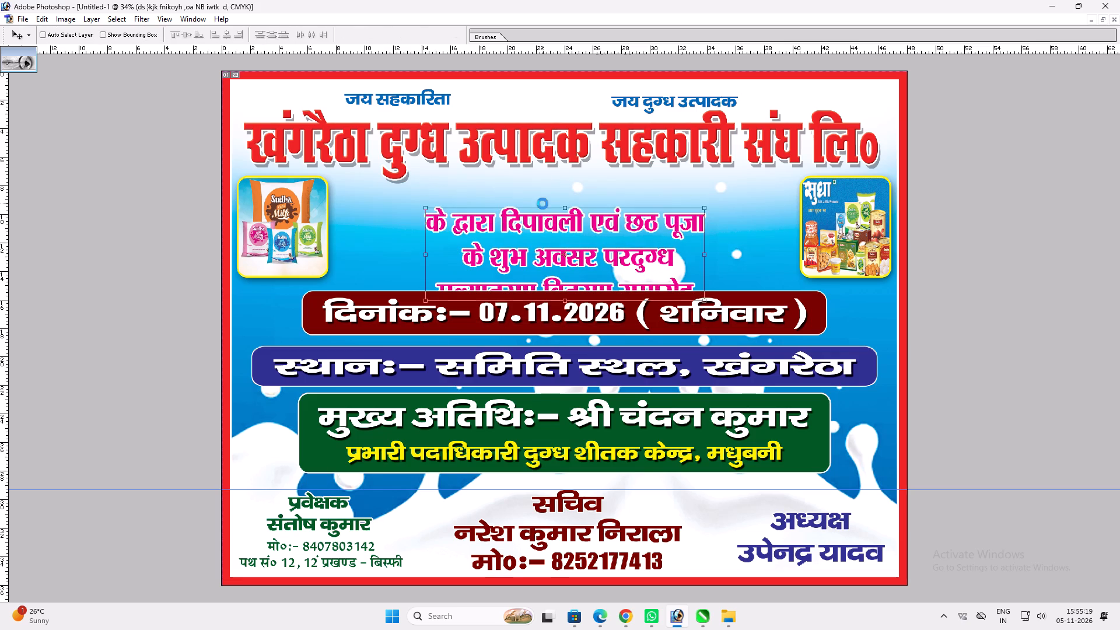
pyautogui.press('v')
pyautogui.moveTo(556, 264); pyautogui.dragTo(555, 247)
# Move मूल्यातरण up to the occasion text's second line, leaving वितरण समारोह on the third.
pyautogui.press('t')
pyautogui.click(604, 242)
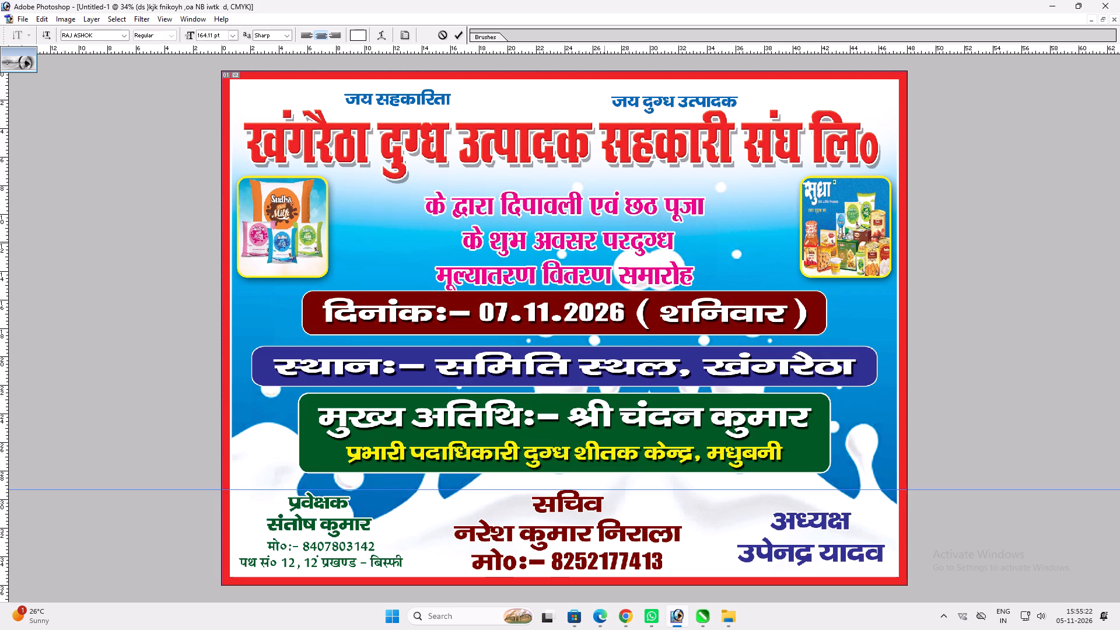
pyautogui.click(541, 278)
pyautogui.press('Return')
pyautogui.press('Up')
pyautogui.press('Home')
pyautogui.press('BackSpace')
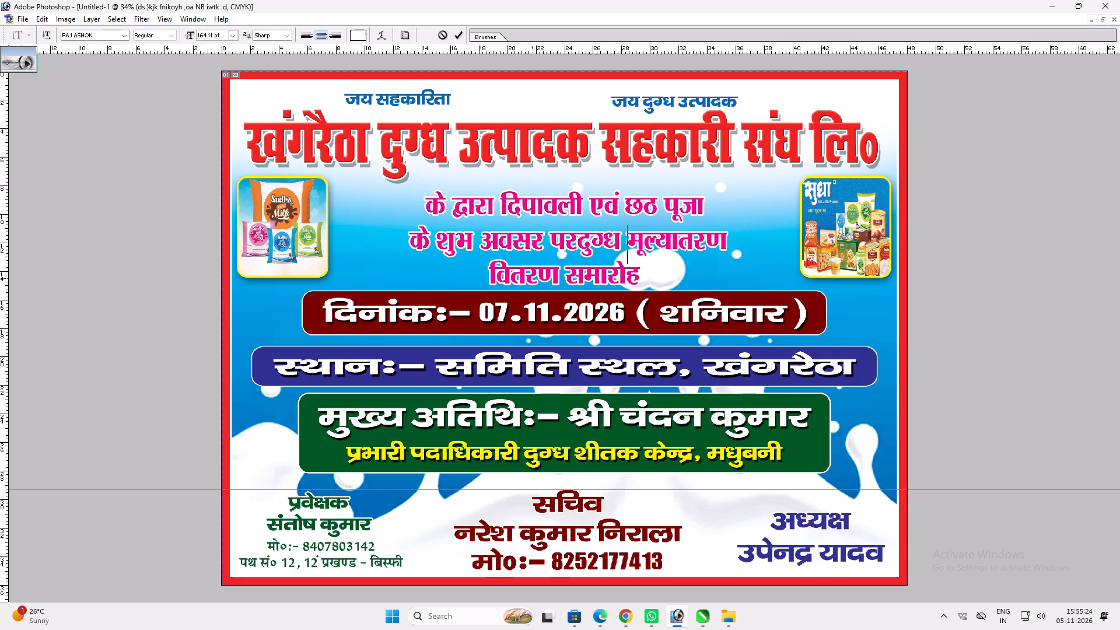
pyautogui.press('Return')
# Enlarge the occasion text to about 129.4% width and 105.4% height between the two picture boxes.
pyautogui.hotkey('ctrl', 't')
pyautogui.keyDown('alt'); pyautogui.keyDown('shift'); pyautogui.moveTo(725, 218); pyautogui.dragTo(752, 213); pyautogui.keyUp('shift'); pyautogui.keyUp('alt')
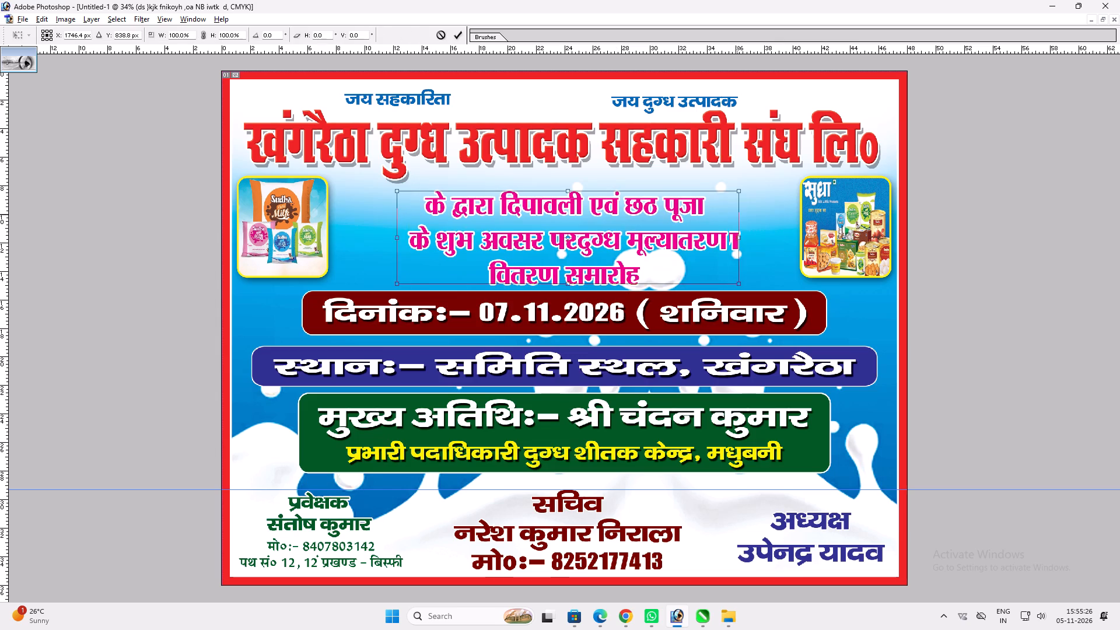
pyautogui.keyDown('alt'); pyautogui.keyDown('shift'); pyautogui.moveTo(752, 213); pyautogui.dragTo(761, 211); pyautogui.keyUp('shift'); pyautogui.keyUp('alt')
pyautogui.keyDown('shift'); pyautogui.moveTo(758, 191); pyautogui.dragTo(778, 181); pyautogui.keyUp('shift')
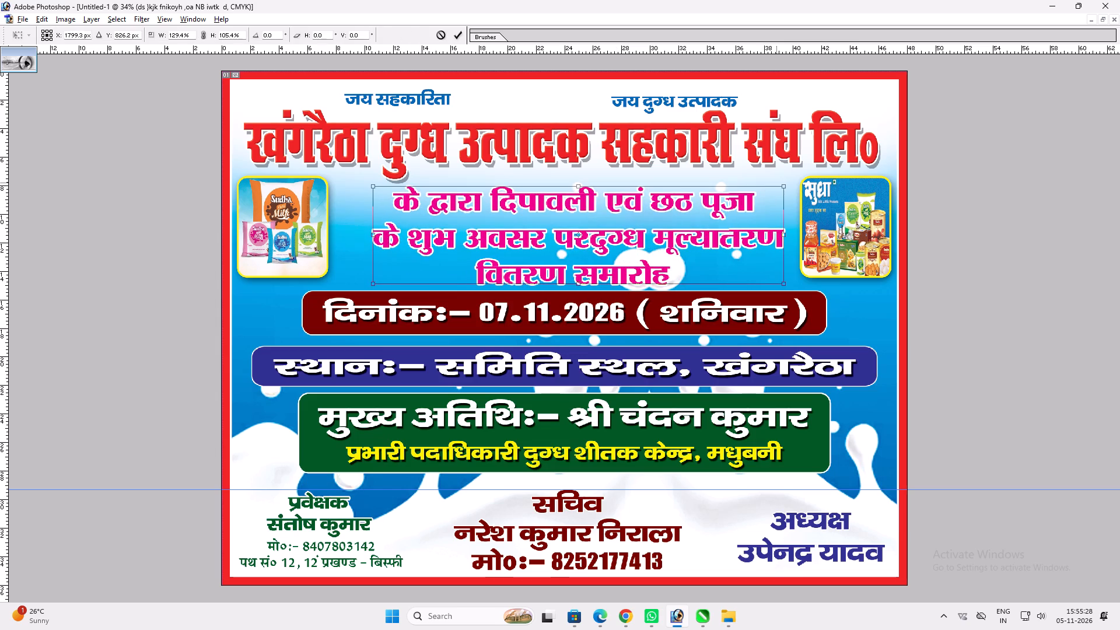
pyautogui.hotkey('shift', 'Return')
pyautogui.press('v')
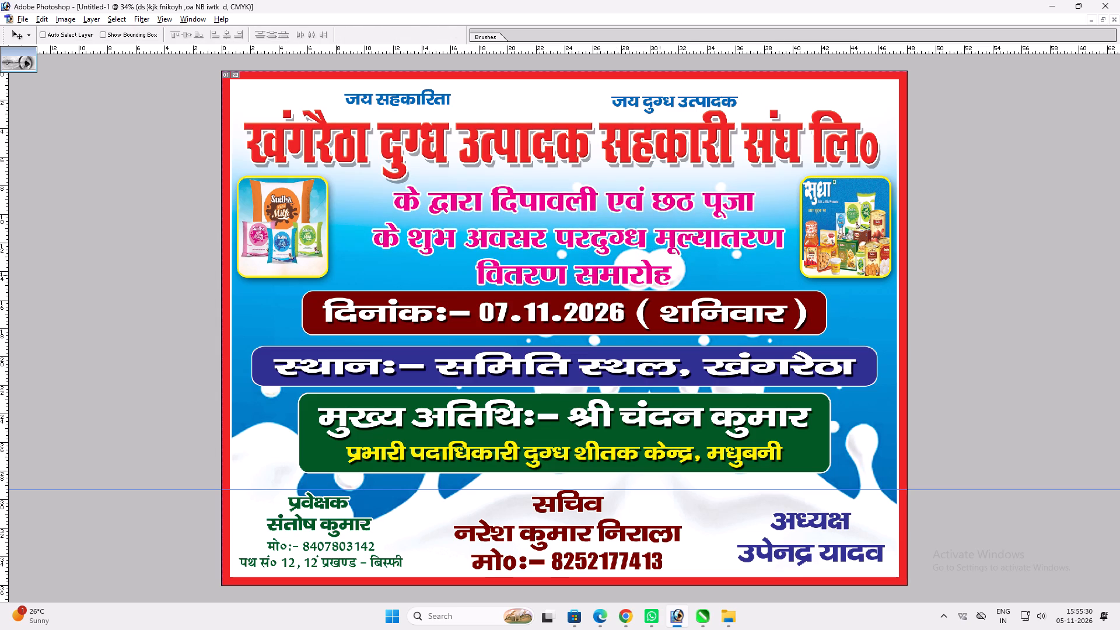
# Rebreak the occasion text after पर so the third line reads दुग्ध मूल्यातरण वितरण समारोह.
pyautogui.press('t')
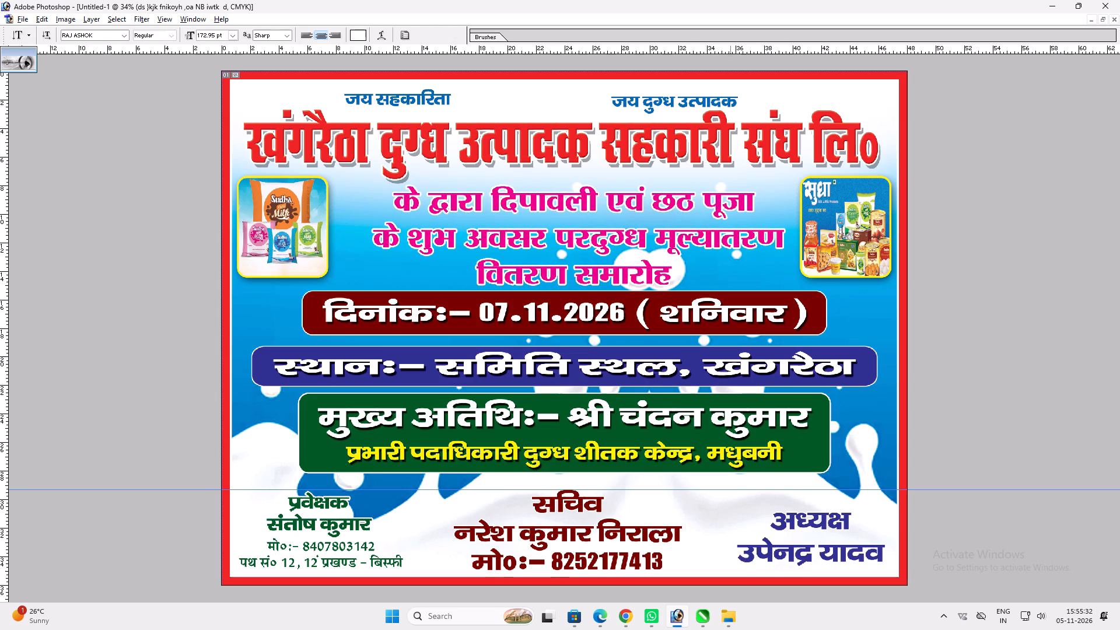
pyautogui.click(596, 250)
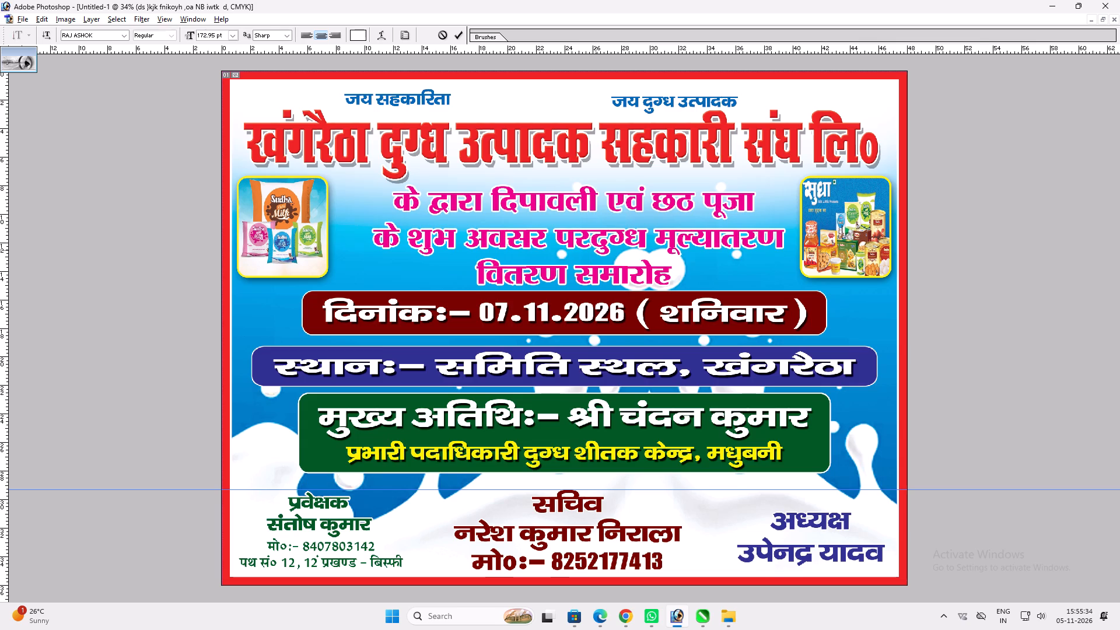
pyautogui.click(589, 241)
pyautogui.press('Return')
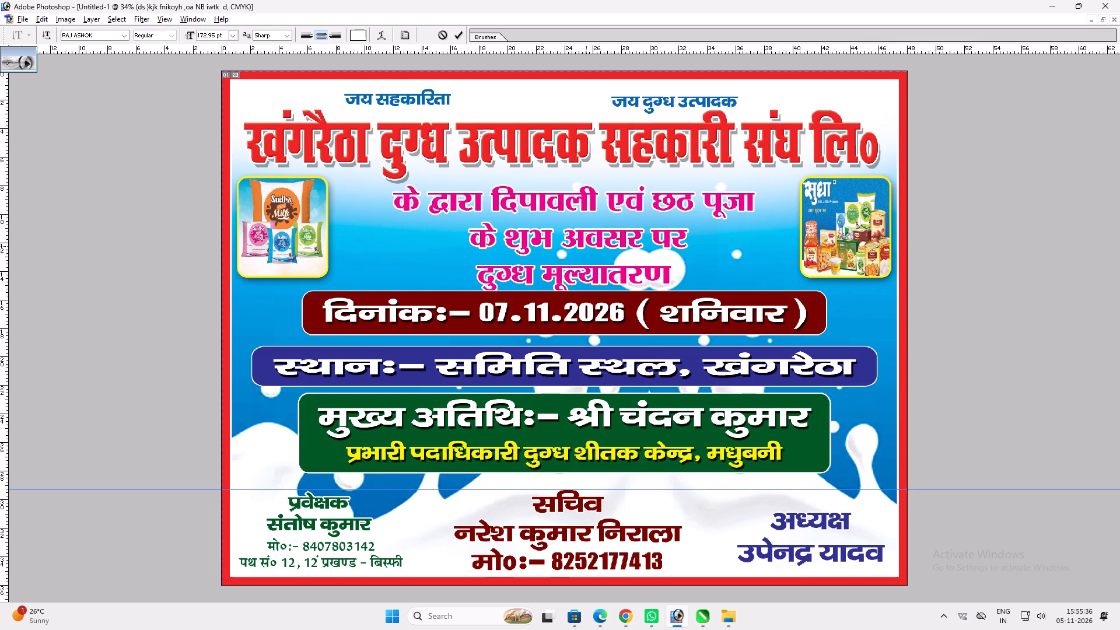
pyautogui.press('Down')
pyautogui.press('Home')
pyautogui.press('BackSpace')
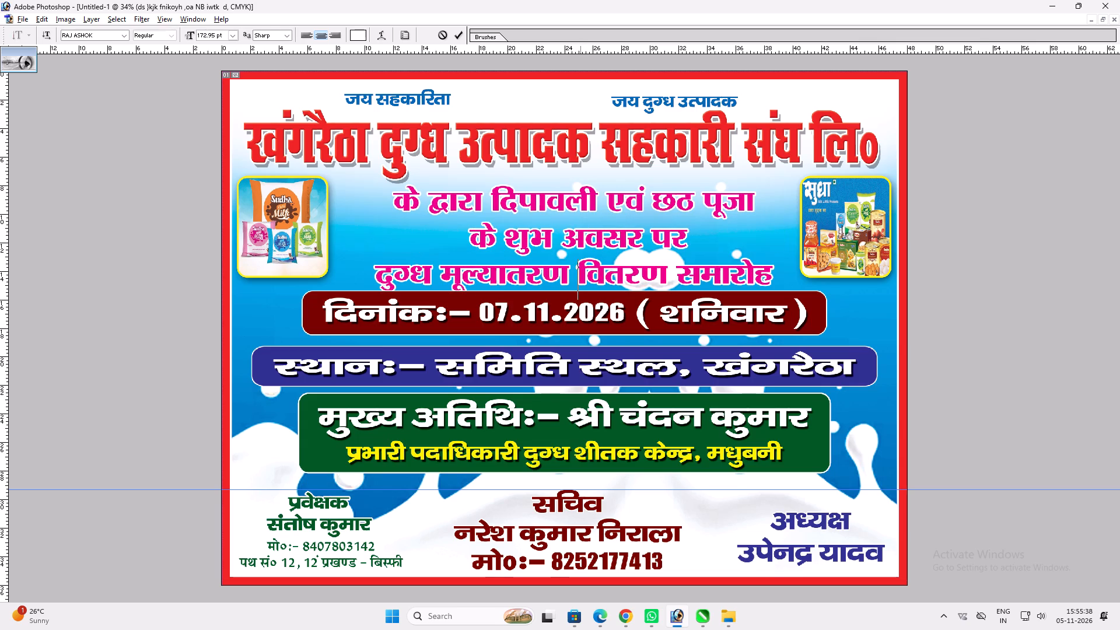
# Cut the line दुग्ध मूल्यातरण वितरण समारोह out of the occasion text.
pyautogui.tripleClick(574, 286)
pyautogui.hotkey('ctrl', 'x')
pyautogui.press('Return')
pyautogui.write('vv')
pyautogui.press('v')
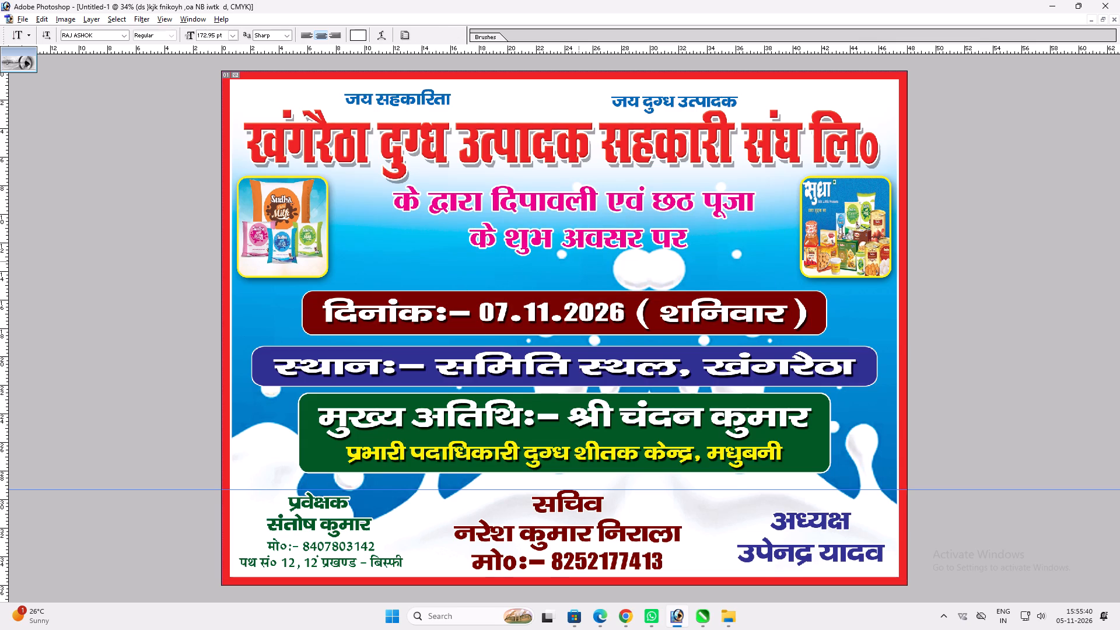
# Scale the remaining two-line occasion text down slightly.
pyautogui.keyDown('ctrl'); pyautogui.click(581, 243); pyautogui.keyUp('ctrl')
pyautogui.hotkey('ctrl', 't')
pyautogui.keyDown('shift'); pyautogui.moveTo(757, 244); pyautogui.dragTo(744, 246); pyautogui.keyUp('shift')
pyautogui.hotkey('shift', 'Return')
pyautogui.press('v')
# Shift the green chief-guest, blue venue and maroon date bars slightly down together with their texts.
pyautogui.keyDown('ctrl'); pyautogui.doubleClick(675, 444); pyautogui.keyUp('ctrl')
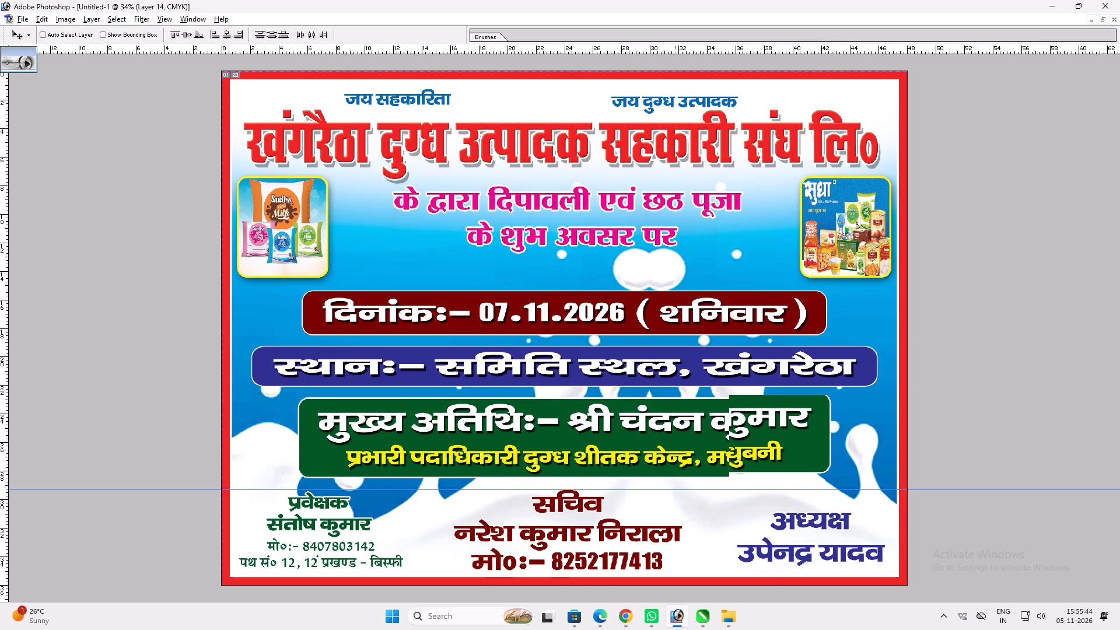
pyautogui.keyDown('ctrl'); pyautogui.click(661, 375); pyautogui.keyUp('ctrl')
pyautogui.keyDown('shift'); pyautogui.moveTo(660, 372); pyautogui.dragTo(660, 380); pyautogui.keyUp('shift')
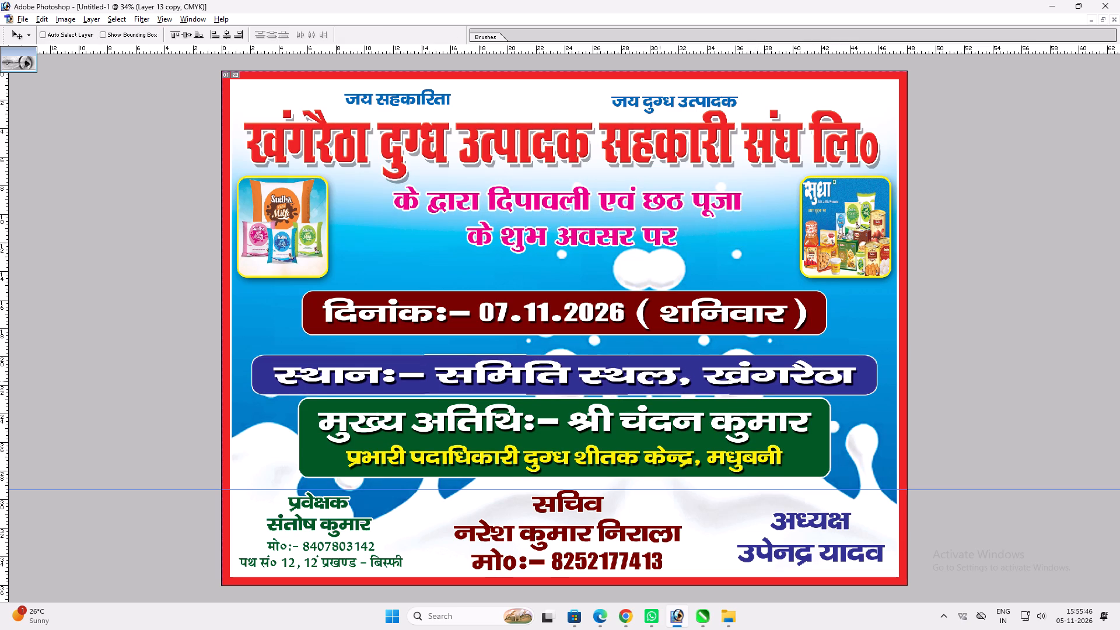
pyautogui.keyDown('shift'); pyautogui.moveTo(660, 380); pyautogui.dragTo(660, 379); pyautogui.keyUp('shift')
pyautogui.keyDown('ctrl'); pyautogui.click(647, 322); pyautogui.keyUp('ctrl')
pyautogui.moveTo(647, 322); pyautogui.dragTo(646, 331)
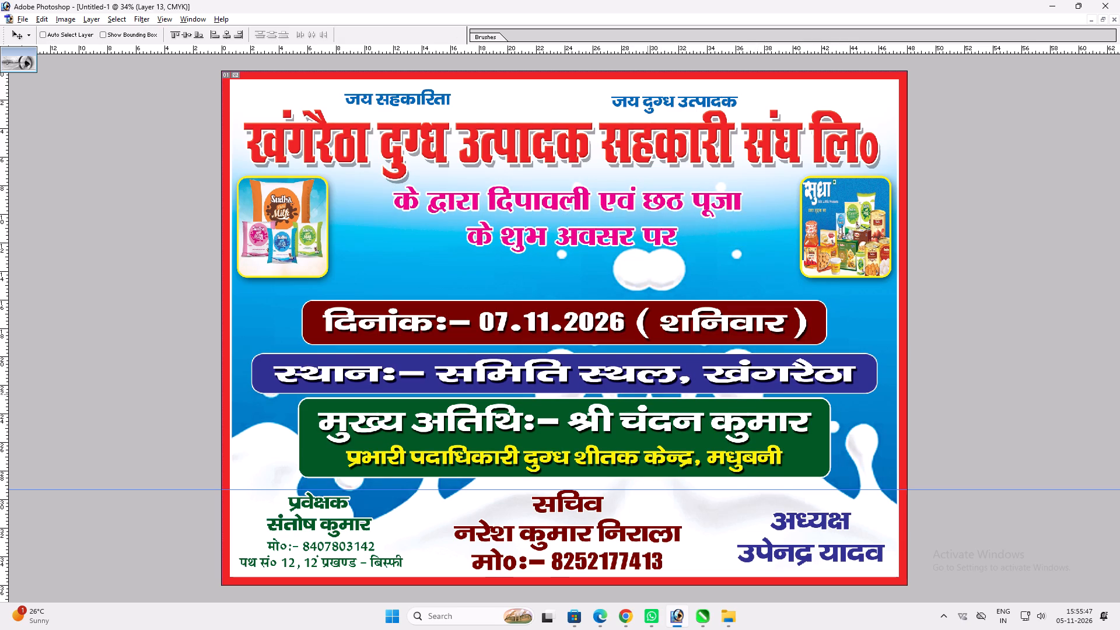
# Move only the blue bar from behind the venue text up to the space above the maroon date bar.
pyautogui.keyDown('ctrl'); pyautogui.click(642, 388); pyautogui.keyUp('ctrl')
pyautogui.keyDown('ctrl'); pyautogui.keyDown('shift'); pyautogui.rightClick(642, 388); pyautogui.keyUp('shift'); pyautogui.keyUp('ctrl')
pyautogui.keyDown('ctrl'); pyautogui.keyDown('shift'); pyautogui.click(656, 389); pyautogui.keyUp('shift'); pyautogui.keyUp('ctrl')
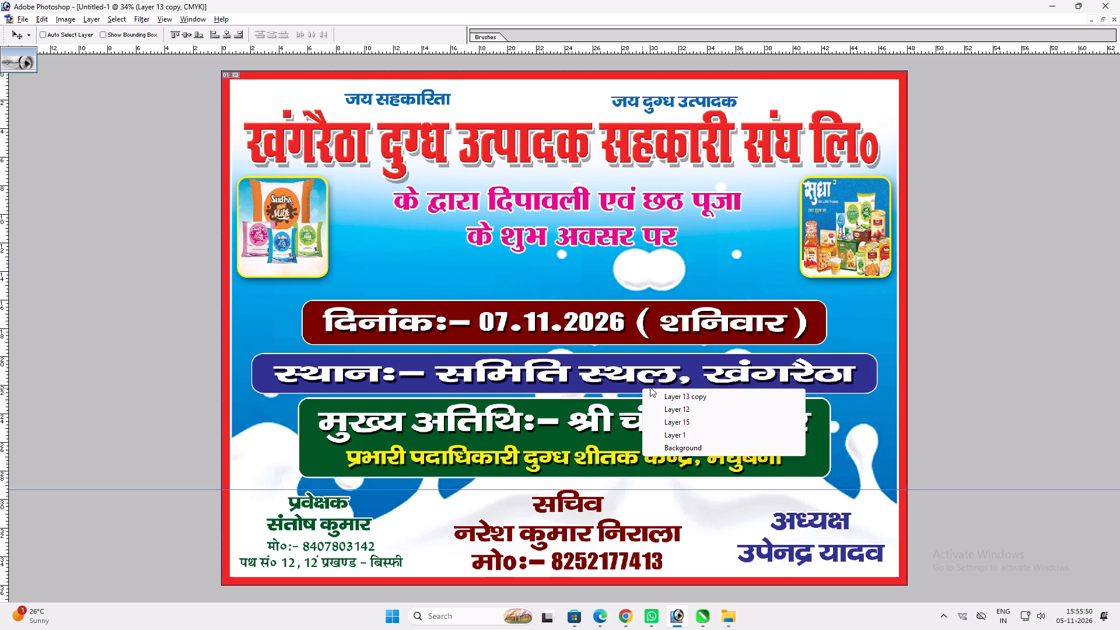
pyautogui.keyDown('ctrl'); pyautogui.keyDown('shift'); pyautogui.rightClick(647, 384); pyautogui.keyUp('shift'); pyautogui.keyUp('ctrl')
pyautogui.keyDown('ctrl'); pyautogui.keyDown('shift'); pyautogui.rightClick(628, 387); pyautogui.keyUp('shift'); pyautogui.keyUp('ctrl')
pyautogui.keyDown('ctrl'); pyautogui.keyDown('shift'); pyautogui.click(650, 394); pyautogui.keyUp('shift'); pyautogui.keyUp('ctrl')
pyautogui.keyDown('ctrl'); pyautogui.keyDown('shift'); pyautogui.rightClick(645, 387); pyautogui.keyUp('shift'); pyautogui.keyUp('ctrl')
pyautogui.keyDown('ctrl'); pyautogui.keyDown('shift'); pyautogui.moveTo(665, 396); pyautogui.dragTo(673, 399); pyautogui.keyUp('shift'); pyautogui.keyUp('ctrl')
pyautogui.keyDown('shift'); pyautogui.moveTo(666, 388); pyautogui.dragTo(666, 324); pyautogui.keyUp('shift')
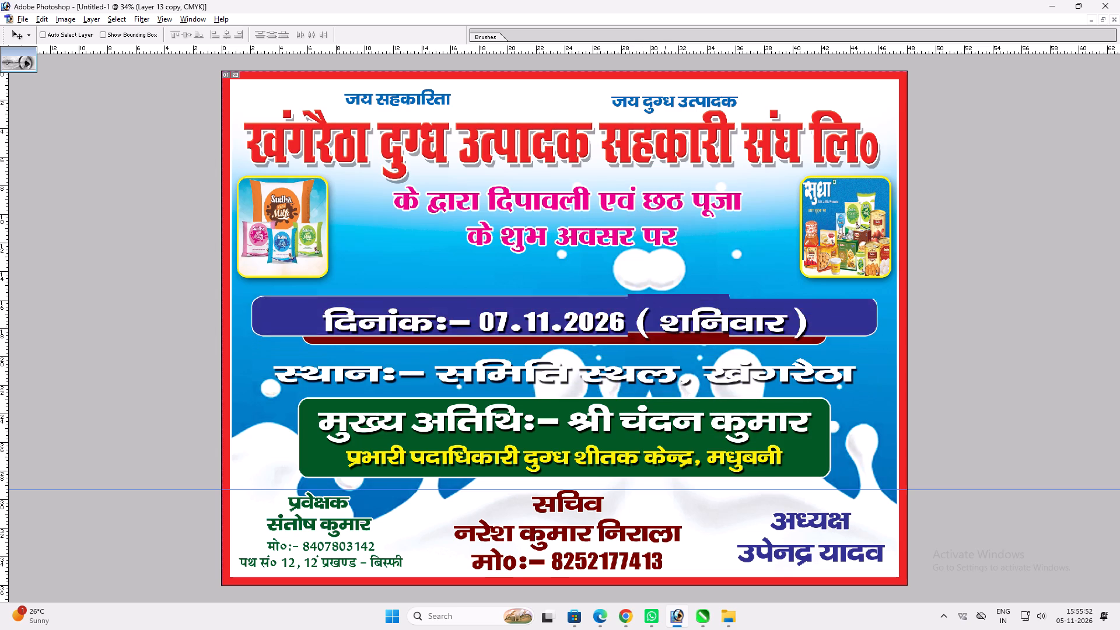
pyautogui.keyDown('shift'); pyautogui.moveTo(666, 324); pyautogui.dragTo(667, 302); pyautogui.keyUp('shift')
# Scale the blue bar to about 62% and raise it clear of the maroon date bar.
pyautogui.hotkey('ctrl', 't')
pyautogui.keyDown('alt'); pyautogui.keyDown('shift'); pyautogui.moveTo(875, 307); pyautogui.dragTo(752, 299); pyautogui.keyUp('shift'); pyautogui.keyUp('alt')
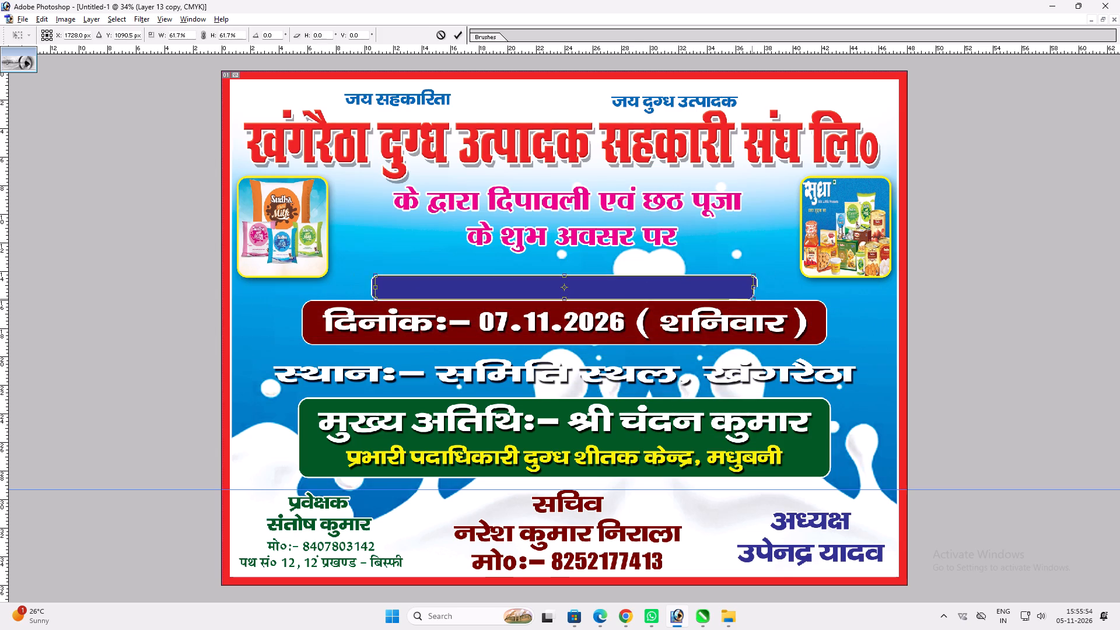
pyautogui.keyDown('alt'); pyautogui.keyDown('shift'); pyautogui.moveTo(752, 299); pyautogui.dragTo(754, 299); pyautogui.keyUp('shift'); pyautogui.keyUp('alt')
pyautogui.hotkey('shift', 'Return')
pyautogui.press('v')
pyautogui.moveTo(687, 297); pyautogui.dragTo(684, 284)
# Make the blue bar slightly taller and enlarge it to fill the gap between the occasion text and date bar.
pyautogui.hotkey('ctrl', 't')
pyautogui.keyDown('ctrl'); pyautogui.moveTo(686, 289); pyautogui.dragTo(685, 293); pyautogui.keyUp('ctrl')
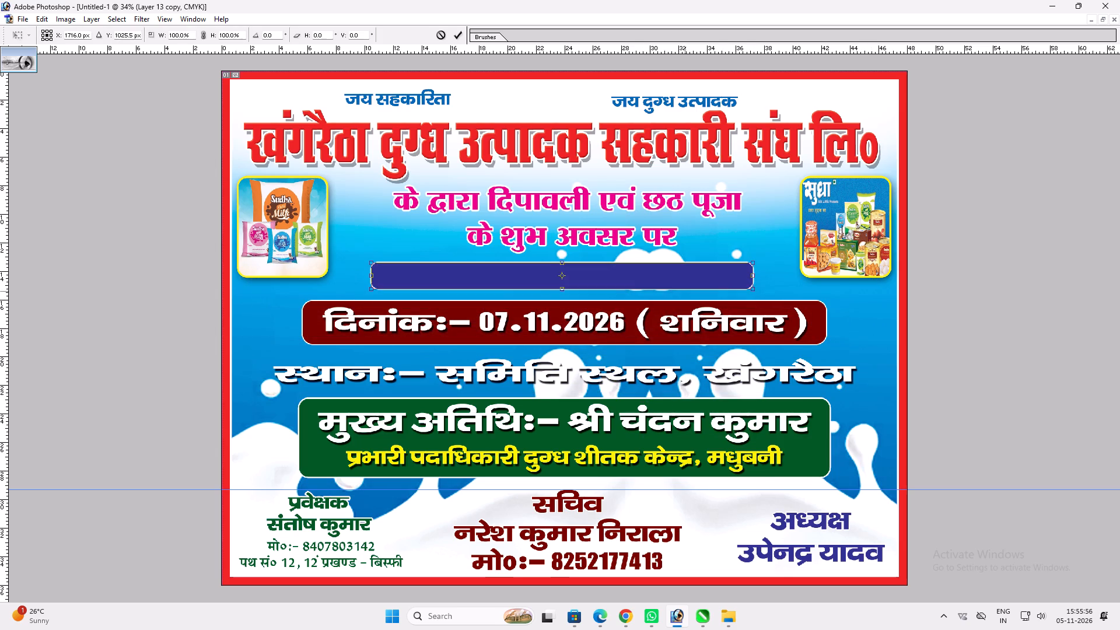
pyautogui.keyDown('ctrl'); pyautogui.moveTo(685, 293); pyautogui.dragTo(685, 295); pyautogui.keyUp('ctrl')
pyautogui.keyDown('alt'); pyautogui.keyDown('shift'); pyautogui.moveTo(750, 291); pyautogui.dragTo(778, 292); pyautogui.keyUp('shift'); pyautogui.keyUp('alt')
pyautogui.hotkey('shift', 'Return')
pyautogui.press('v')
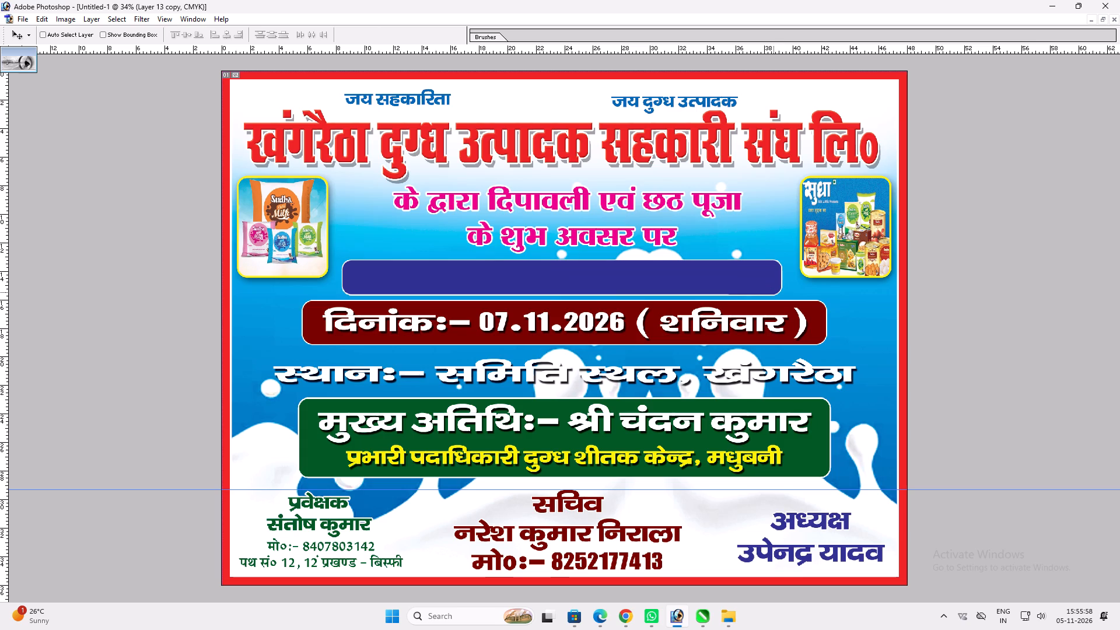
# Duplicate the date text onto the blue bar and replace its wording with the cut line दुग्ध मूल्यातरण वितरण समारोह.
pyautogui.rightClick(641, 321)
pyautogui.click(650, 329)
pyautogui.keyDown('ctrl'); pyautogui.keyDown('shift'); pyautogui.rightClick(640, 323); pyautogui.keyUp('shift'); pyautogui.keyUp('ctrl')
pyautogui.keyDown('ctrl'); pyautogui.keyDown('shift'); pyautogui.click(652, 329); pyautogui.keyUp('shift'); pyautogui.keyUp('ctrl')
pyautogui.keyDown('alt'); pyautogui.moveTo(636, 323); pyautogui.dragTo(638, 282); pyautogui.keyUp('alt')
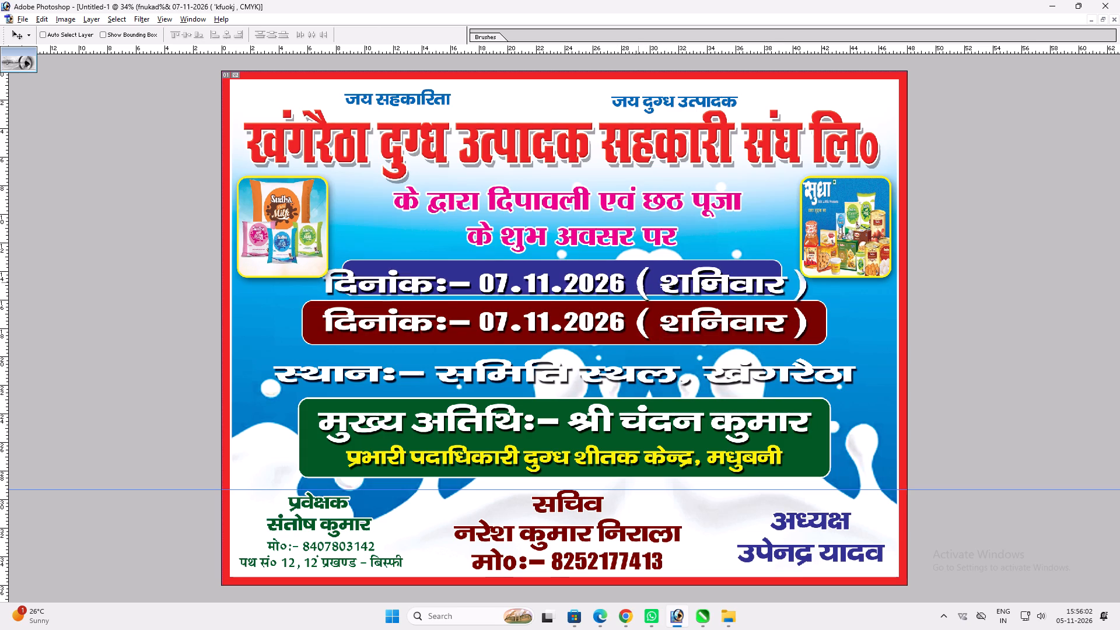
pyautogui.keyDown('alt'); pyautogui.moveTo(638, 282); pyautogui.dragTo(638, 282); pyautogui.keyUp('alt')
pyautogui.press('t')
pyautogui.click(632, 290)
pyautogui.hotkey('ctrl', 'a')
pyautogui.hotkey('ctrl', 'v')
pyautogui.press('Return')
# Resize the दुग्ध मूल्यातरण वितरण समारोह text to fit inside the blue bar.
pyautogui.hotkey('ctrl', 't')
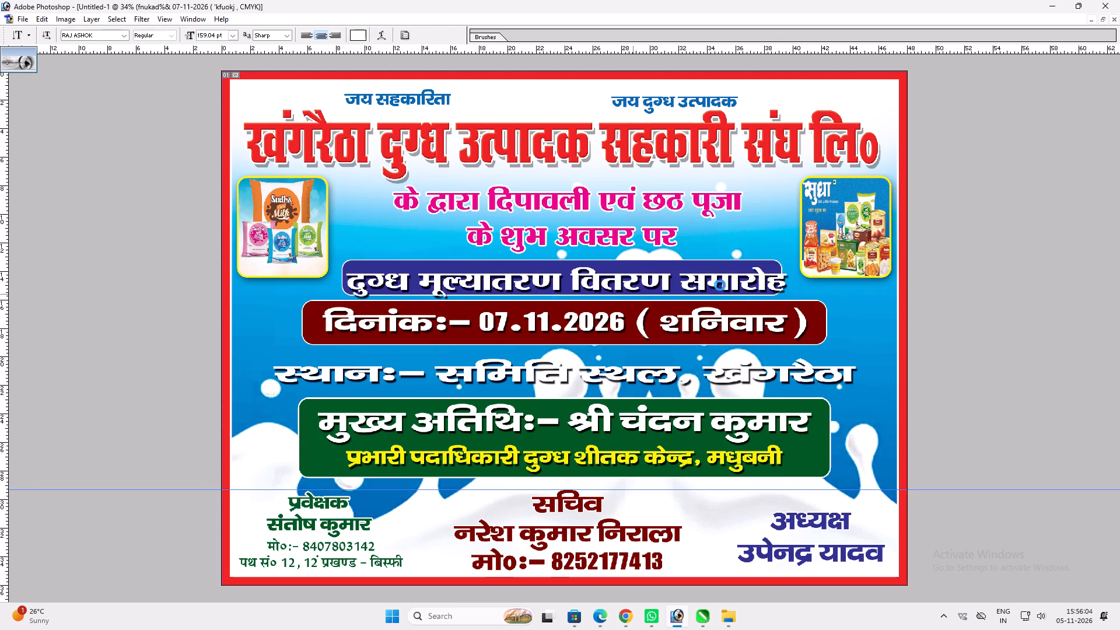
pyautogui.keyDown('shift'); pyautogui.moveTo(789, 293); pyautogui.dragTo(759, 290); pyautogui.keyUp('shift')
pyautogui.hotkey('shift', 'Return')
pyautogui.press('v')
pyautogui.click(726, 285)
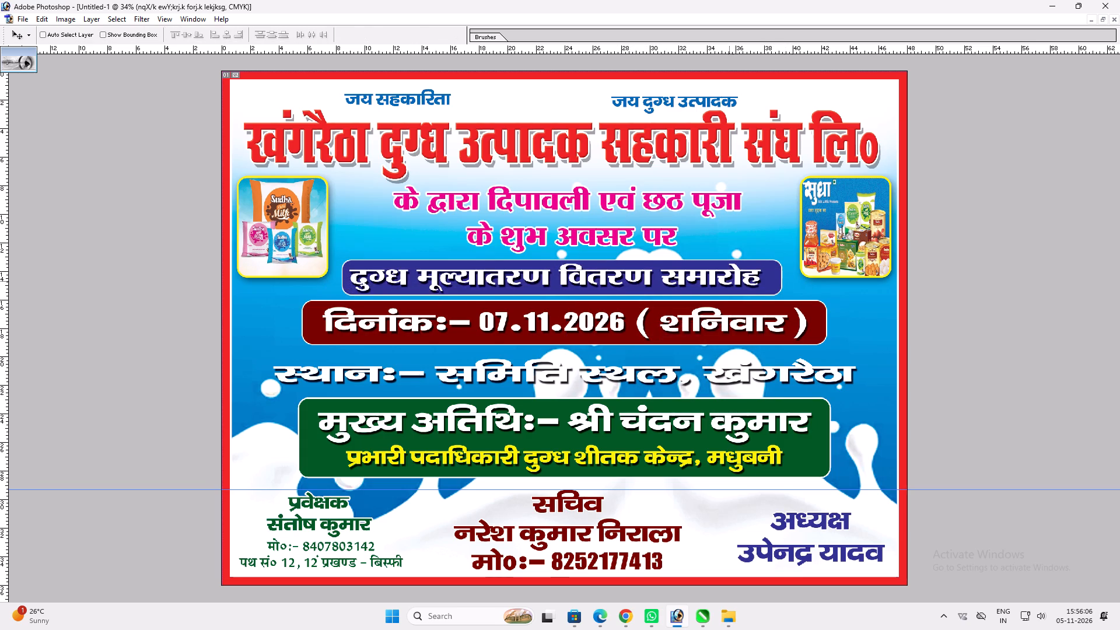
pyautogui.hotkey('ctrl', 't')
pyautogui.keyDown('shift'); pyautogui.click(761, 276); pyautogui.keyUp('shift')
pyautogui.hotkey('shift', 'Return')
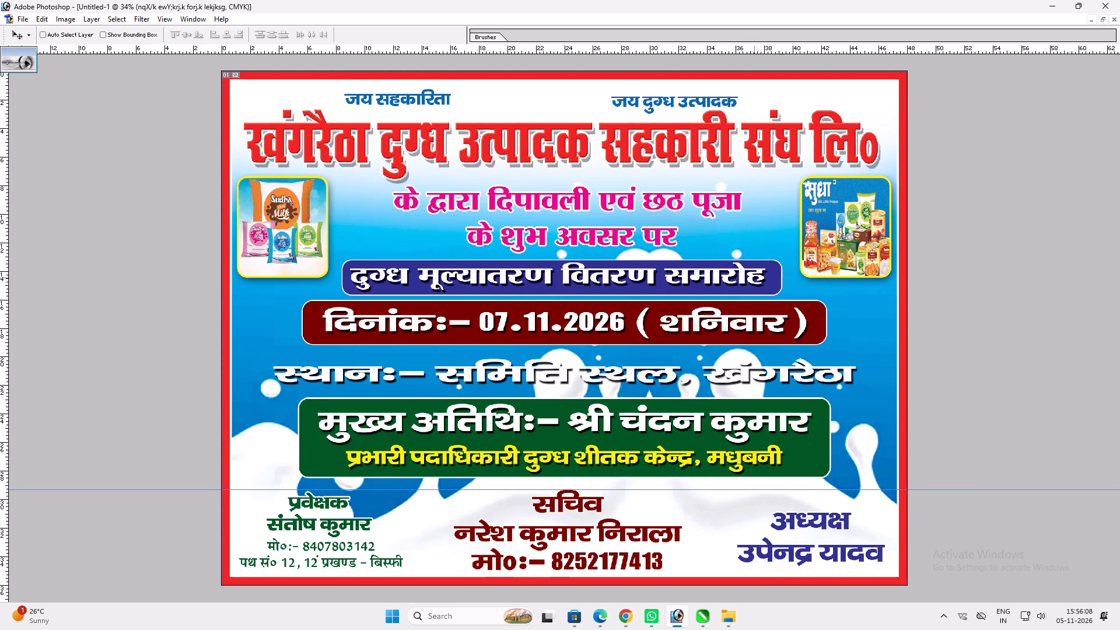
pyautogui.press('v')
# Narrow the venue text स्थानः– समिति स्थल, खंगरैठा to 82% width.
pyautogui.keyDown('ctrl'); pyautogui.doubleClick(627, 374); pyautogui.keyUp('ctrl')
pyautogui.hotkey('ctrl', 't')
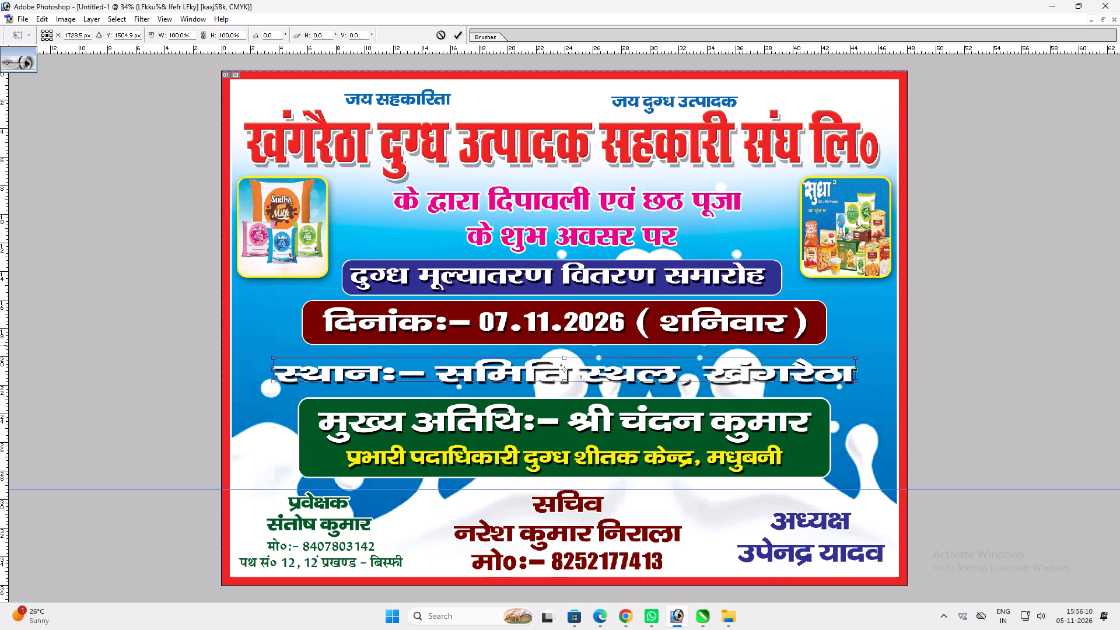
pyautogui.keyDown('alt'); pyautogui.keyDown('shift'); pyautogui.moveTo(853, 366); pyautogui.dragTo(801, 369); pyautogui.keyUp('shift'); pyautogui.keyUp('alt')
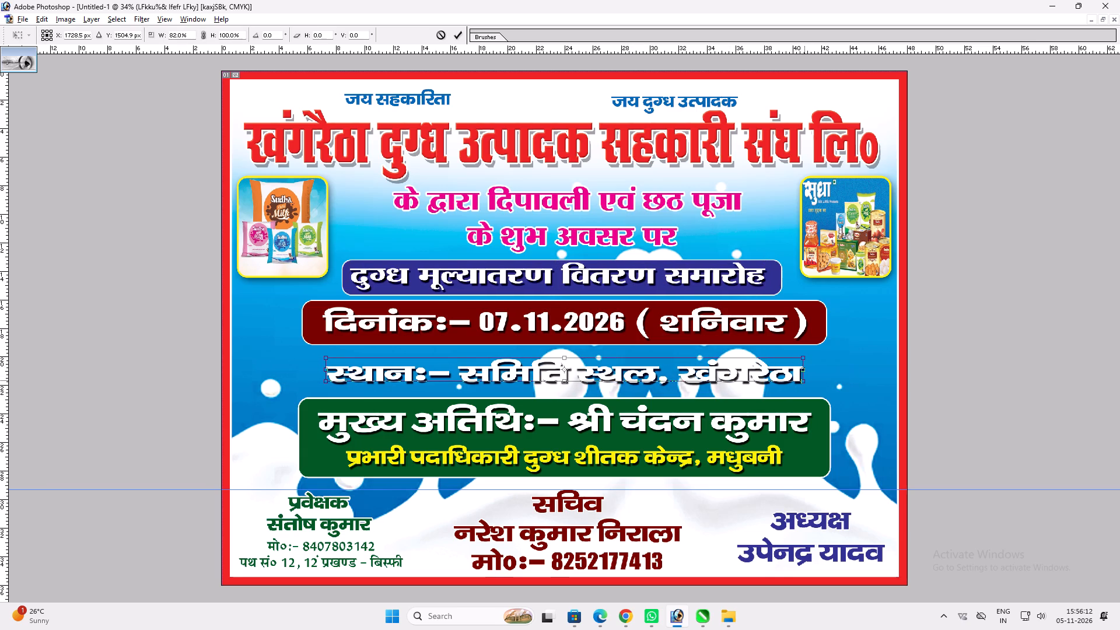
pyautogui.press('Return')
pyautogui.press('v')
# Enlarge the venue text proportionally to nearly the banner's inner width and centre it between the maroon and green bars.
pyautogui.hotkey('ctrl', 't')
pyautogui.keyDown('alt'); pyautogui.keyDown('shift'); pyautogui.moveTo(803, 383); pyautogui.dragTo(851, 380); pyautogui.keyUp('shift'); pyautogui.keyUp('alt')
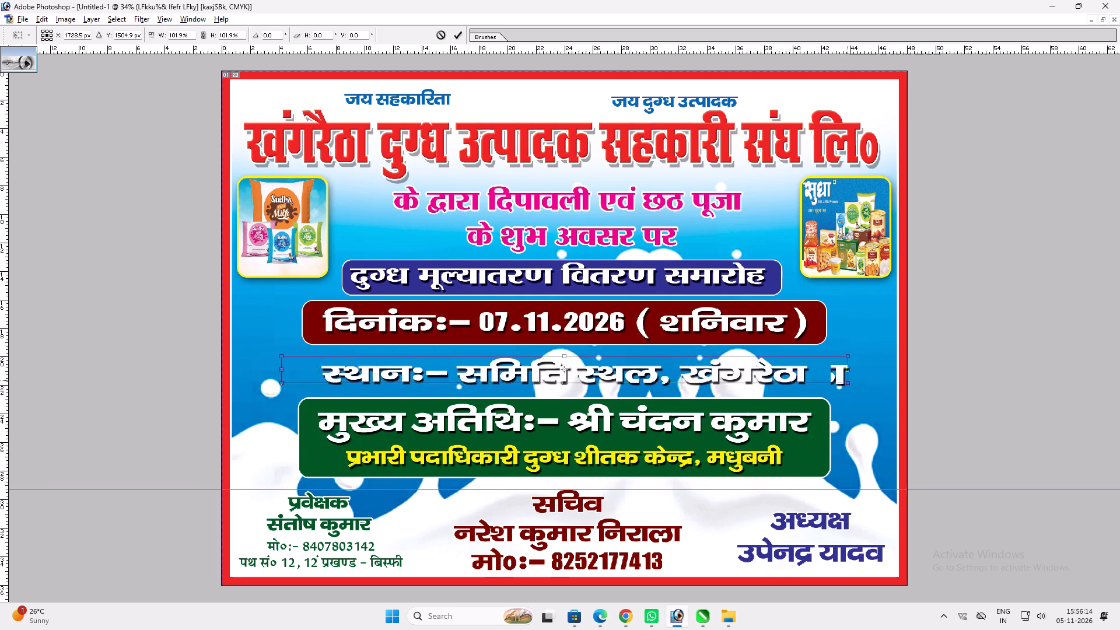
pyautogui.keyDown('alt'); pyautogui.keyDown('shift'); pyautogui.moveTo(851, 380); pyautogui.dragTo(873, 379); pyautogui.keyUp('shift'); pyautogui.keyUp('alt')
pyautogui.hotkey('shift', 'Return')
pyautogui.press('v')
pyautogui.moveTo(833, 372); pyautogui.dragTo(829, 371)
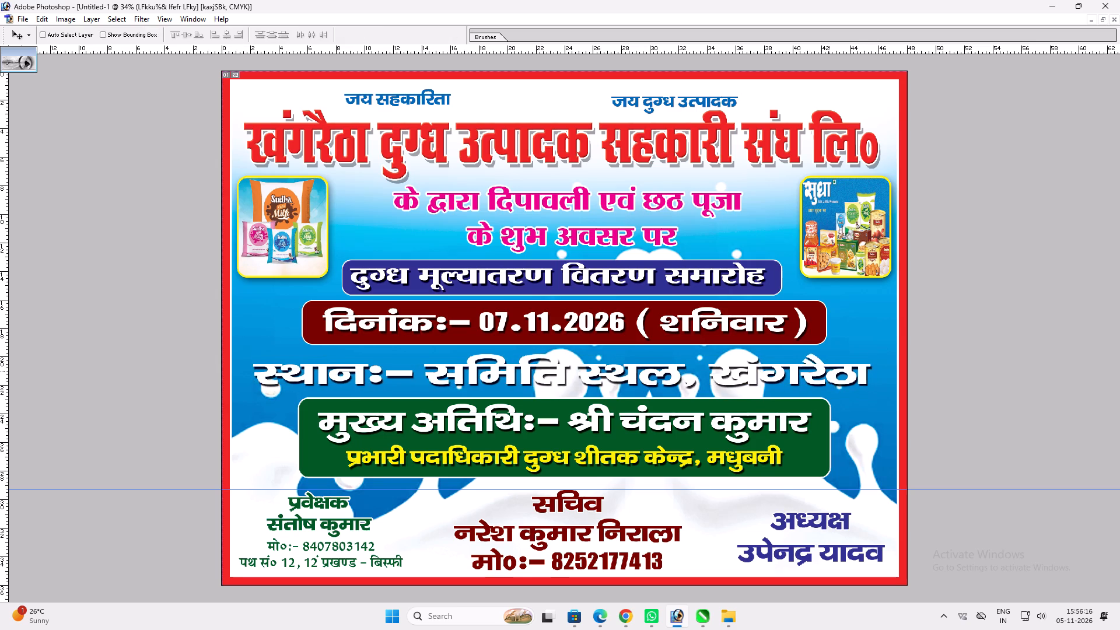
pyautogui.moveTo(829, 371); pyautogui.dragTo(828, 367)
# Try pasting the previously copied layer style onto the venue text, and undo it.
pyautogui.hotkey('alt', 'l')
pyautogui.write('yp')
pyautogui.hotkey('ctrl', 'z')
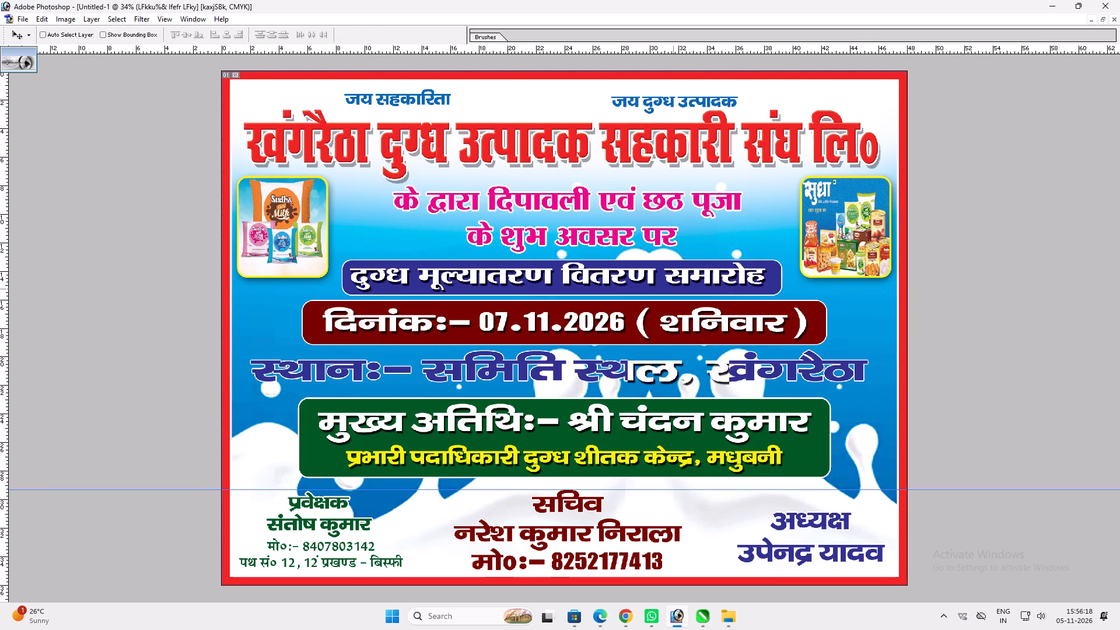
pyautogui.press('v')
# Copy the red main heading's layer style and paste it onto the venue text.
pyautogui.rightClick(579, 138)
pyautogui.rightClick(579, 138)
pyautogui.click(594, 142)
pyautogui.hotkey('alt', 'l')
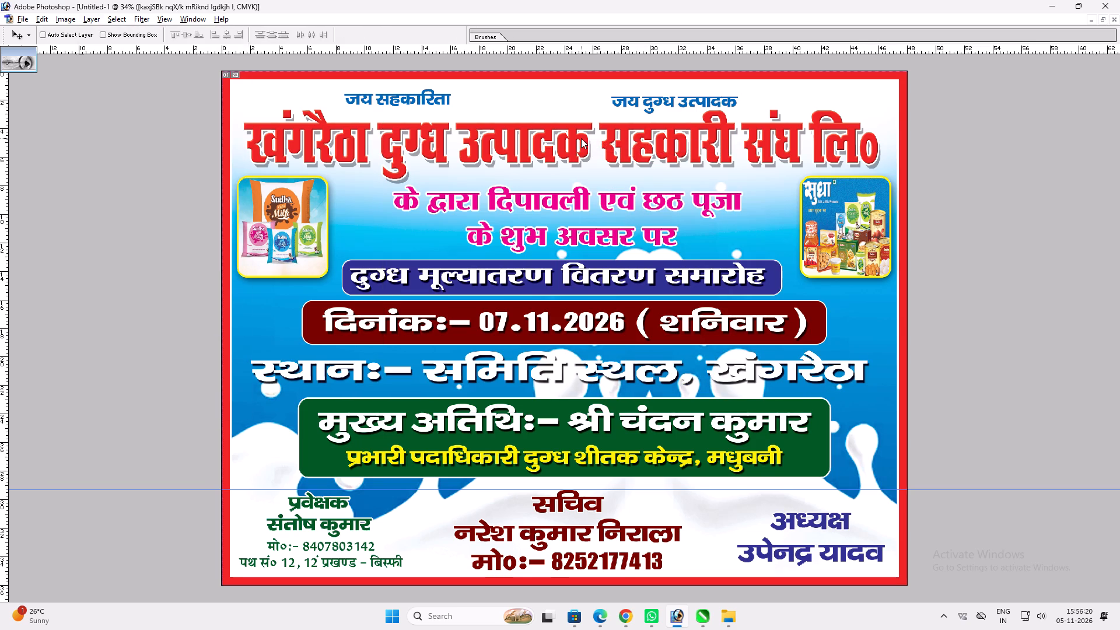
pyautogui.hotkey('alt', 'y')
pyautogui.hotkey('alt', 'c')
pyautogui.press('t')
pyautogui.click(639, 363)
pyautogui.press('Return')
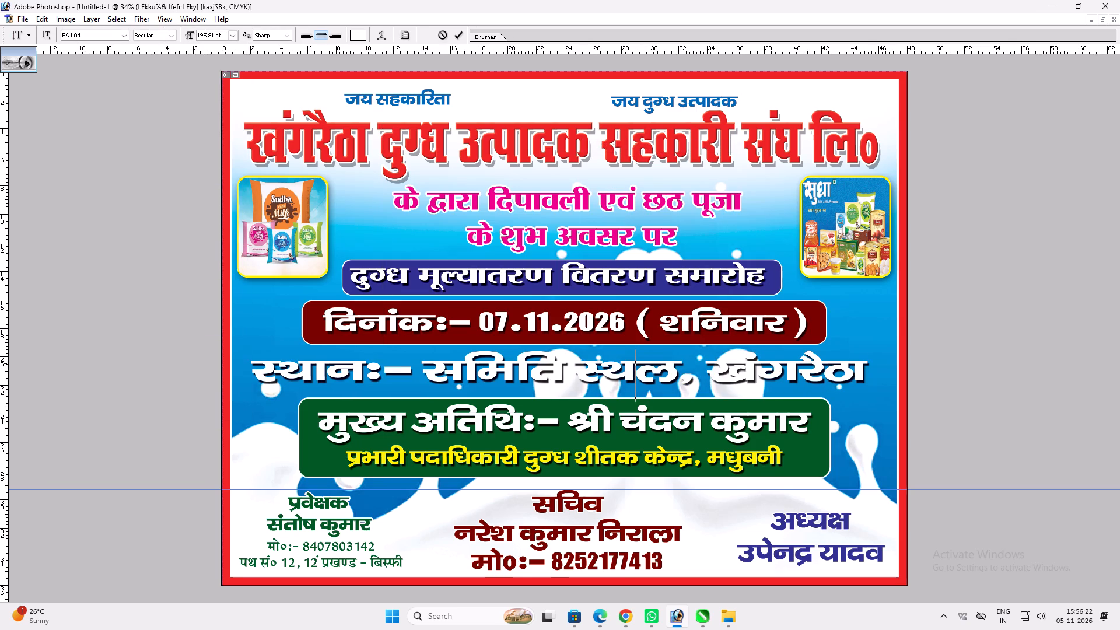
pyautogui.hotkey('alt', 'l')
pyautogui.hotkey('alt', 'y')
pyautogui.press('p')
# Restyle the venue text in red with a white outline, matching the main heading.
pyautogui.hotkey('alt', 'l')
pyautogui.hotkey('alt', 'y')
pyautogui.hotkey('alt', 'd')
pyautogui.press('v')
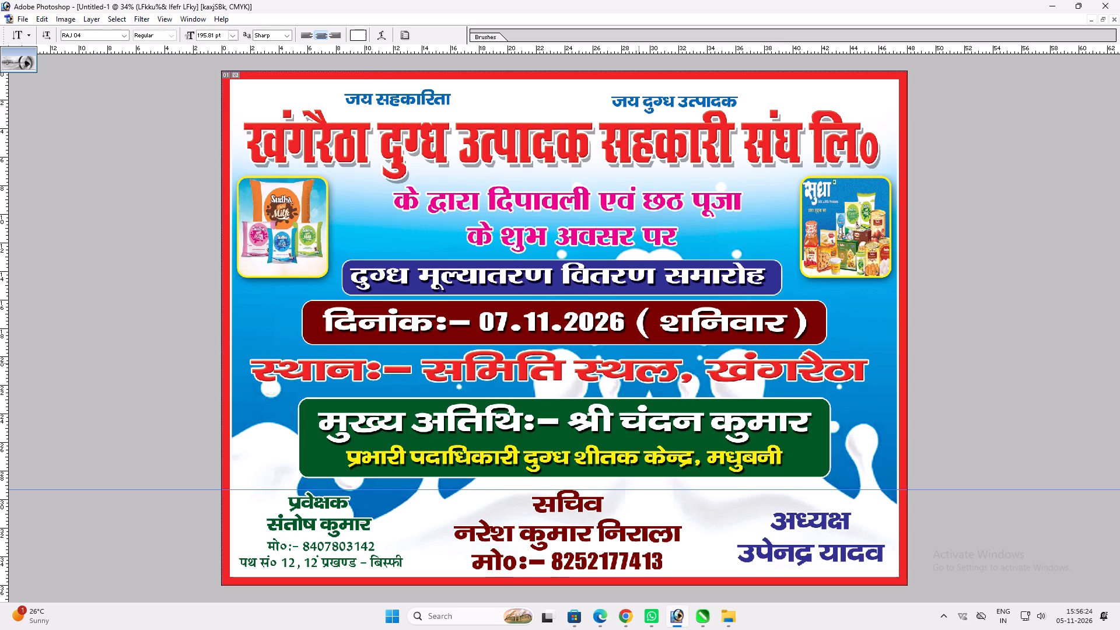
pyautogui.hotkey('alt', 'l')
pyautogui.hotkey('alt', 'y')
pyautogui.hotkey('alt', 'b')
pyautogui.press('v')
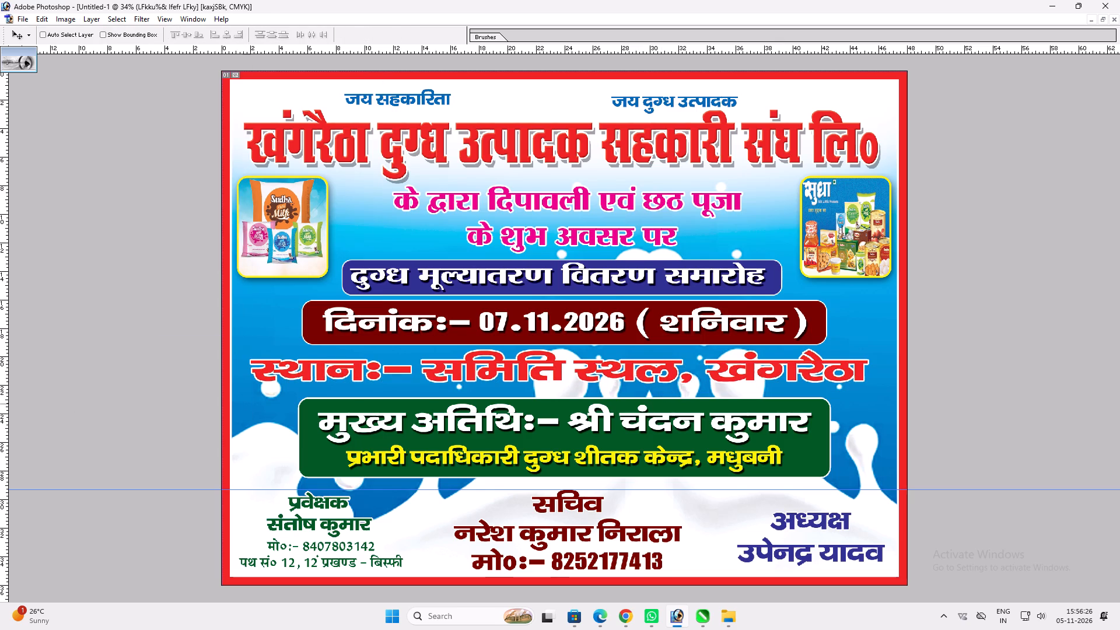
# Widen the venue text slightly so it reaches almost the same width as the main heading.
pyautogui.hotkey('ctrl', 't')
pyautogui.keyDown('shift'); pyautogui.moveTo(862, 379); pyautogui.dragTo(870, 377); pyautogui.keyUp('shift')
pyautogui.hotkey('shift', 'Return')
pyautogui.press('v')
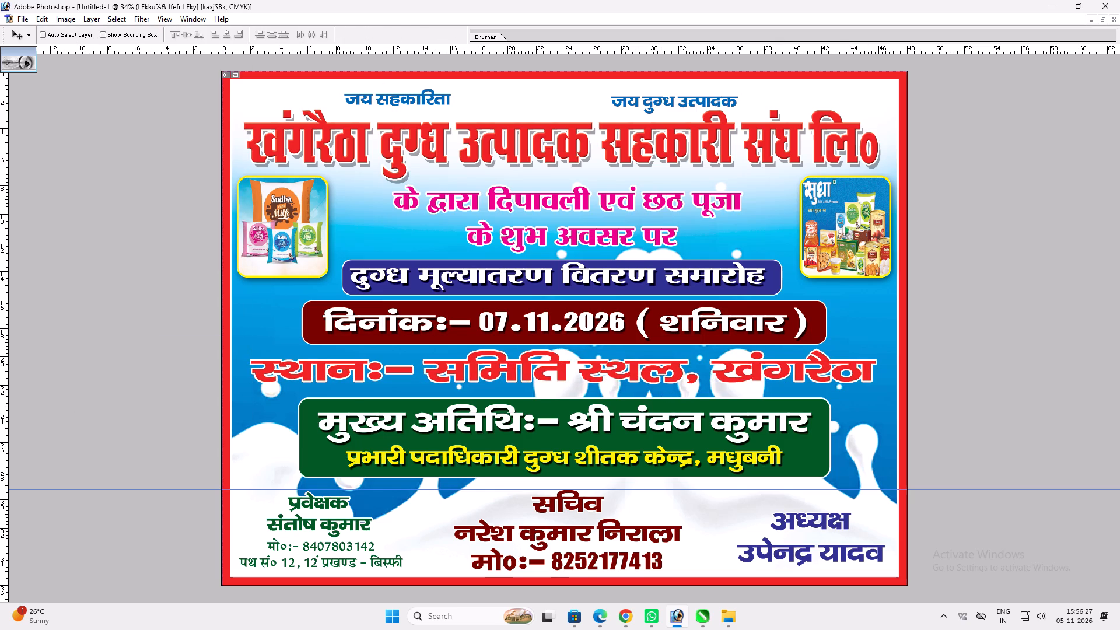
pyautogui.hotkey('ctrl', 'shift', 's')
pyautogui.click(239, 26)
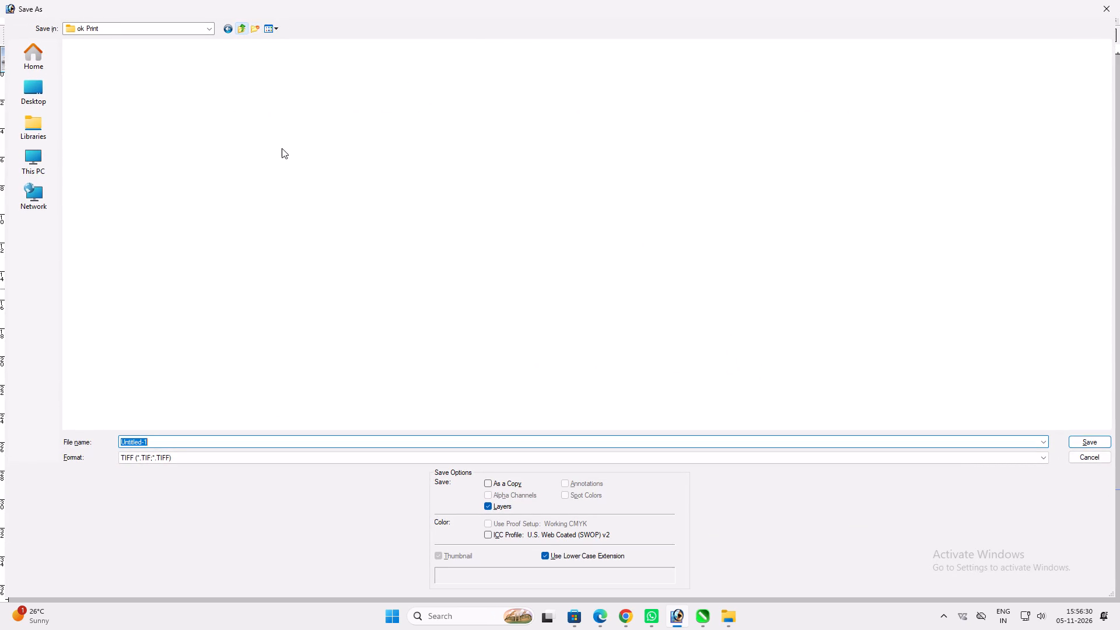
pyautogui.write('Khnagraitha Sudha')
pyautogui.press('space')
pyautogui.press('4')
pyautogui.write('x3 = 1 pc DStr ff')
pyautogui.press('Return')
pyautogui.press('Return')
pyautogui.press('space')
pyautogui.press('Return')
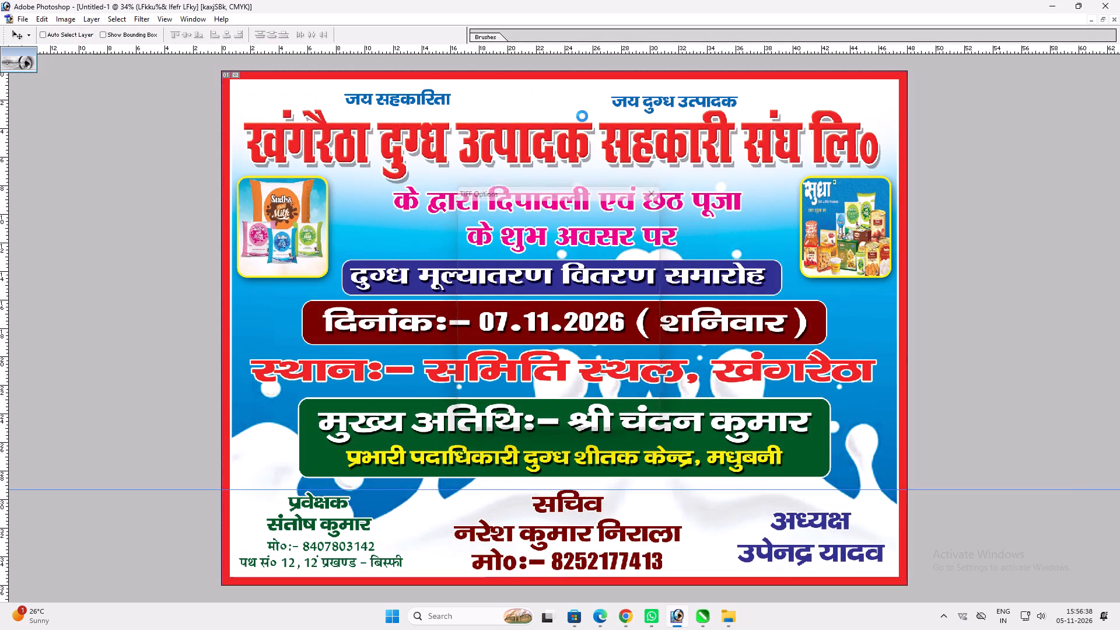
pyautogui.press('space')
# Capture a screen snip of the whole banner.
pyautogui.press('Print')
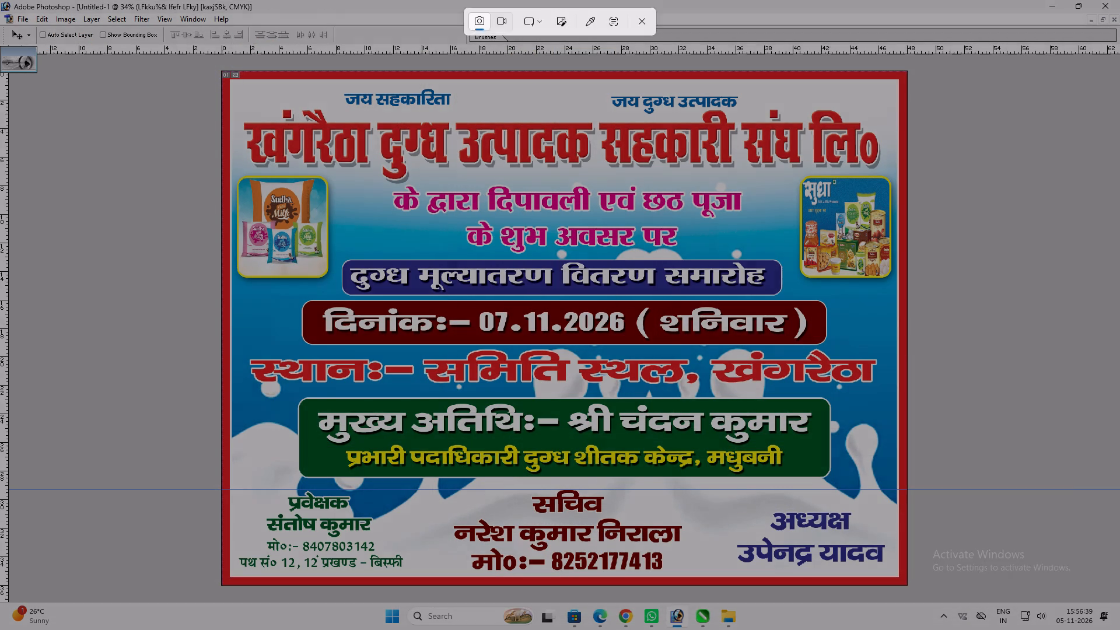
pyautogui.moveTo(222, 69); pyautogui.dragTo(905, 583)
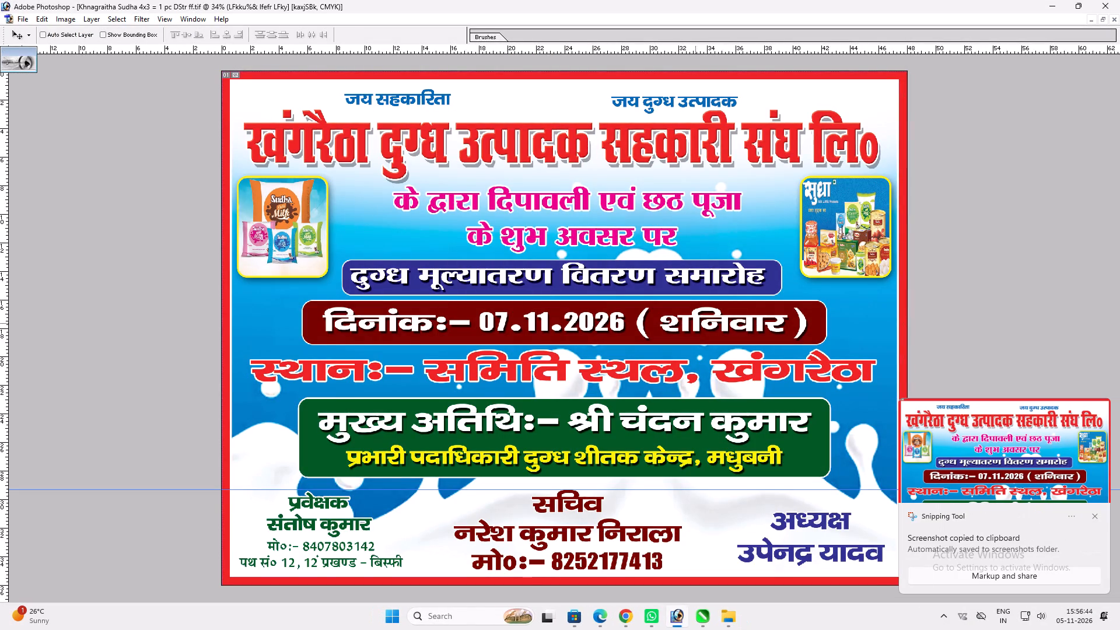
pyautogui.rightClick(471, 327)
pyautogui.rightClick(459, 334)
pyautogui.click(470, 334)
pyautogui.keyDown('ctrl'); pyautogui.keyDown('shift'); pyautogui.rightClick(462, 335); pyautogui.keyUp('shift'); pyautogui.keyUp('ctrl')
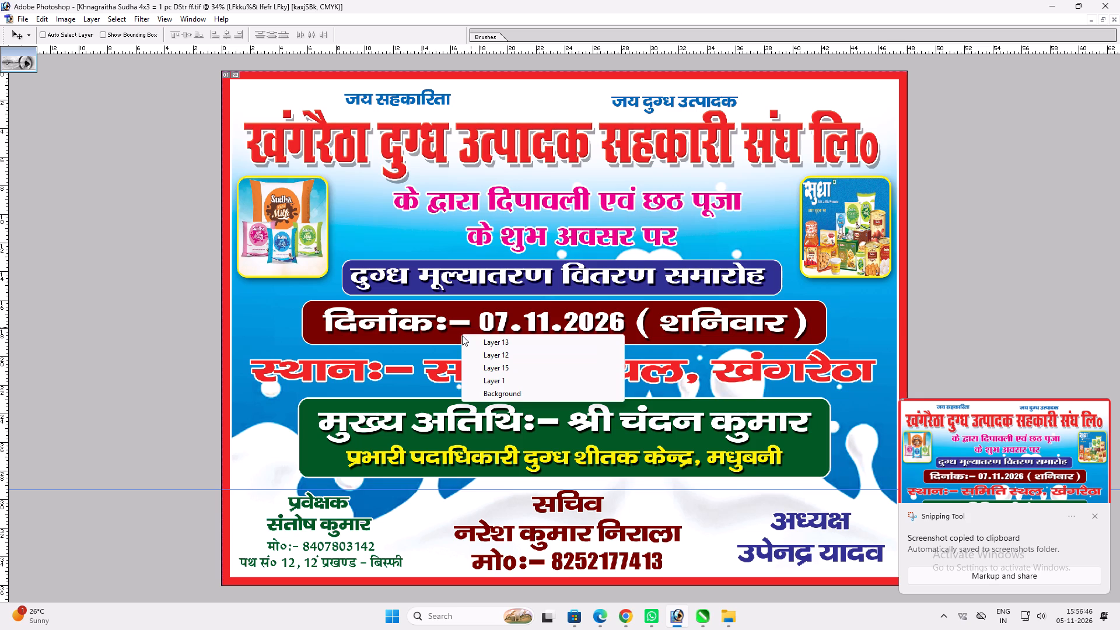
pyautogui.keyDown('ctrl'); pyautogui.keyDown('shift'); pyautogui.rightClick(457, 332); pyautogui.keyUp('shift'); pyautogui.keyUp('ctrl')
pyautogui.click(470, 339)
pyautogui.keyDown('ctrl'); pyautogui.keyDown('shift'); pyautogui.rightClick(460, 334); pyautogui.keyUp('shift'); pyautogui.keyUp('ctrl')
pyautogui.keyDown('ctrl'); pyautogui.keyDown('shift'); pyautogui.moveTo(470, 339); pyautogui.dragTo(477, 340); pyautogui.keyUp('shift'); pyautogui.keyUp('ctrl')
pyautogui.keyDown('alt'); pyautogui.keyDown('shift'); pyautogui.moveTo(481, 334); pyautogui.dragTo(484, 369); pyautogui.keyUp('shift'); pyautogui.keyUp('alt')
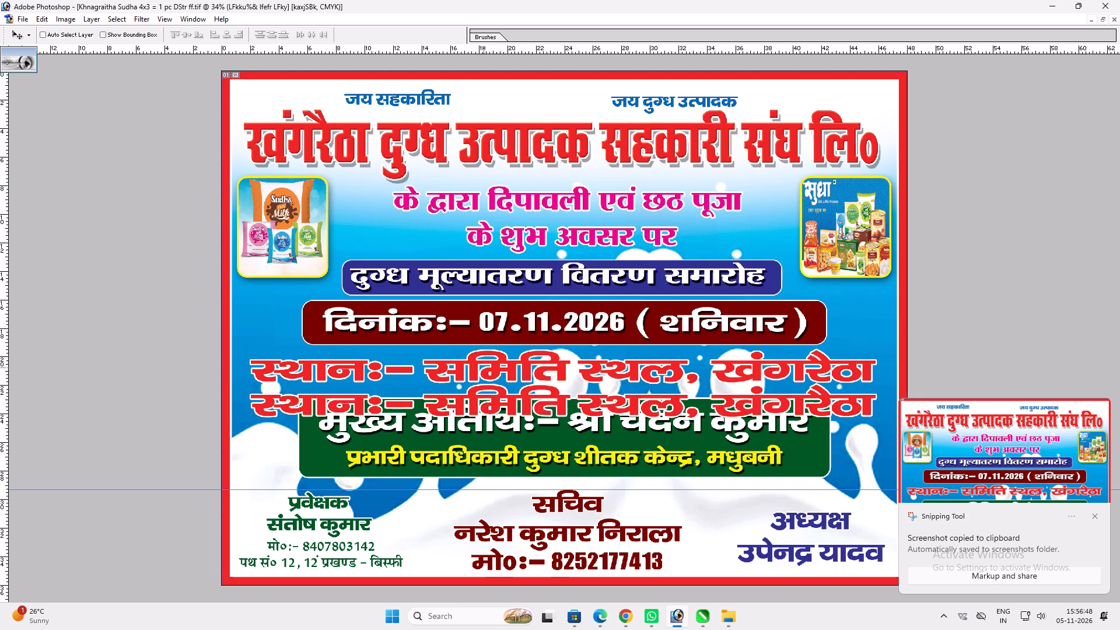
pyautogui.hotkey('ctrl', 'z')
# Duplicate the maroon date bar and place the copy behind the venue text.
pyautogui.keyDown('ctrl'); pyautogui.click(467, 331); pyautogui.keyUp('ctrl')
pyautogui.keyDown('alt'); pyautogui.moveTo(467, 329); pyautogui.dragTo(469, 355); pyautogui.keyUp('alt')
pyautogui.moveTo(503, 349); pyautogui.dragTo(459, 362)
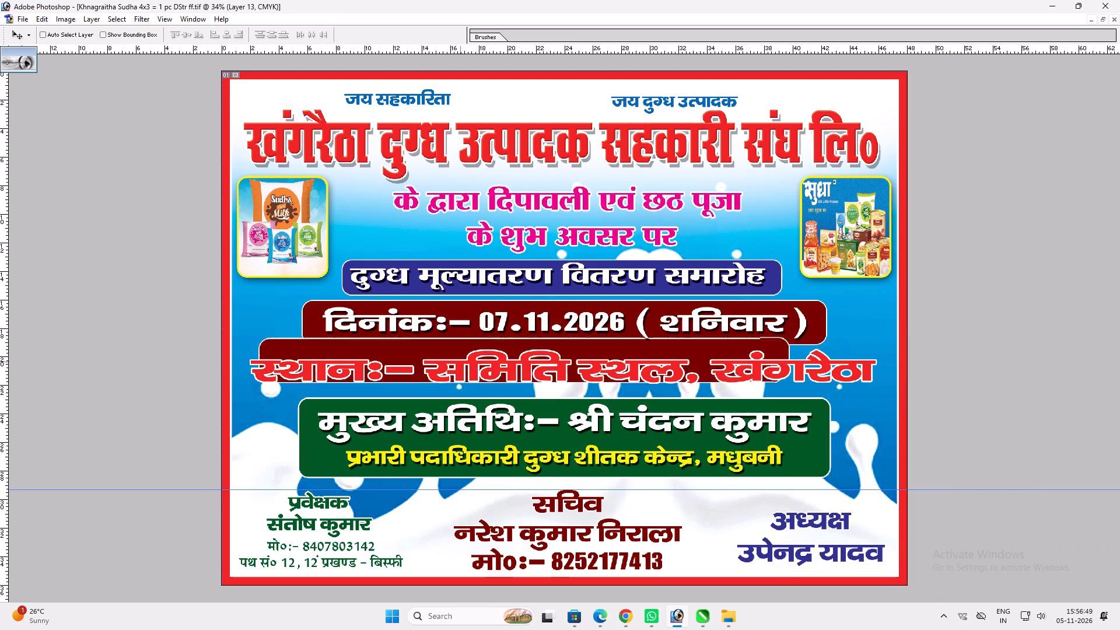
pyautogui.moveTo(459, 362); pyautogui.dragTo(447, 375)
# Widen the copied maroon bar to span the whole venue line and nudge it up midway between the neighbouring bars.
pyautogui.hotkey('ctrl', 't')
pyautogui.keyDown('shift'); pyautogui.moveTo(771, 371); pyautogui.dragTo(875, 366); pyautogui.keyUp('shift')
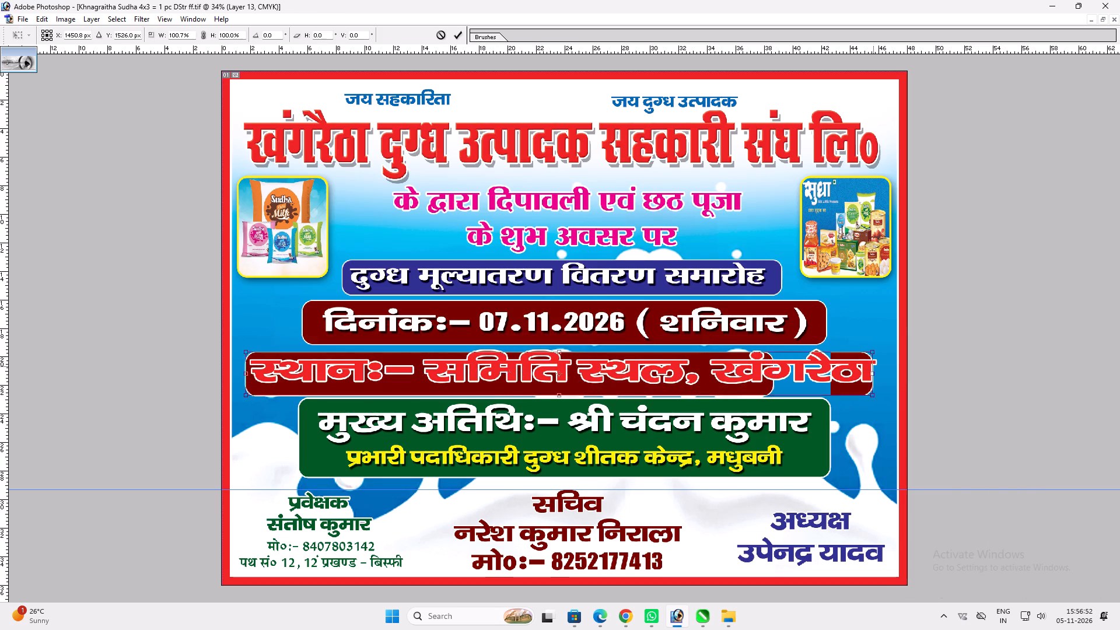
pyautogui.keyDown('shift'); pyautogui.moveTo(875, 366); pyautogui.dragTo(886, 370); pyautogui.keyUp('shift')
pyautogui.press('Return')
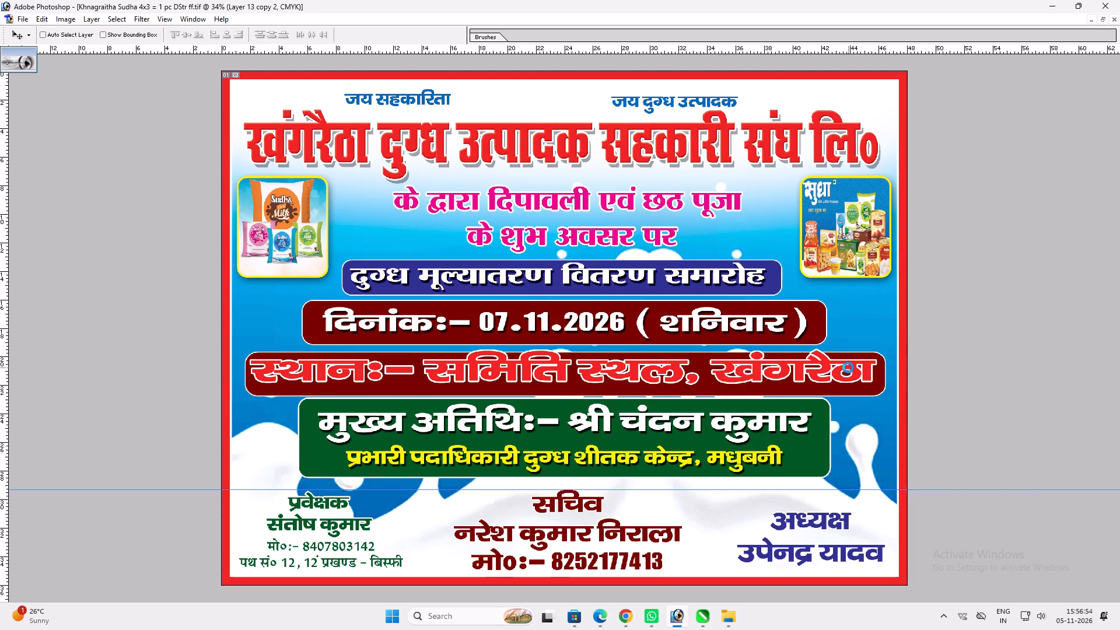
pyautogui.press('Left')
pyautogui.press('Up')
pyautogui.press('Up')
pyautogui.press('Up')
pyautogui.press('Up')
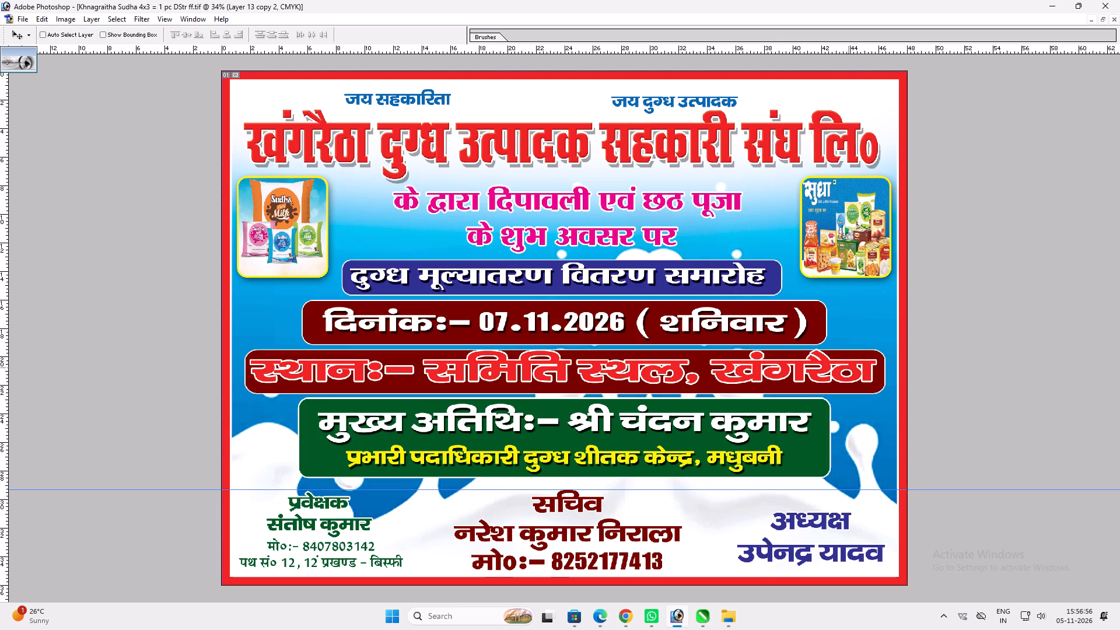
# Copy the layer style of the white text दुग्ध मूल्यातरण वितरण समारोह and paste it onto the venue text.
pyautogui.press('v')
pyautogui.keyDown('ctrl'); pyautogui.click(715, 279); pyautogui.keyUp('ctrl')
pyautogui.hotkey('alt', 'l')
pyautogui.hotkey('alt', 'y')
pyautogui.write('ct')
pyautogui.click(674, 386)
pyautogui.press('Return')
pyautogui.hotkey('alt', 'l')
pyautogui.hotkey('alt', 'y')
pyautogui.write('pv')
# Narrow the venue text slightly and centre it inside its maroon bar.
pyautogui.click(659, 381)
pyautogui.hotkey('ctrl', 't')
pyautogui.keyDown('shift'); pyautogui.moveTo(875, 354); pyautogui.dragTo(859, 356); pyautogui.keyUp('shift')
pyautogui.hotkey('shift', 'Return')
pyautogui.press('v')
pyautogui.moveTo(789, 358); pyautogui.dragTo(794, 359)
pyautogui.press('v')
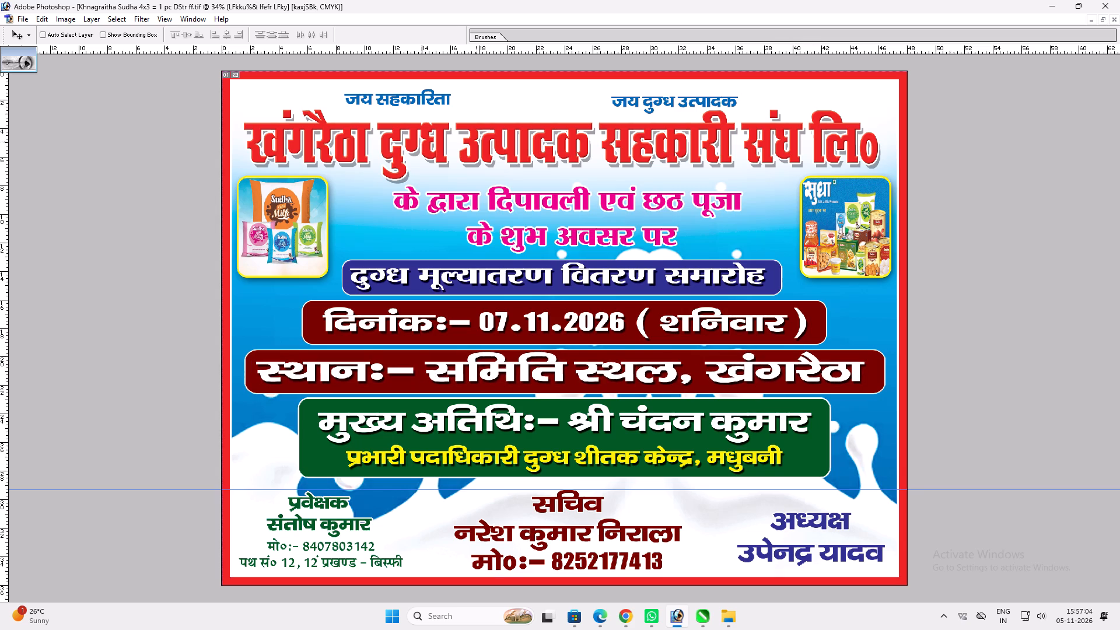
# Enlarge the blue जय सहकारिता line and position it just above the main heading.
pyautogui.keyDown('ctrl'); pyautogui.click(444, 99); pyautogui.keyUp('ctrl')
pyautogui.moveTo(444, 99); pyautogui.dragTo(423, 95)
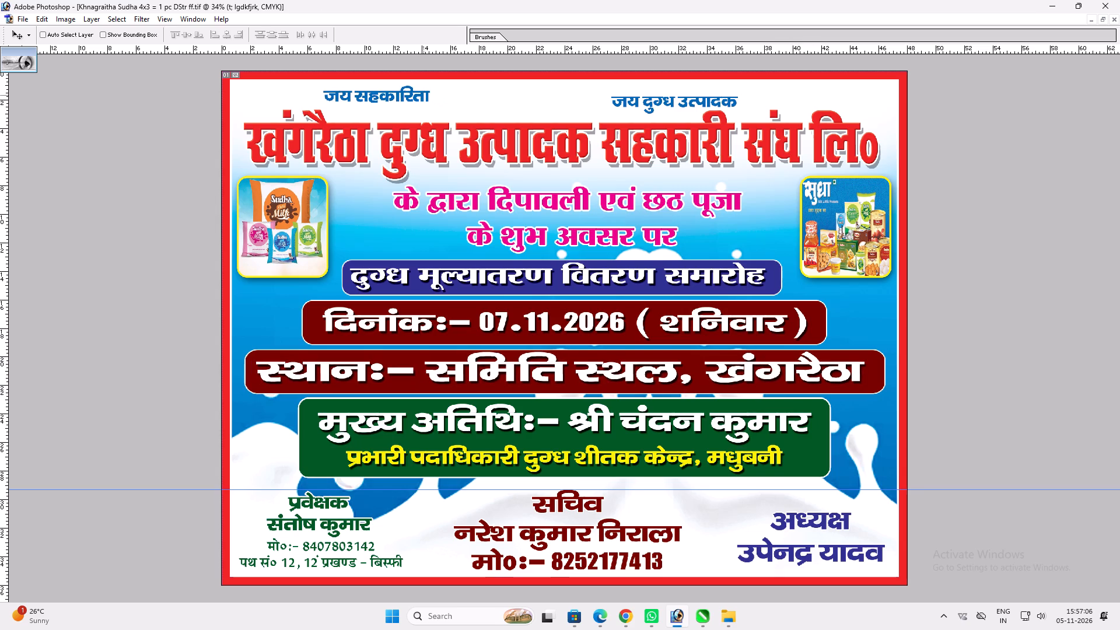
pyautogui.hotkey('ctrl', 't')
pyautogui.keyDown('shift'); pyautogui.moveTo(429, 101); pyautogui.dragTo(461, 111); pyautogui.keyUp('shift')
pyautogui.hotkey('shift', 'Return')
pyautogui.press('v')
pyautogui.moveTo(449, 109); pyautogui.dragTo(457, 111)
# Cut the wording जय दुग्ध उत्पादक out of its text layer above the main heading.
pyautogui.press('t')
pyautogui.click(643, 99)
pyautogui.hotkey('ctrl', 'a')
pyautogui.hotkey('ctrl', 'x')
pyautogui.press('Return')
pyautogui.press('v')
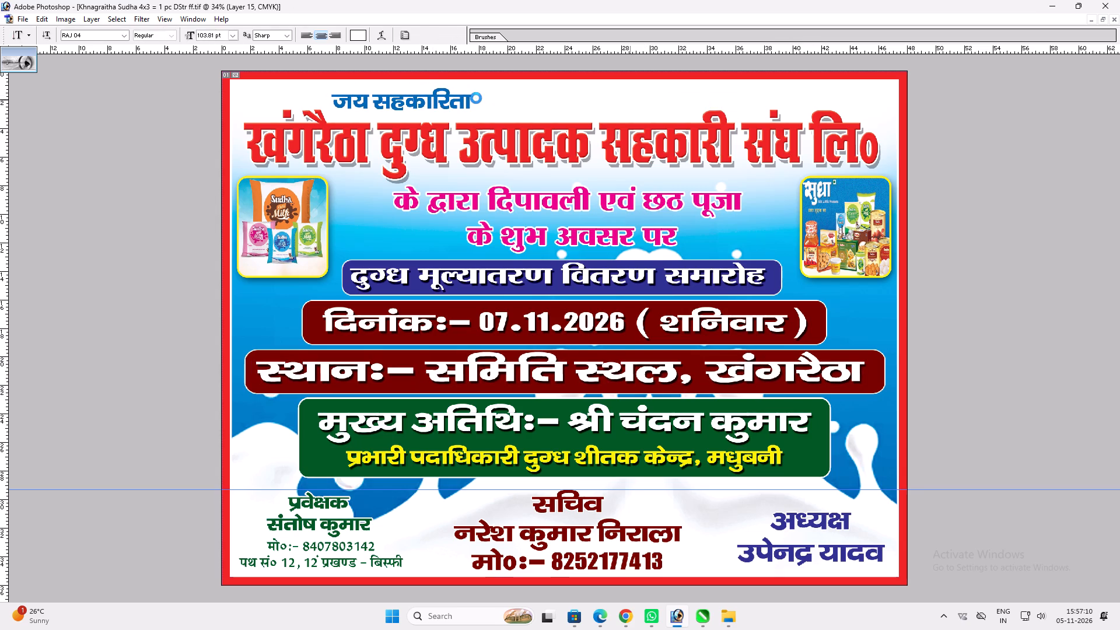
# Duplicate the enlarged जय सहकारिता line above the heading's right end and replace the copy's wording with जय दुग्ध उत्पादक.
pyautogui.keyDown('ctrl'); pyautogui.click(467, 96); pyautogui.keyUp('ctrl')
pyautogui.keyDown('alt'); pyautogui.moveTo(467, 96); pyautogui.dragTo(859, 83); pyautogui.keyUp('alt')
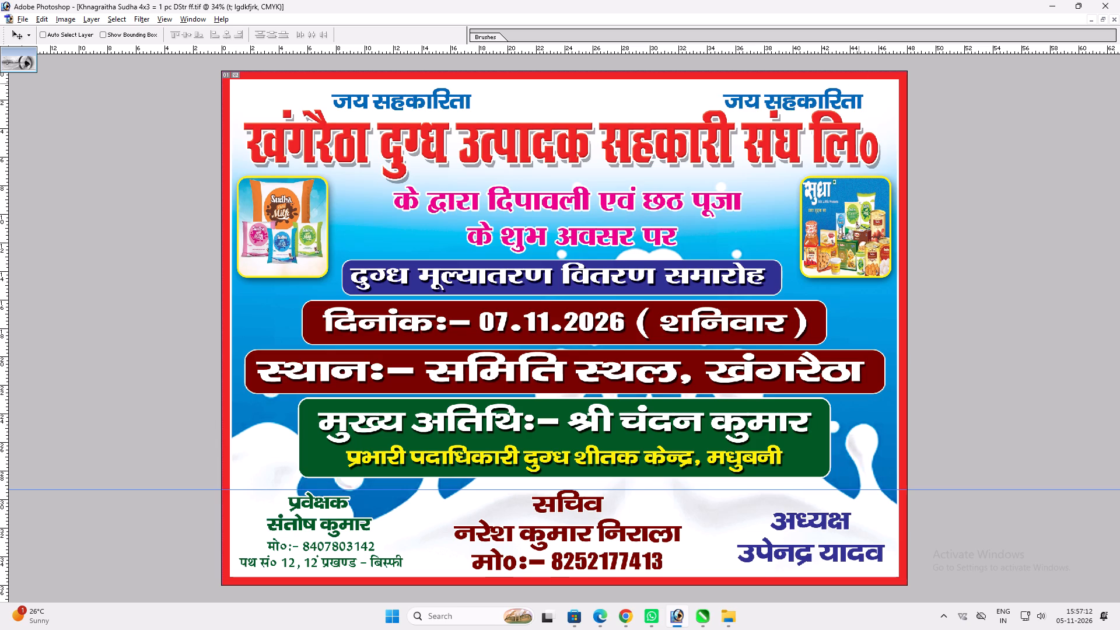
pyautogui.press('t')
pyautogui.click(831, 112)
pyautogui.press('Return')
pyautogui.click(799, 100)
pyautogui.hotkey('ctrl', 'a')
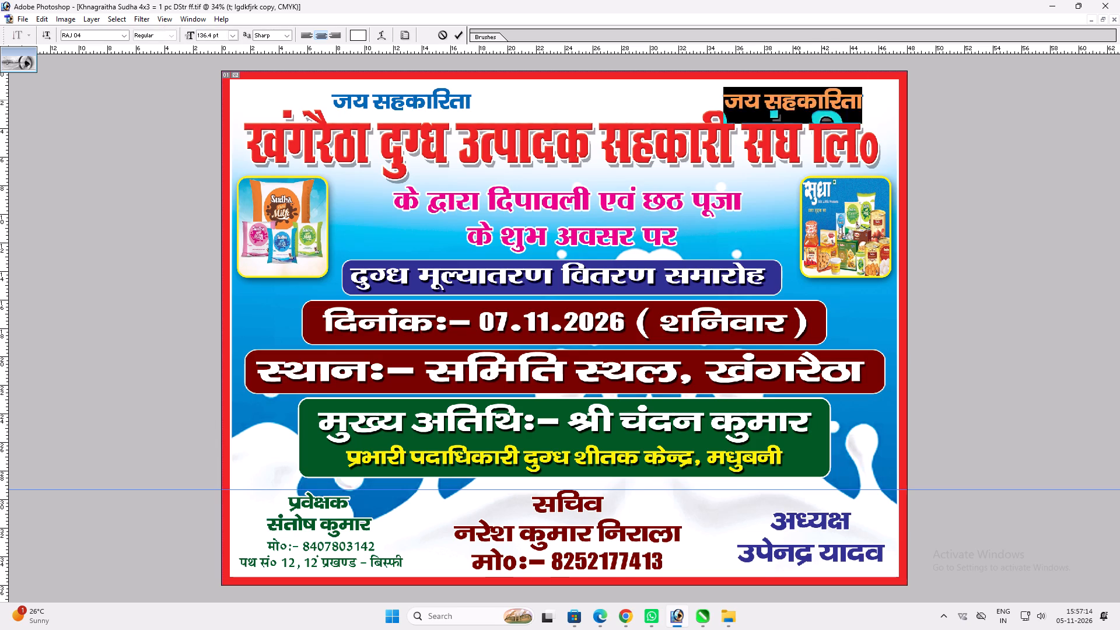
pyautogui.hotkey('ctrl', 'v')
pyautogui.press('Return')
pyautogui.write('vv')
pyautogui.press('v')
pyautogui.moveTo(805, 101); pyautogui.dragTo(816, 94)
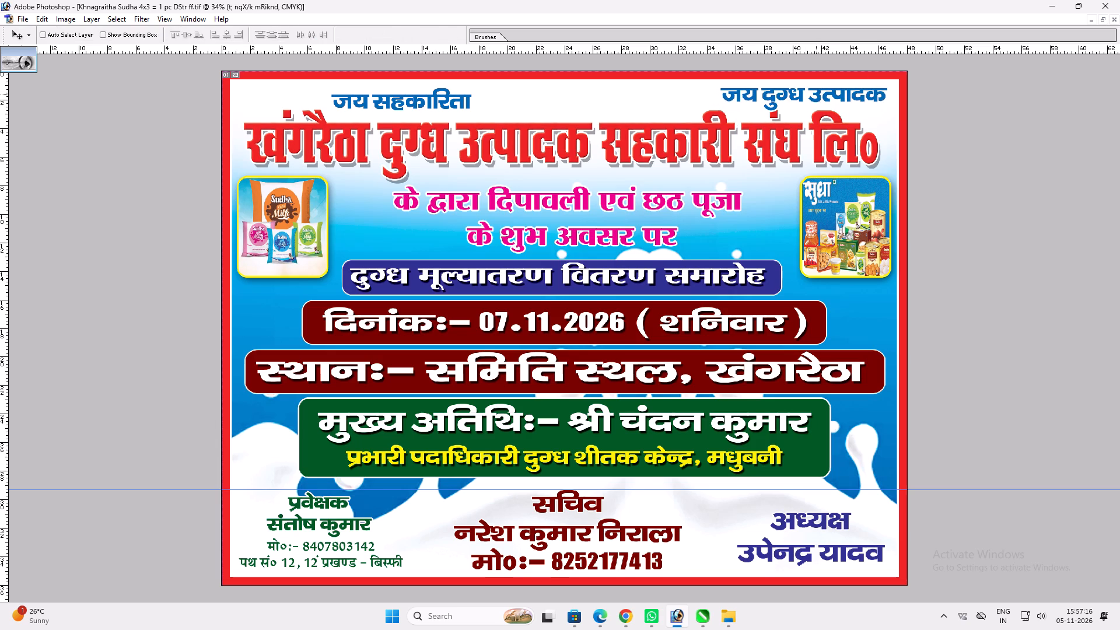
pyautogui.moveTo(816, 94); pyautogui.dragTo(817, 94)
# Move the जय सहकारिता line slightly up and left, level with जय दुग्ध उत्पादक.
pyautogui.keyDown('ctrl'); pyautogui.click(467, 96); pyautogui.keyUp('ctrl')
pyautogui.moveTo(467, 96); pyautogui.dragTo(457, 94)
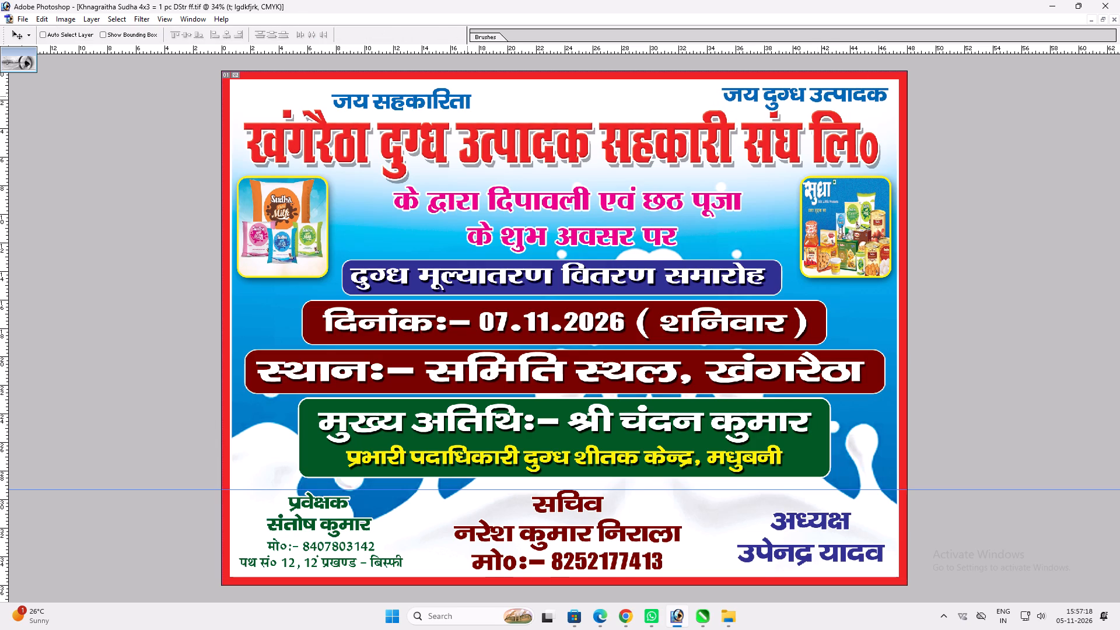
pyautogui.moveTo(457, 94); pyautogui.dragTo(452, 93)
pyautogui.press('space')
# Widen the two-line pink occasion text symmetrically so it nearly fills the space between the product pictures.
pyautogui.moveTo(556, 244); pyautogui.dragTo(558, 213)
pyautogui.keyDown('ctrl'); pyautogui.click(593, 240); pyautogui.keyUp('ctrl')
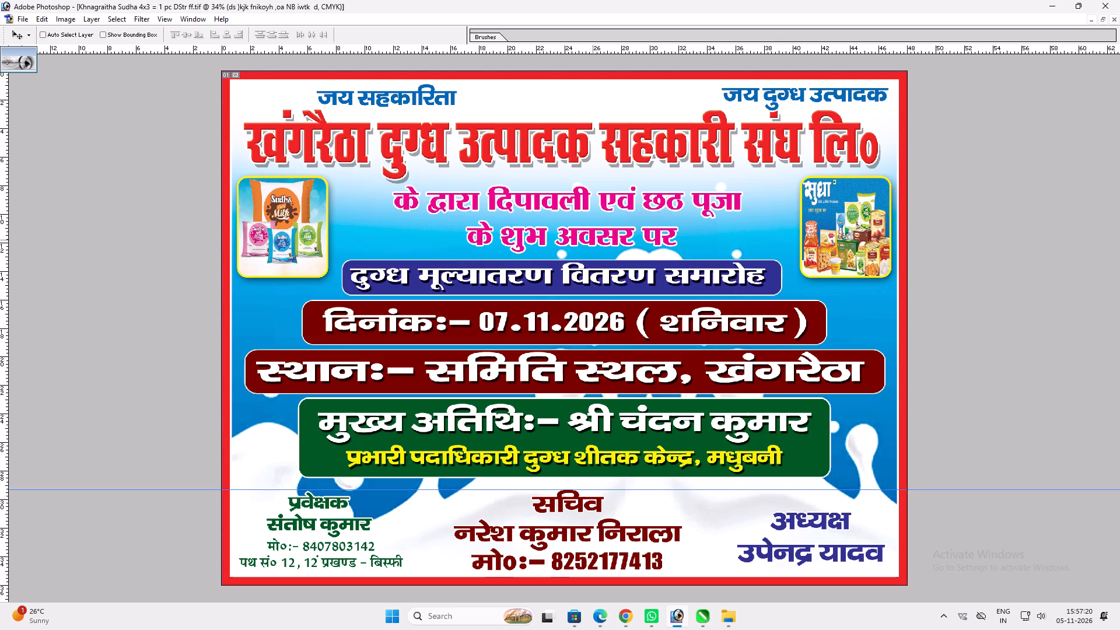
pyautogui.hotkey('ctrl', 't')
pyautogui.keyDown('shift'); pyautogui.moveTo(743, 211); pyautogui.dragTo(777, 201); pyautogui.keyUp('shift')
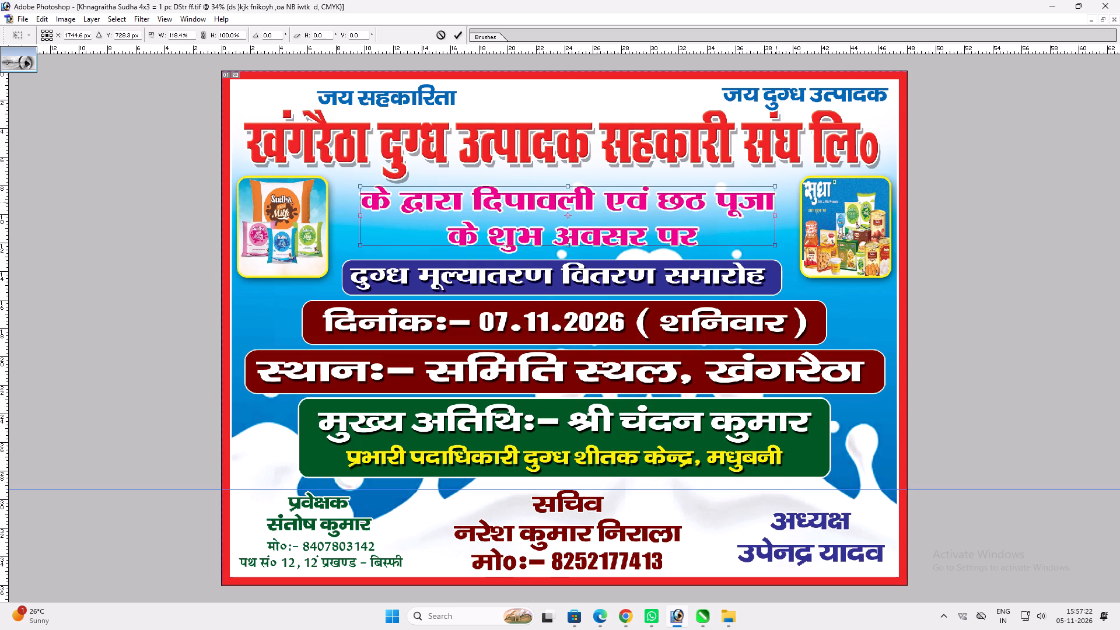
pyautogui.keyDown('shift'); pyautogui.moveTo(777, 201); pyautogui.dragTo(782, 200); pyautogui.keyUp('shift')
pyautogui.press('Return')
pyautogui.press('v')
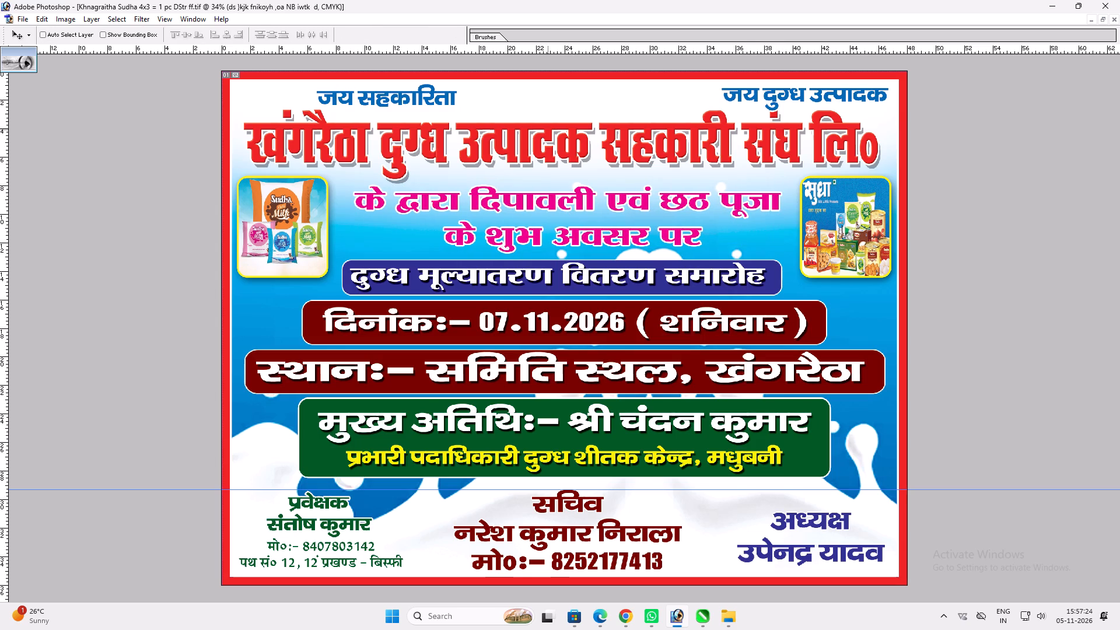
# Copy the जय सहकारिता line's blue layer style and paste it onto the venue bar.
pyautogui.keyDown('ctrl'); pyautogui.click(452, 93); pyautogui.keyUp('ctrl')
pyautogui.hotkey('alt', 'l')
pyautogui.hotkey('alt', 'y')
pyautogui.hotkey('alt', 'c')
pyautogui.press('t')
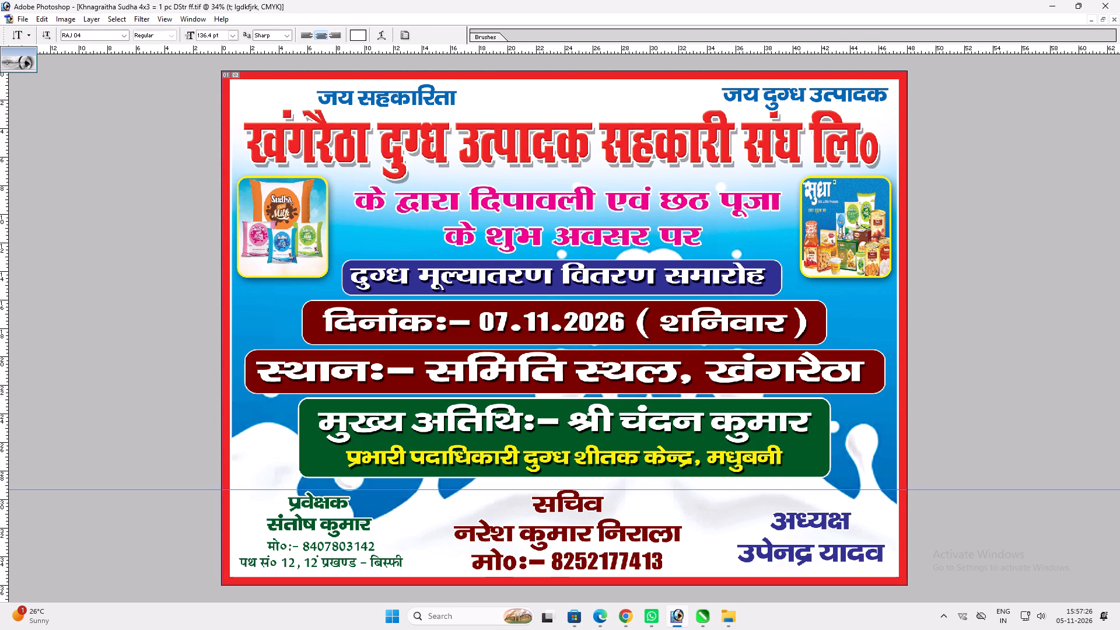
pyautogui.write('vv')
pyautogui.keyDown('ctrl'); pyautogui.click(459, 355); pyautogui.keyUp('ctrl')
pyautogui.hotkey('alt', 'l')
pyautogui.write('yp')
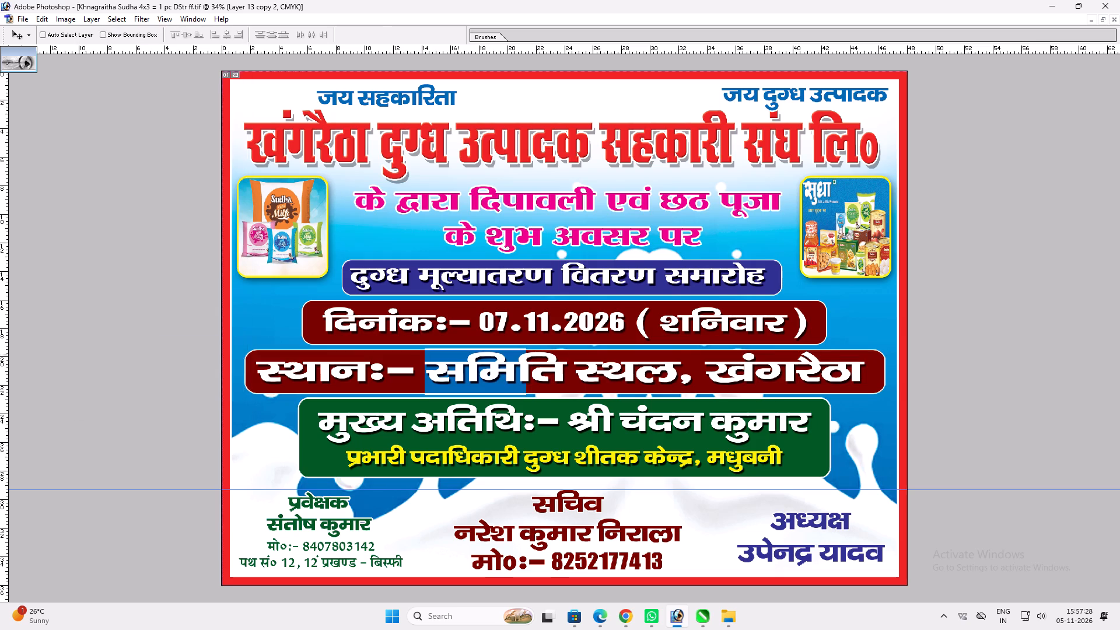
# Fine-tune the venue text's fit inside the blue bar with Free Transform.
pyautogui.press('v')
pyautogui.keyDown('ctrl'); pyautogui.click(494, 364); pyautogui.keyUp('ctrl')
pyautogui.hotkey('ctrl', 't')
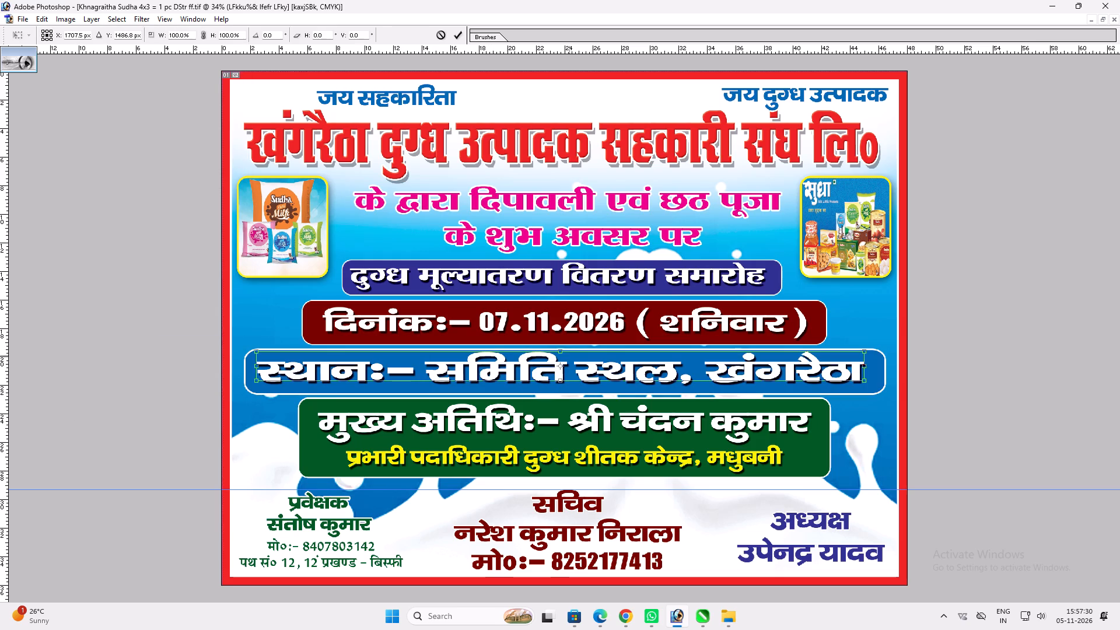
pyautogui.keyDown('shift'); pyautogui.click(569, 353); pyautogui.keyUp('shift')
pyautogui.hotkey('shift', 'Return')
pyautogui.press('v')
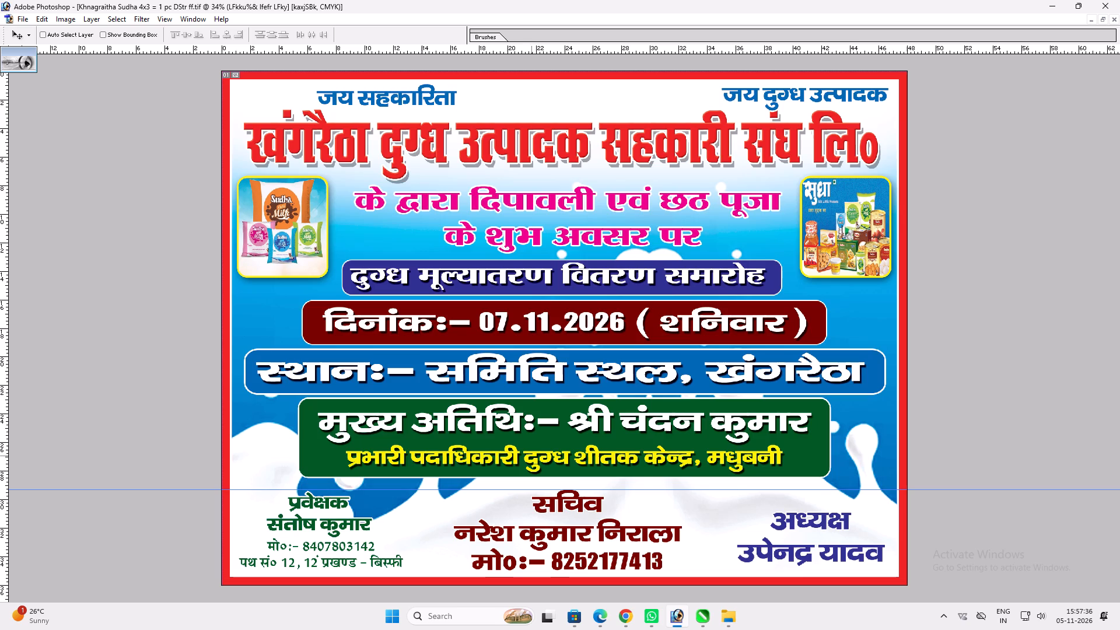
# Change the venue bar's colour overlay to magenta EC008C, sampled from the pink occasion text.
pyautogui.keyDown('ctrl'); pyautogui.click(511, 382); pyautogui.keyUp('ctrl')
pyautogui.keyDown('ctrl'); pyautogui.click(510, 387); pyautogui.keyUp('ctrl')
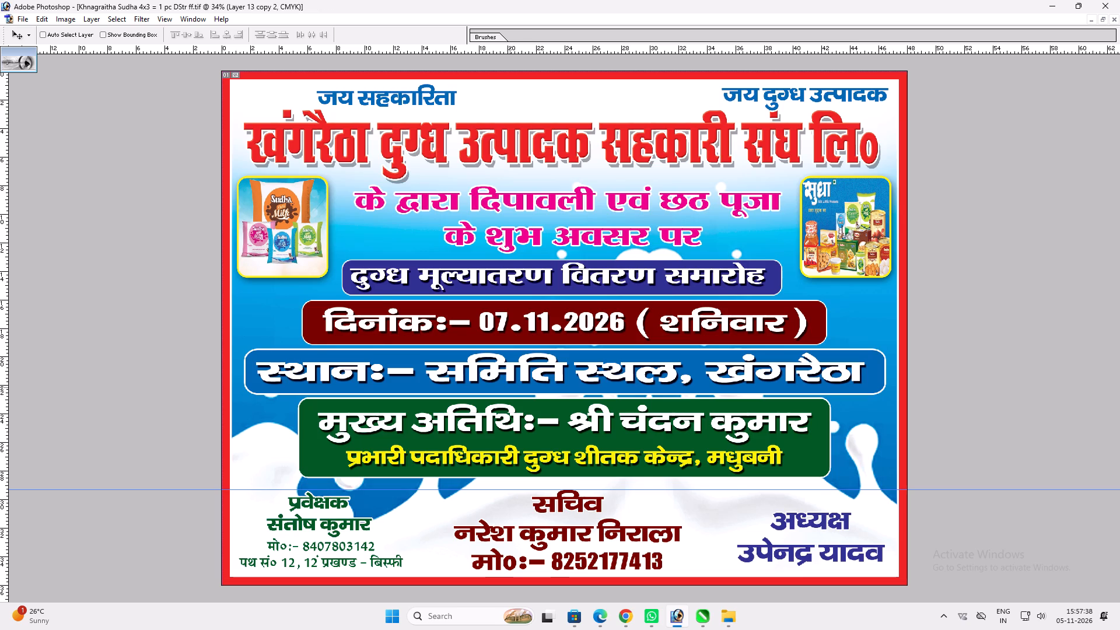
pyautogui.hotkey('alt', 'l')
pyautogui.hotkey('alt', 'y')
pyautogui.hotkey('alt', 'l')
pyautogui.hotkey('alt', 'y')
pyautogui.press('n')
pyautogui.click(318, 274)
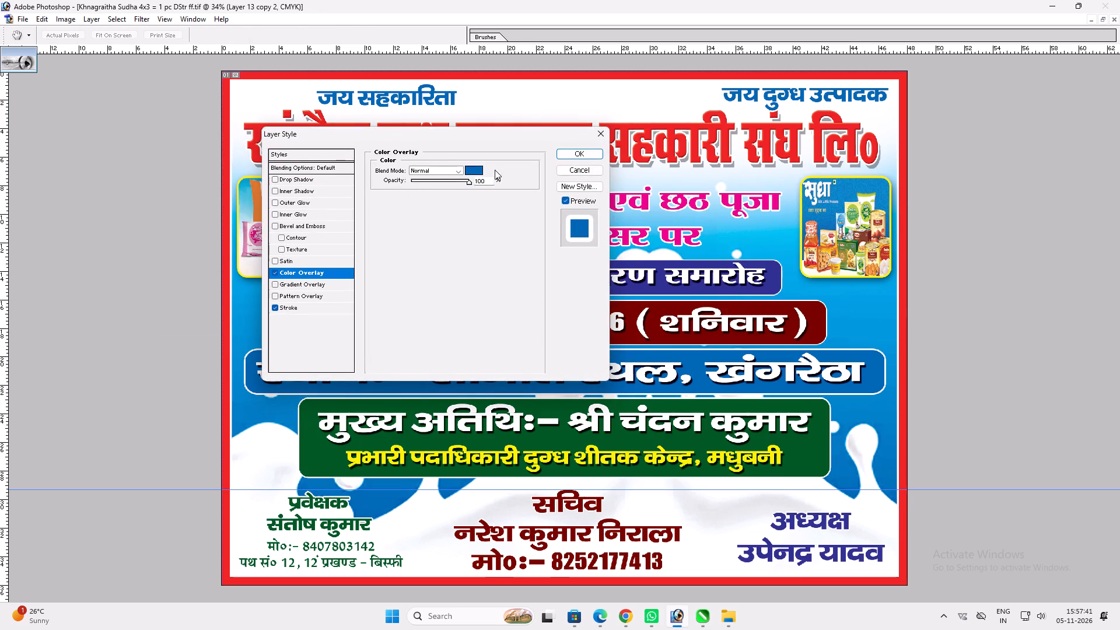
pyautogui.click(475, 172)
pyautogui.click(703, 207)
pyautogui.press('Return')
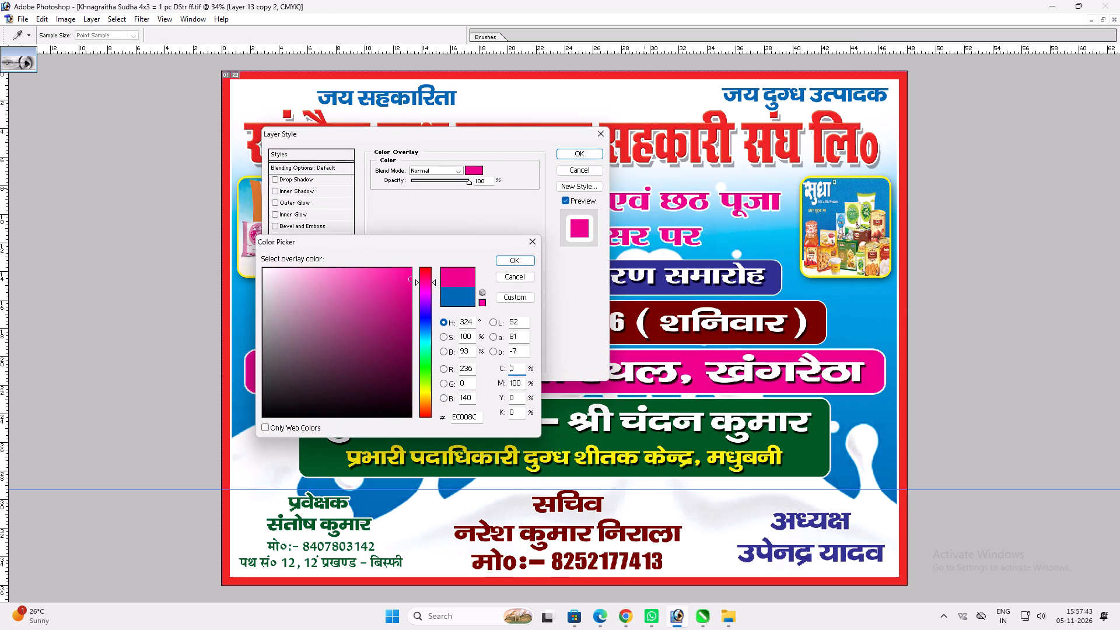
pyautogui.press('Return')
# Capture a screen snip of the complete updated banner.
pyautogui.press('Print')
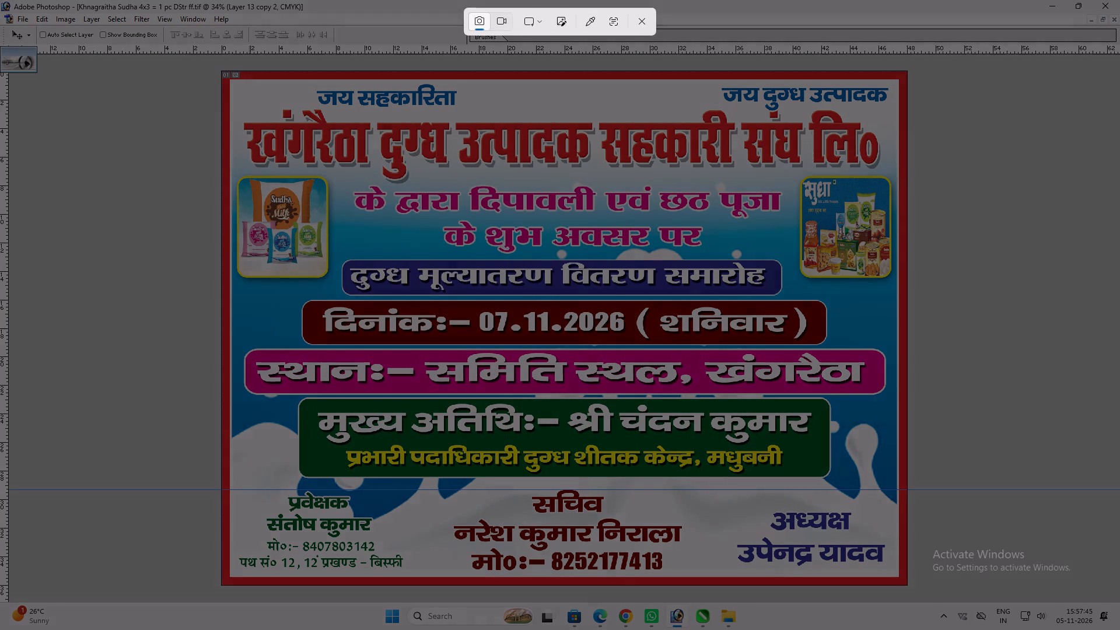
pyautogui.moveTo(216, 68); pyautogui.dragTo(912, 589)
# Save the banner file and close it.
pyautogui.hotkey('ctrl', 's')
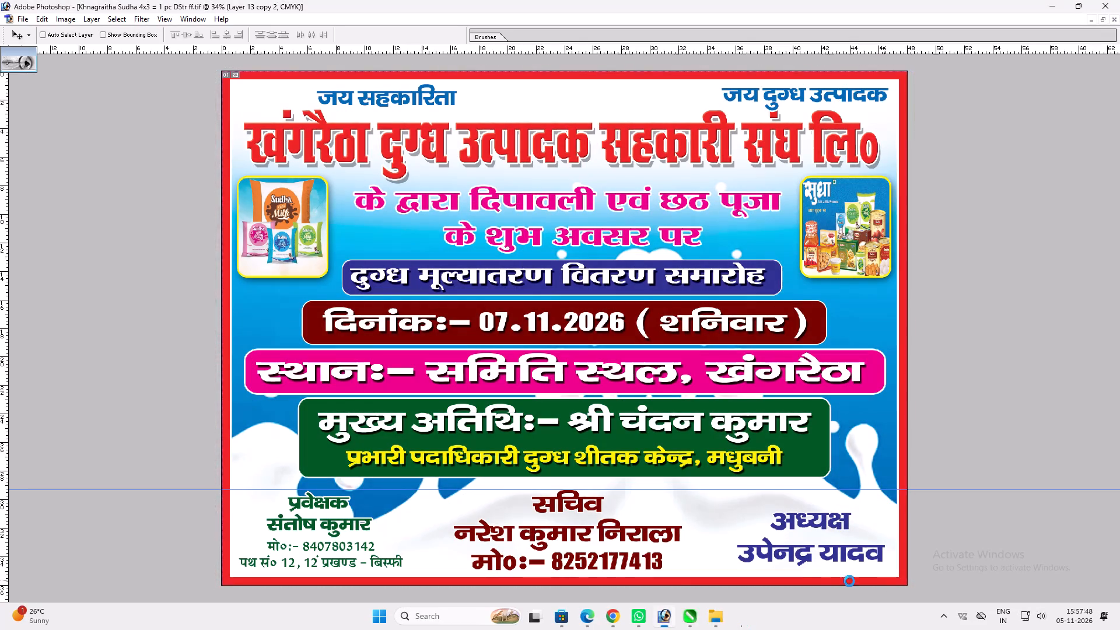
pyautogui.hotkey('ctrl', 'w')
# Switch to the Chrome browser.
pyautogui.click(621, 610)
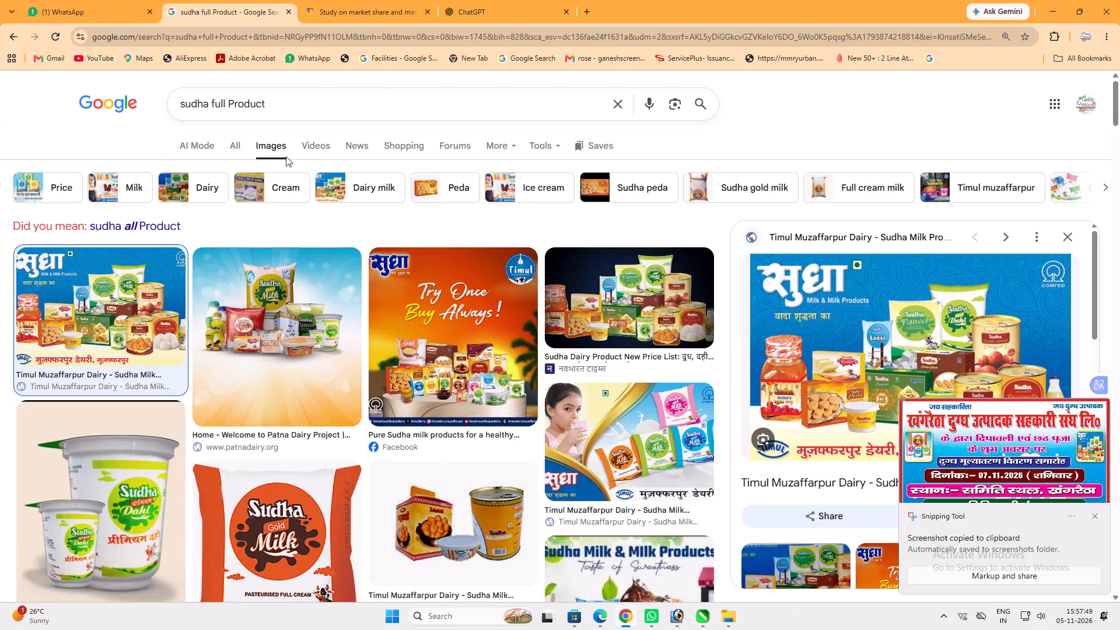